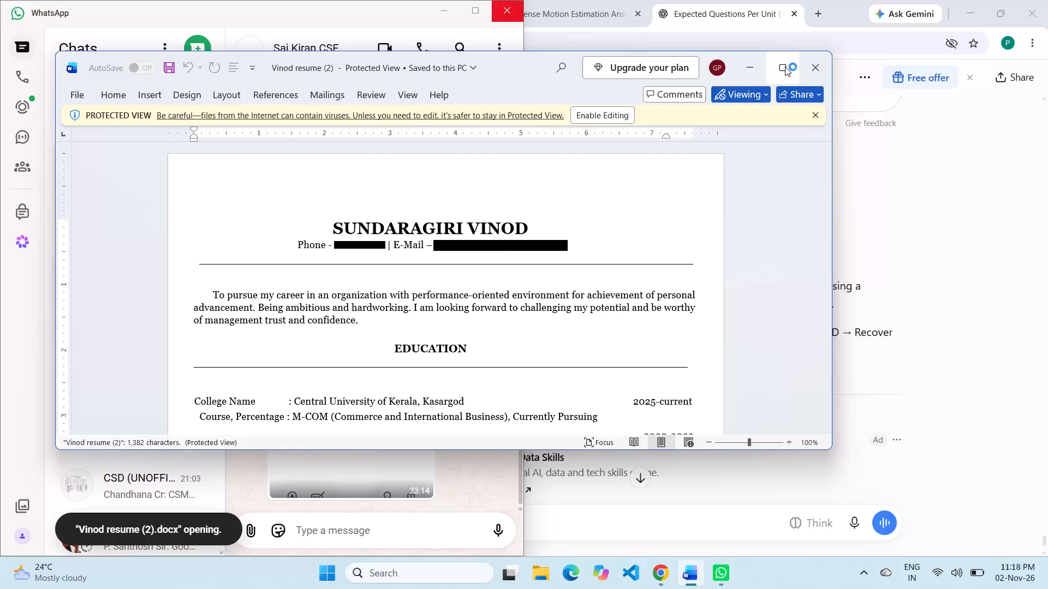
Maximize the resume document window and enable editing of the protected file.
click(785, 67)
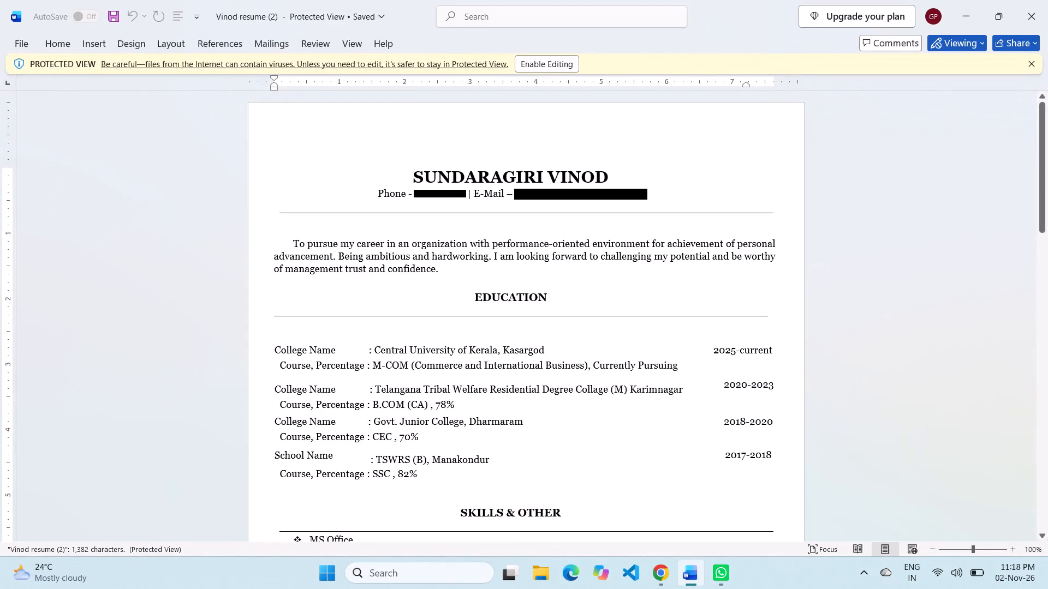
click(554, 67)
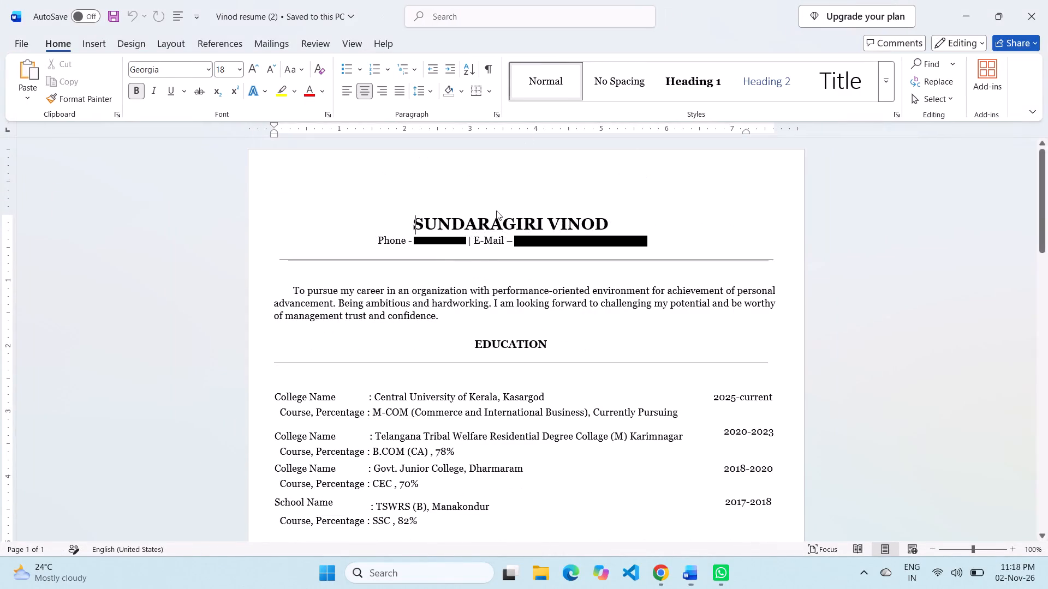
Read through both pages of the resume, from the education section to the declaration, and return to the Skills & Other section.
scroll(472, 253, down, 2)
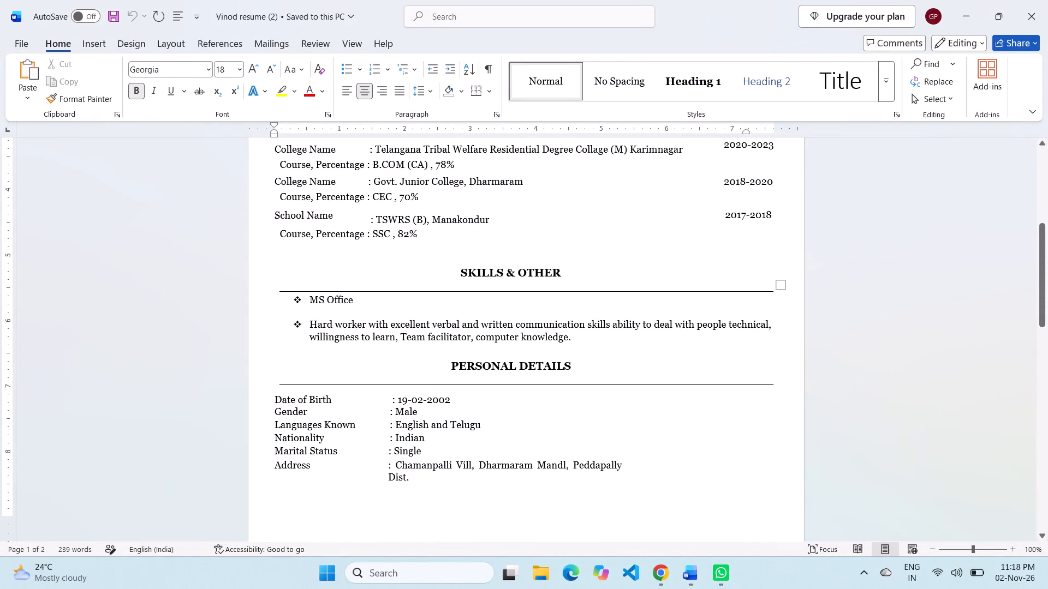
scroll(472, 253, up, 2)
scroll(472, 253, down, 2)
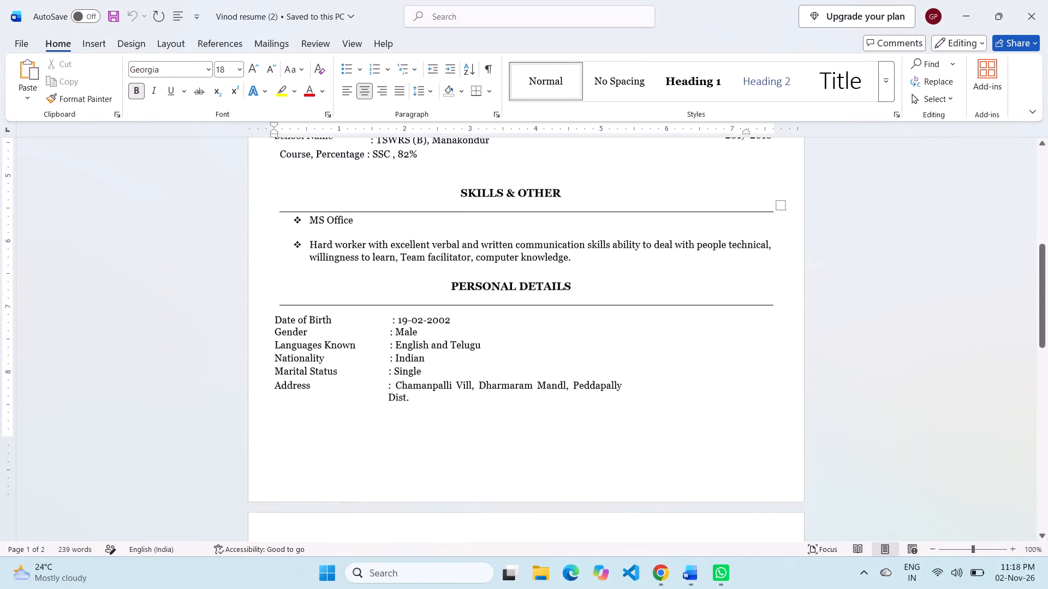
scroll(472, 253, down, 4)
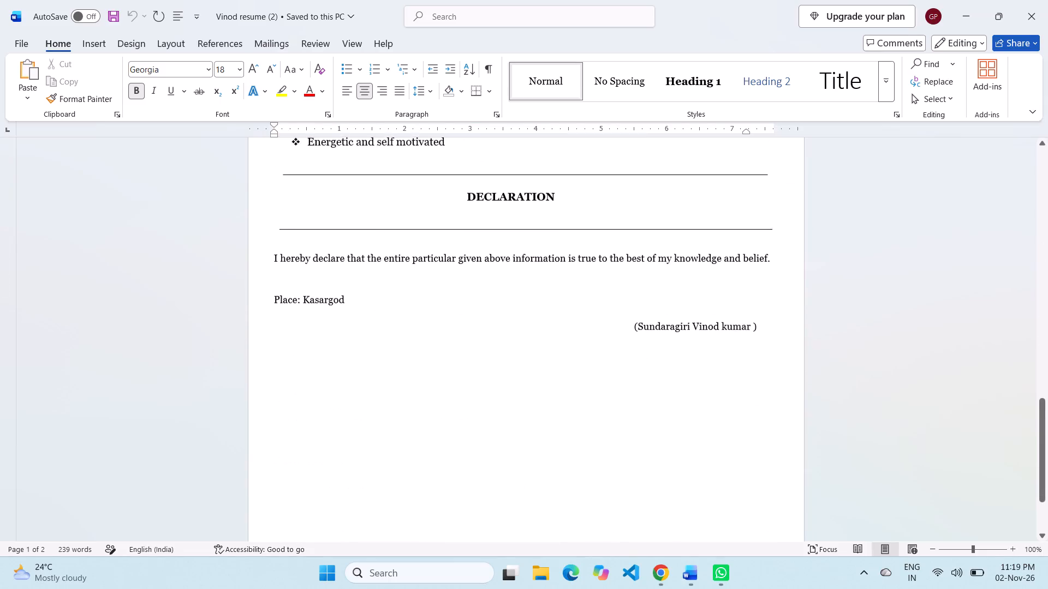
scroll(472, 253, down, 1)
scroll(472, 253, up, 1)
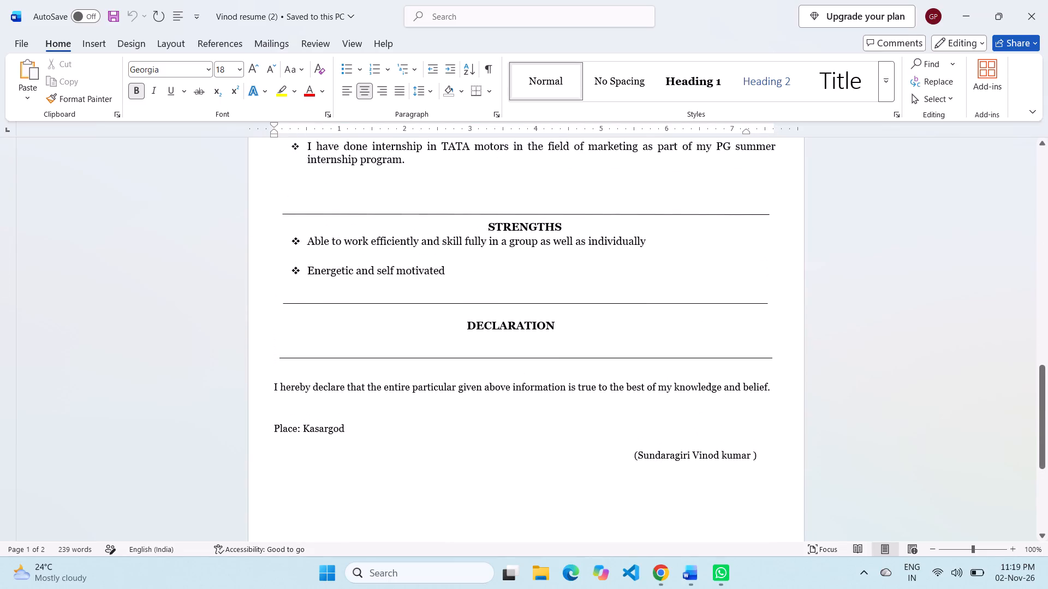
scroll(472, 253, up, 4)
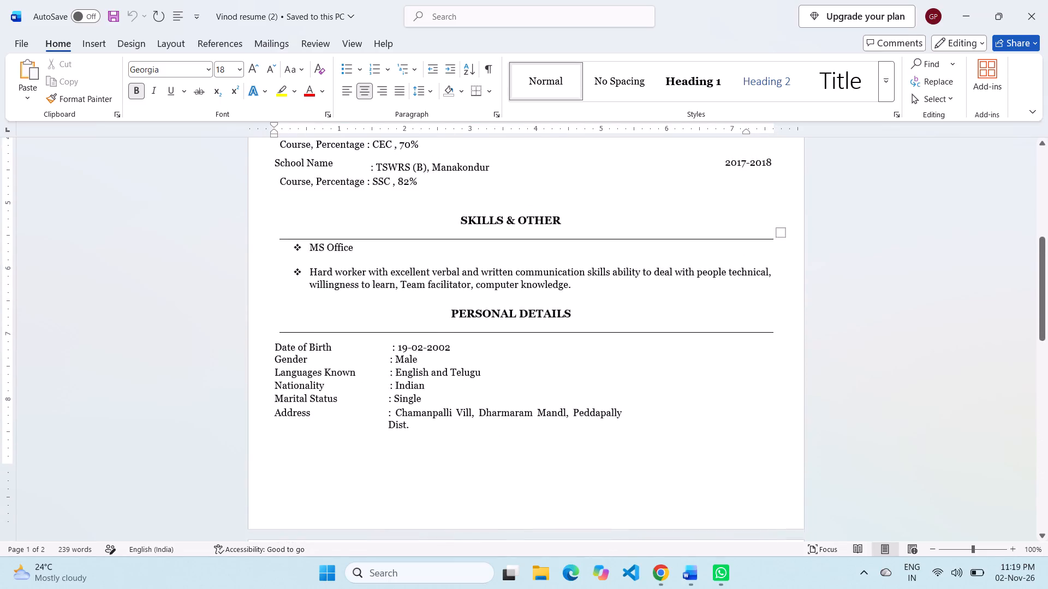
scroll(472, 253, up, 1)
scroll(472, 253, down, 2)
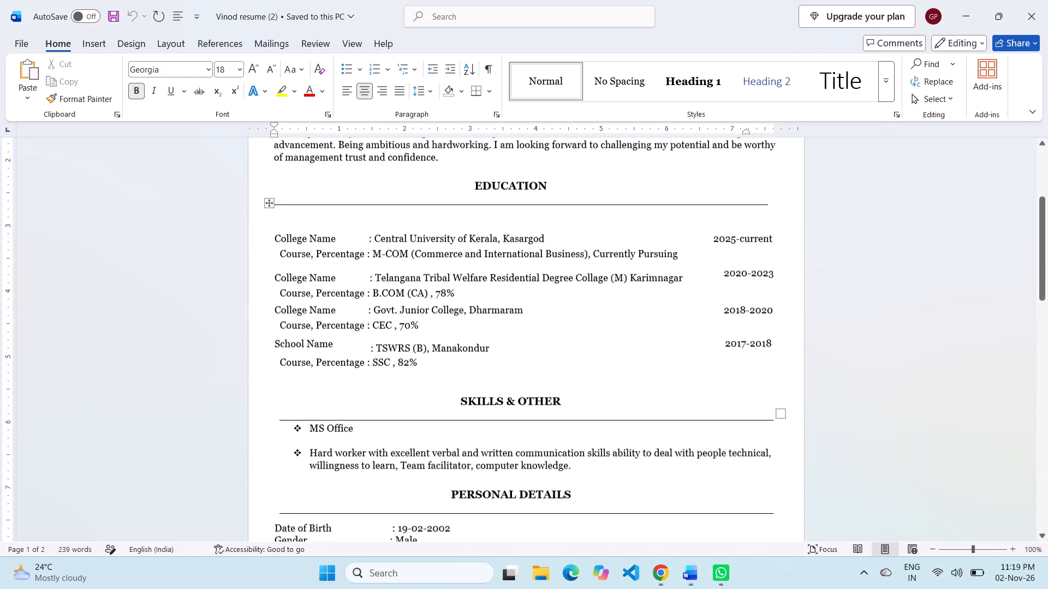
scroll(472, 253, down, 1)
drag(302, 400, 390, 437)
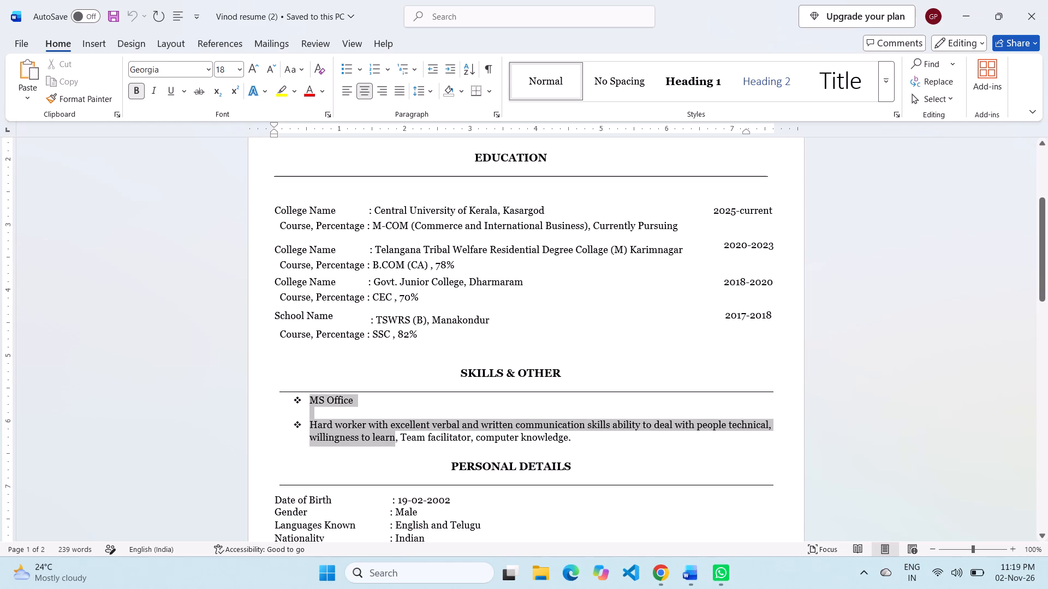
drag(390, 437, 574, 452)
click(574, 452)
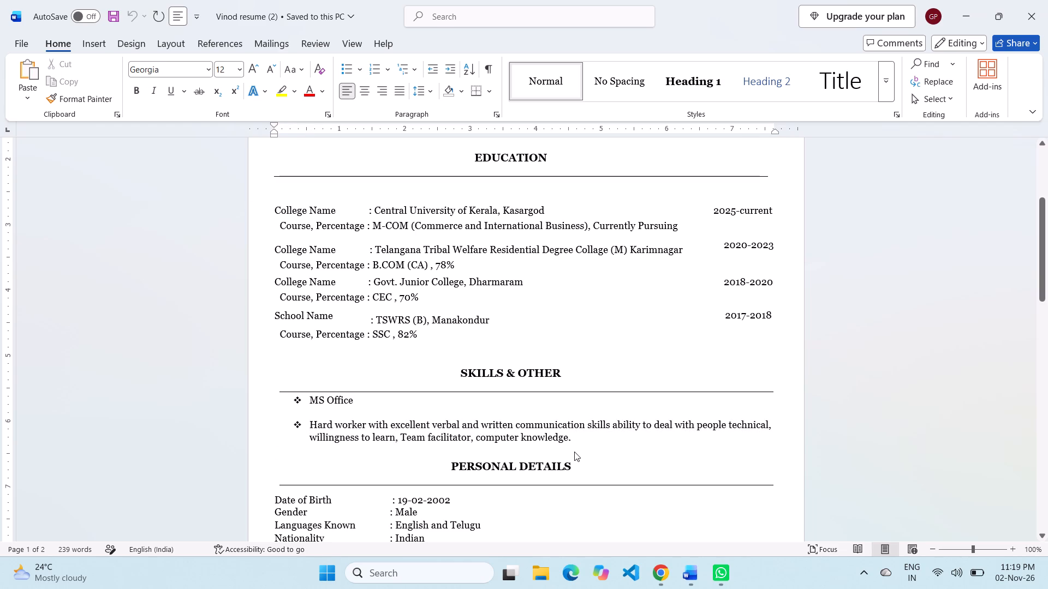
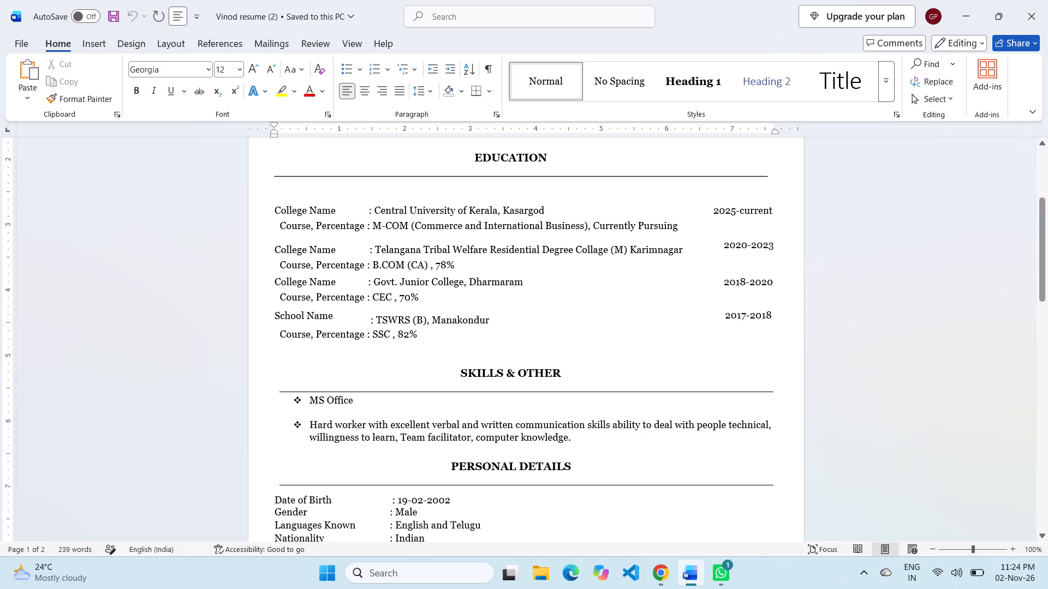
click(783, 208)
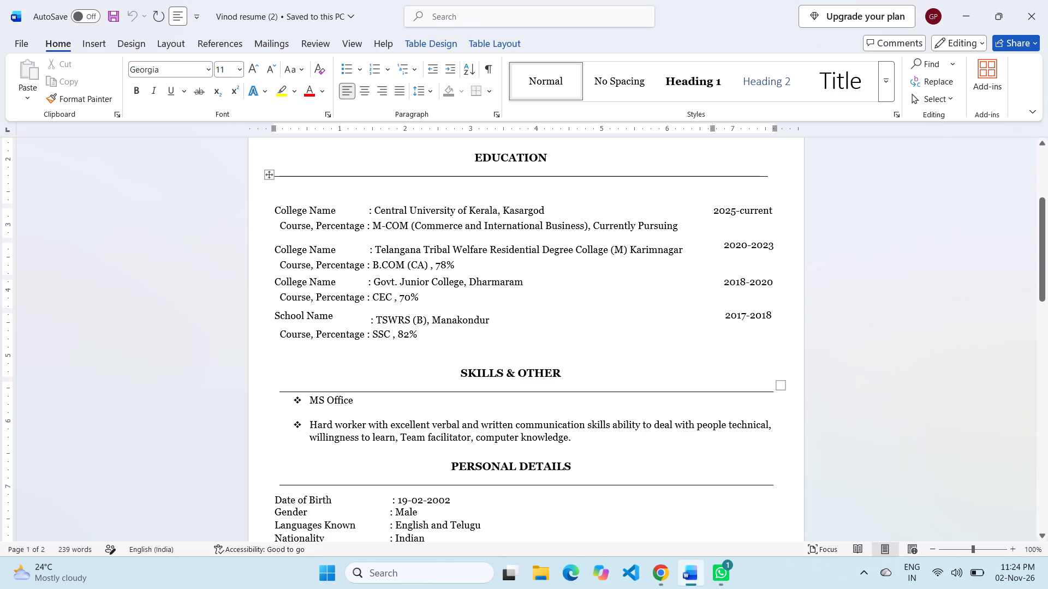
key(BackSpace)
key(BackSpace)
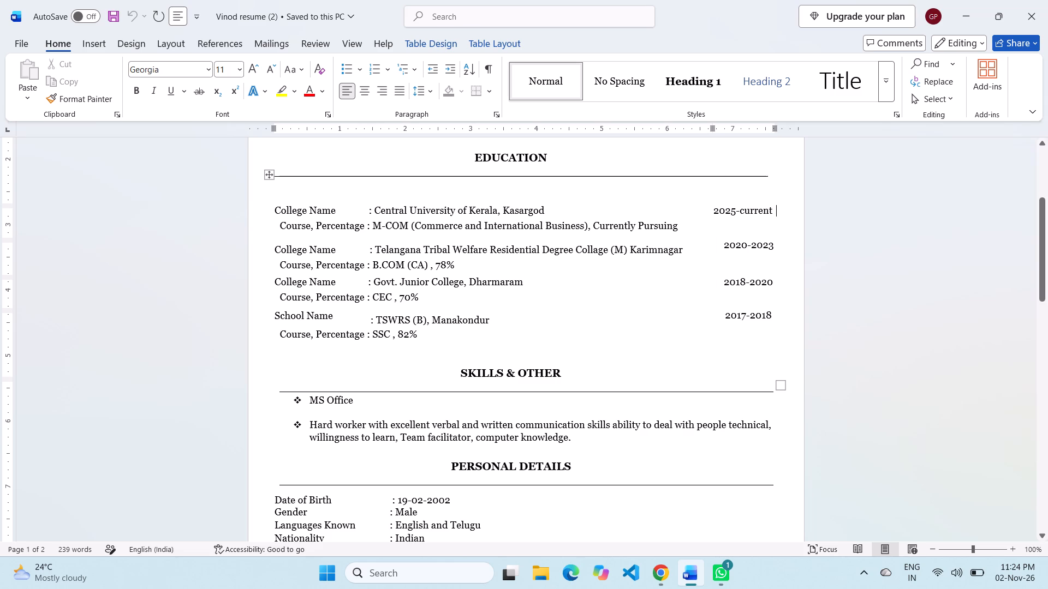
click(773, 209)
key(BackSpace)
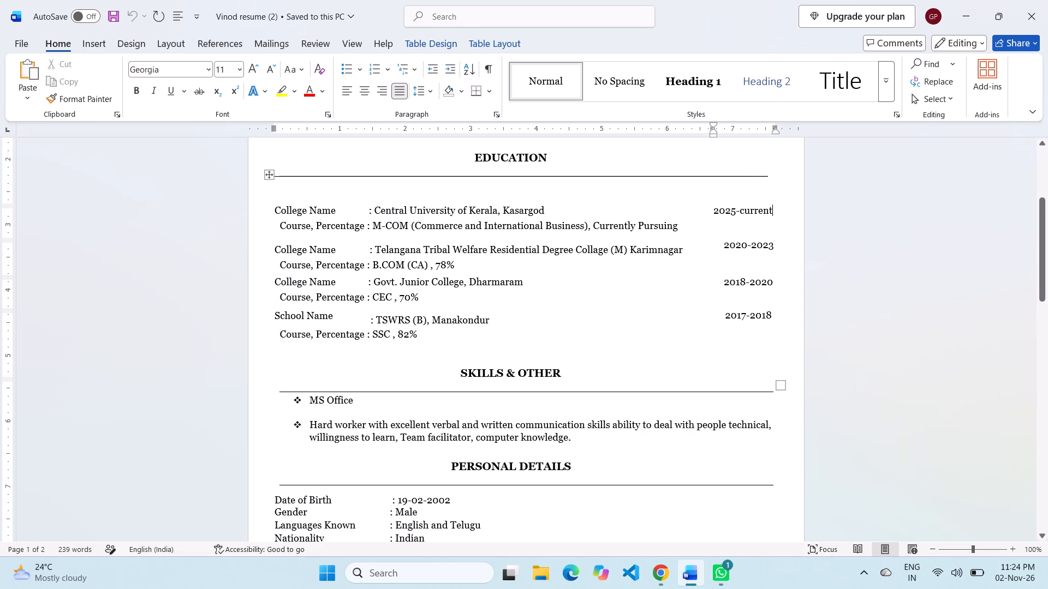
key(BackSpace)
key(BackSpace)
key(BackSpace)
key(BackSpace)
key(BackSpace)
key(BackSpace)
key(BackSpace)
key(BackSpace)
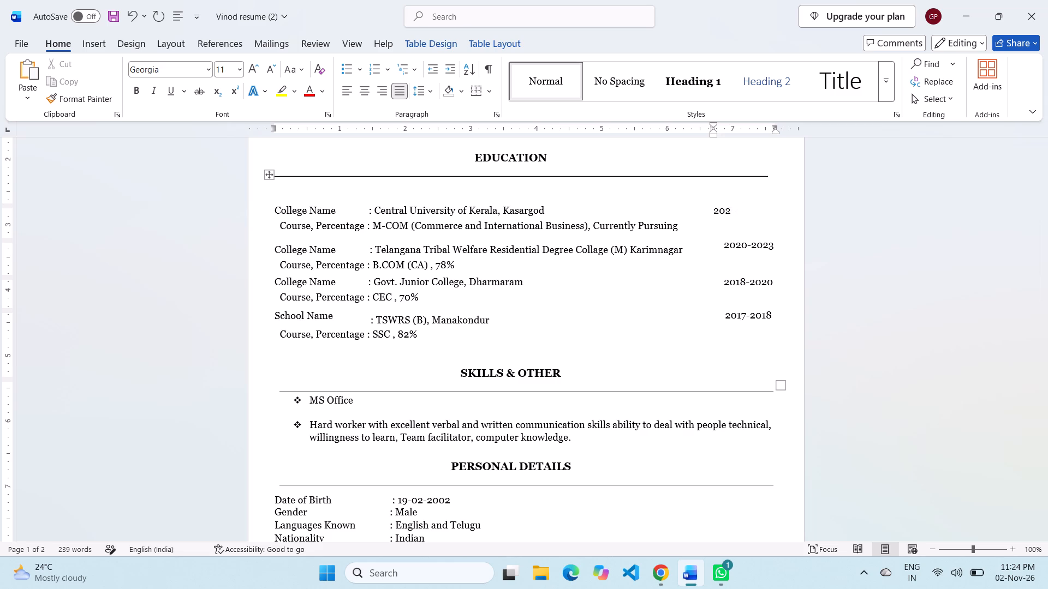
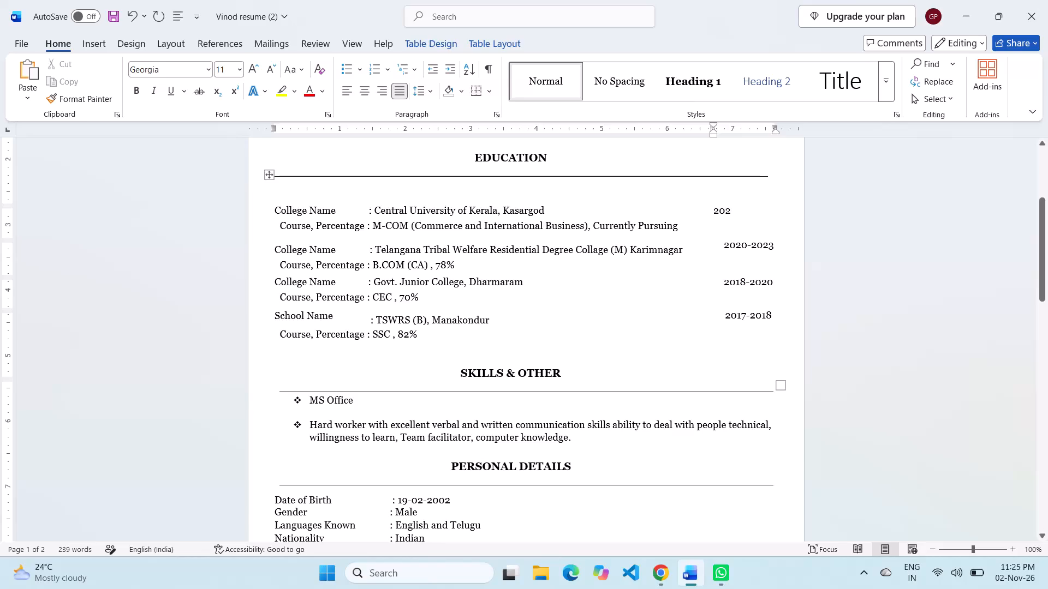
Complete the Central University of Kerala entry's dates in the Education section as 2023-2025.
key(3)
key(minus)
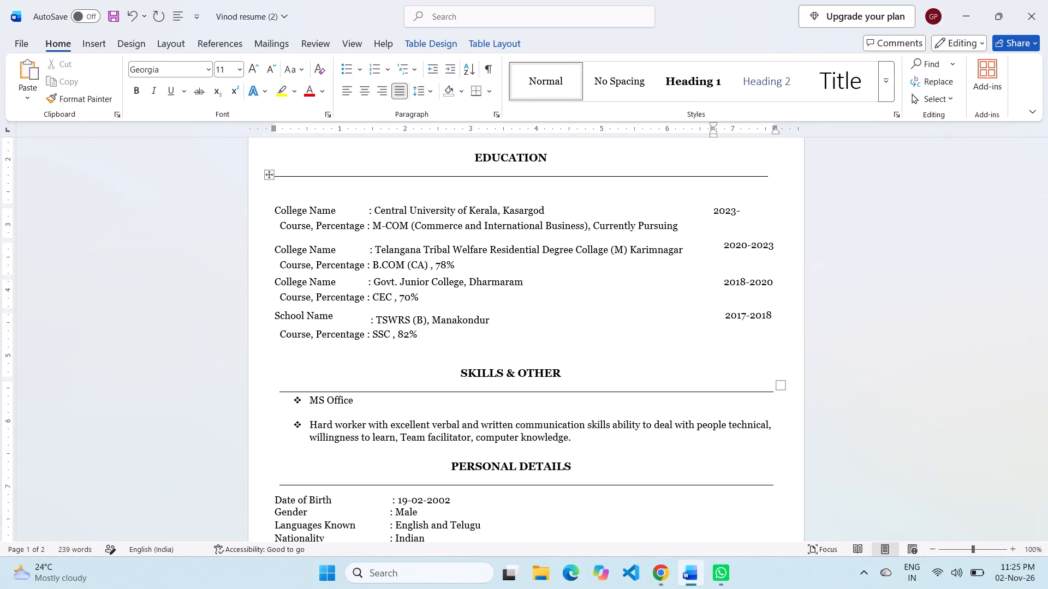
key(3)
key(BackSpace)
key(2)
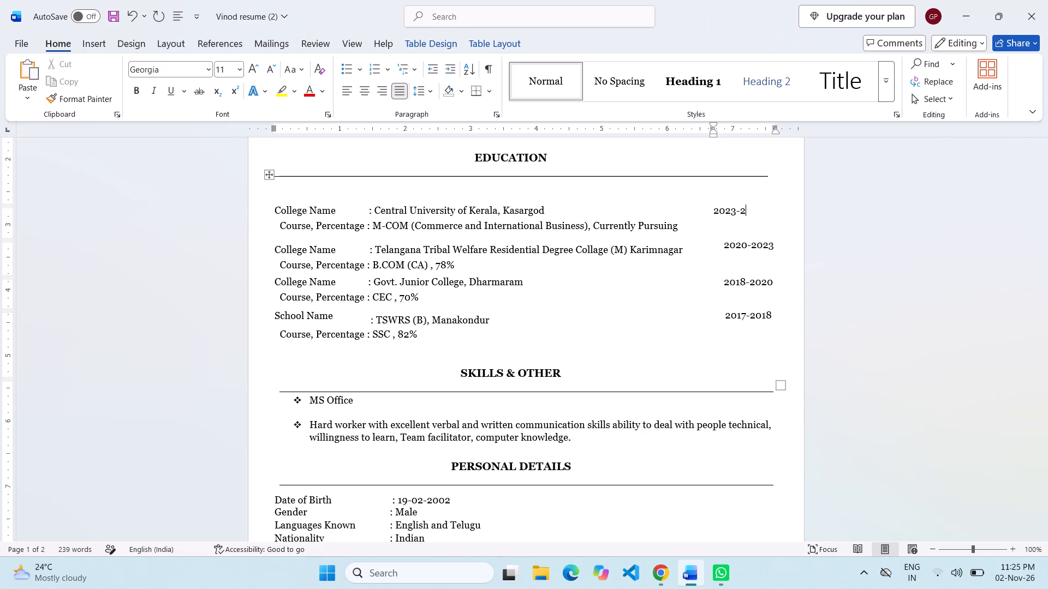
key(0)
key(2)
key(5)
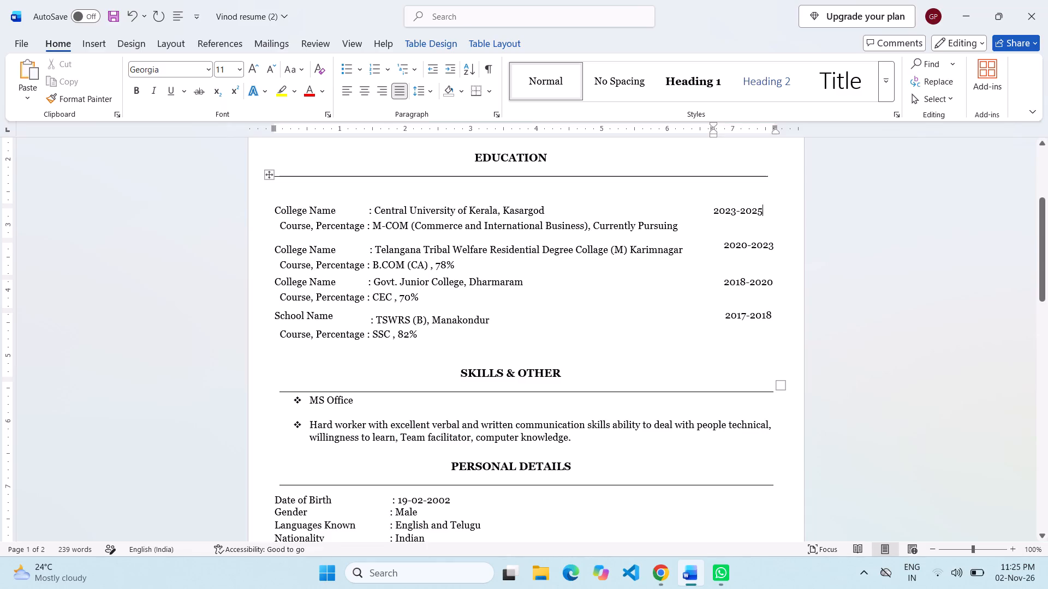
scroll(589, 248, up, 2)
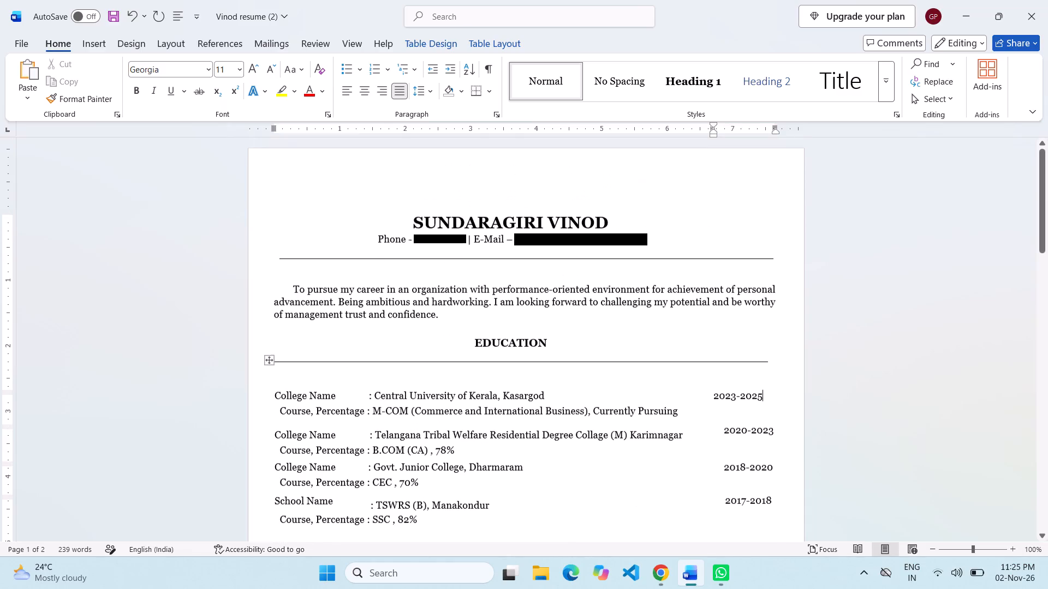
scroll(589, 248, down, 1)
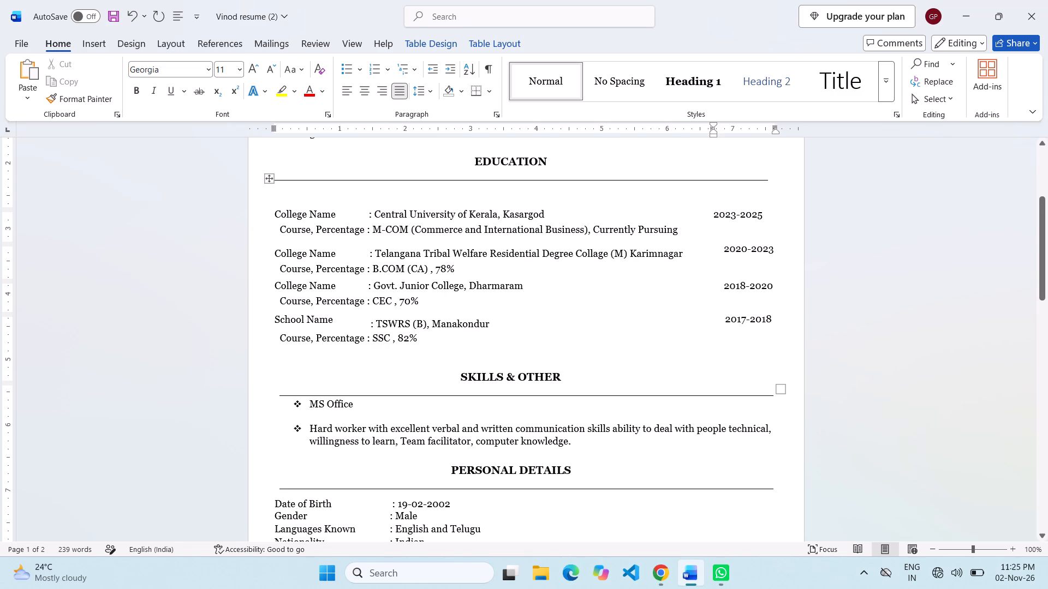
Review the rest of the resume, from the Education section to the declaration, and return to the Personal Details section.
scroll(503, 334, down, 2)
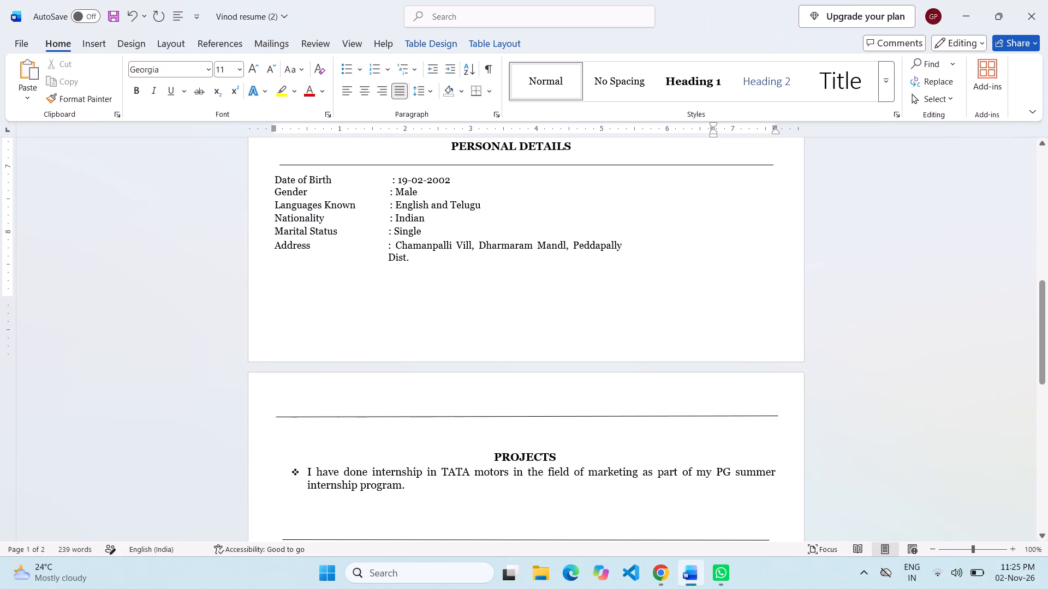
scroll(551, 275, down, 3)
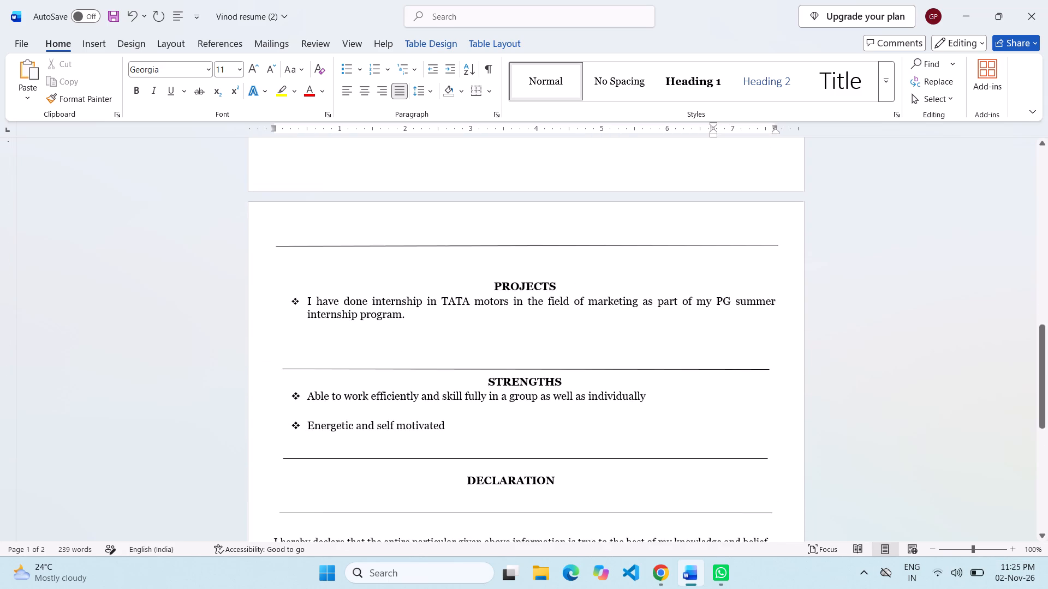
scroll(551, 275, down, 1)
scroll(550, 245, up, 1)
scroll(550, 245, down, 1)
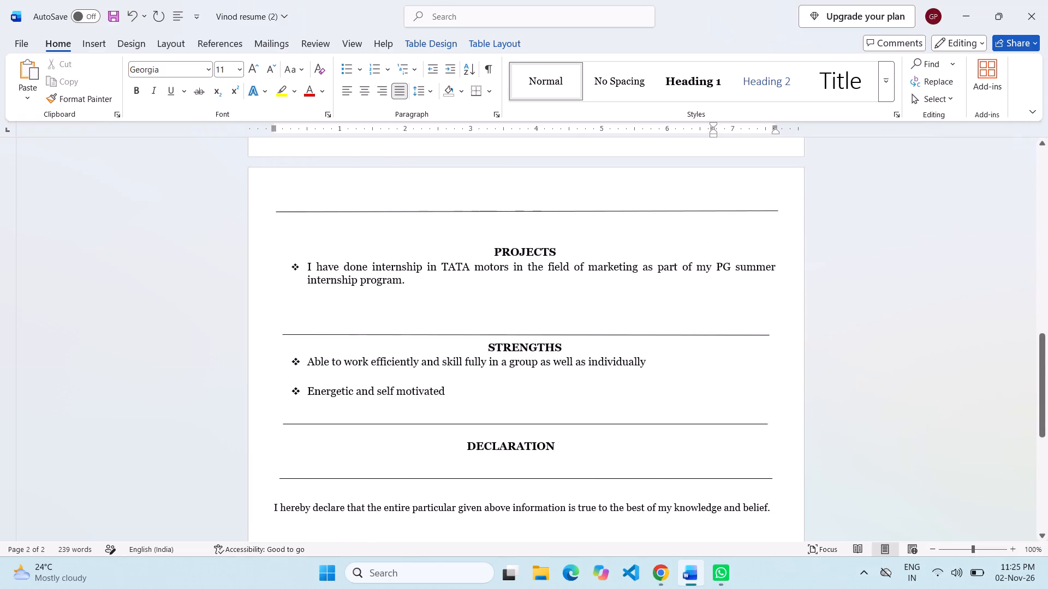
scroll(550, 245, down, 1)
scroll(550, 245, up, 5)
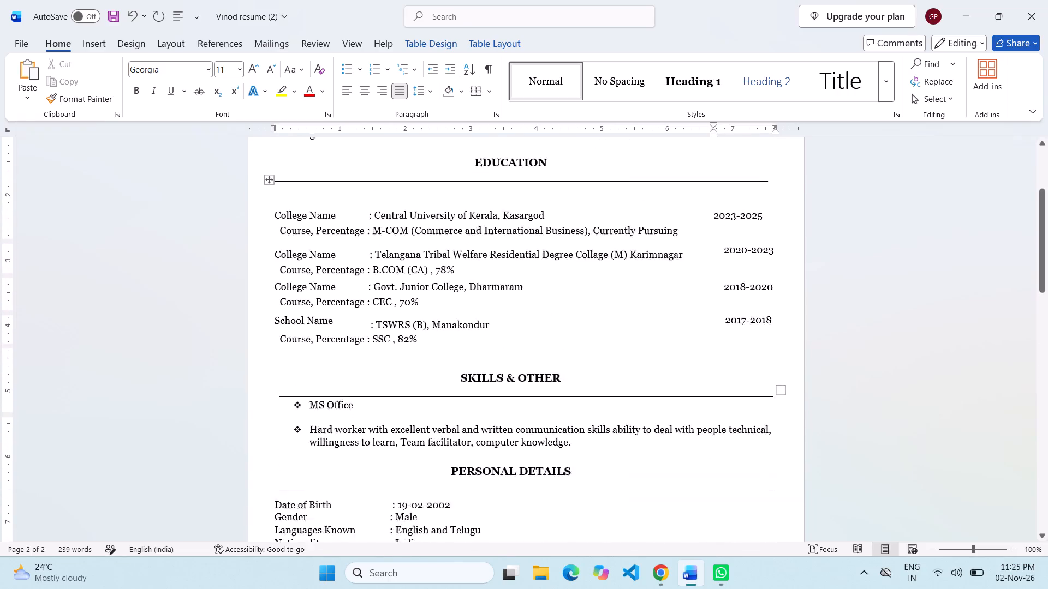
scroll(550, 245, up, 1)
scroll(550, 245, down, 3)
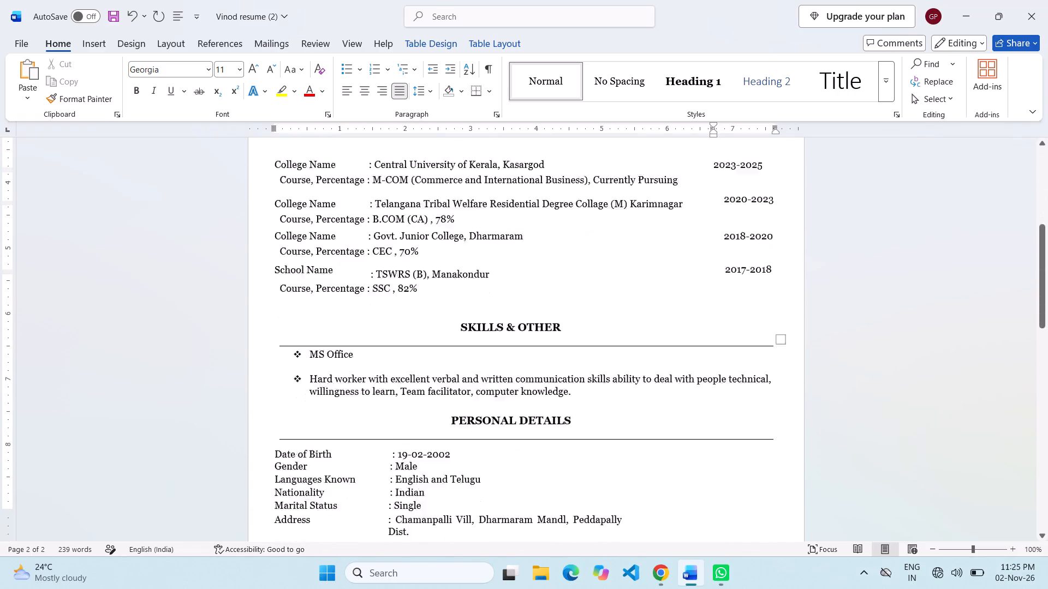
scroll(550, 245, down, 1)
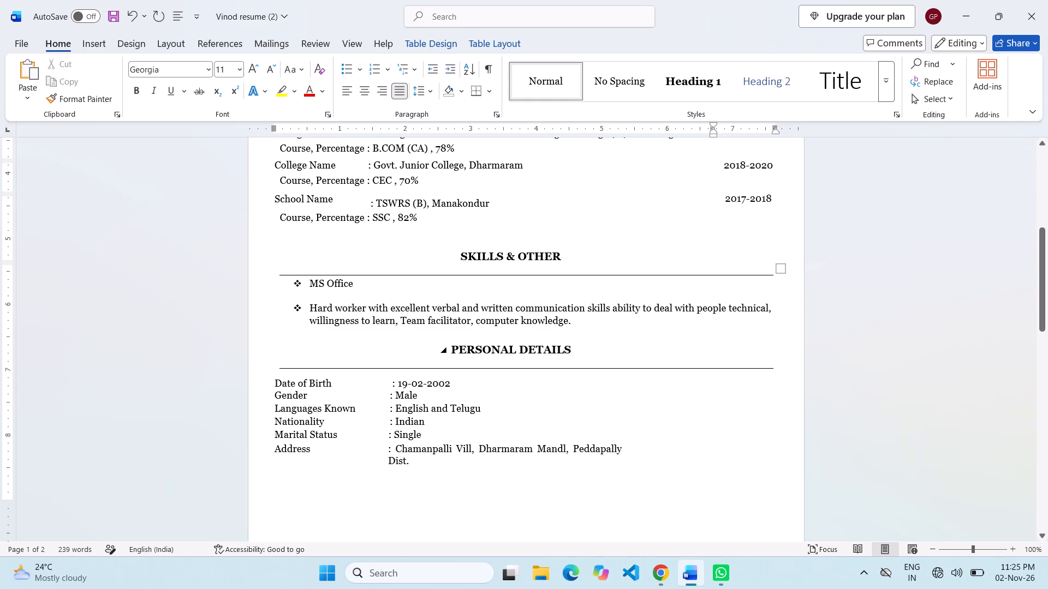
Open the list of available Wi-Fi networks.
click(940, 575)
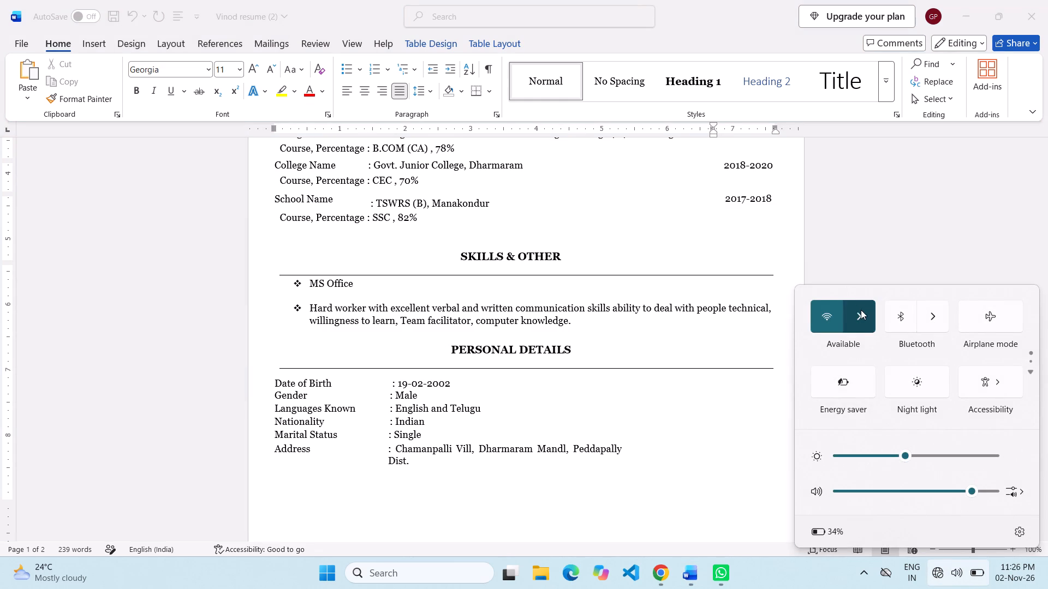
click(861, 310)
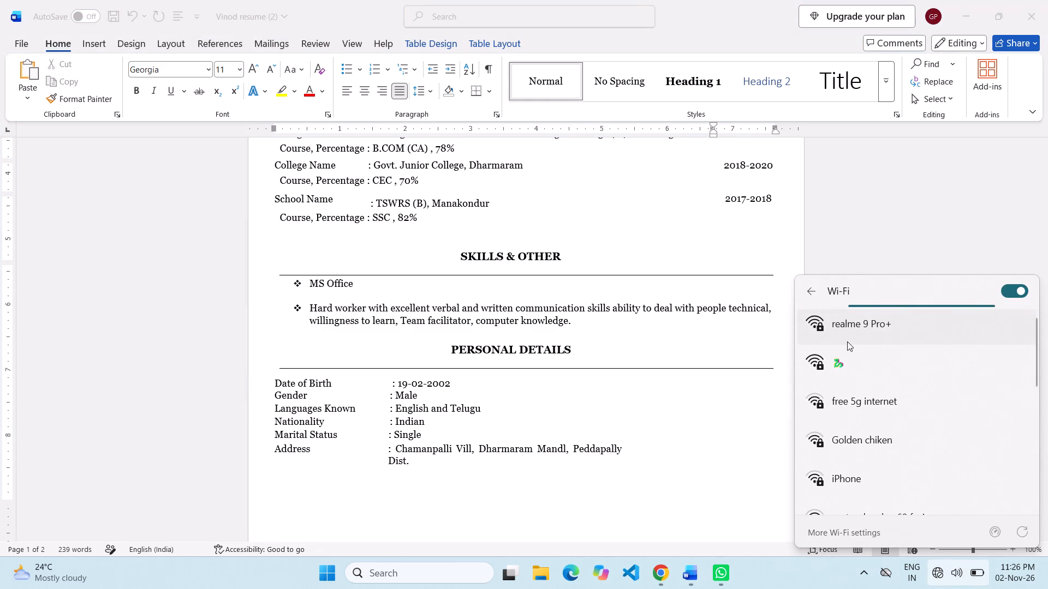
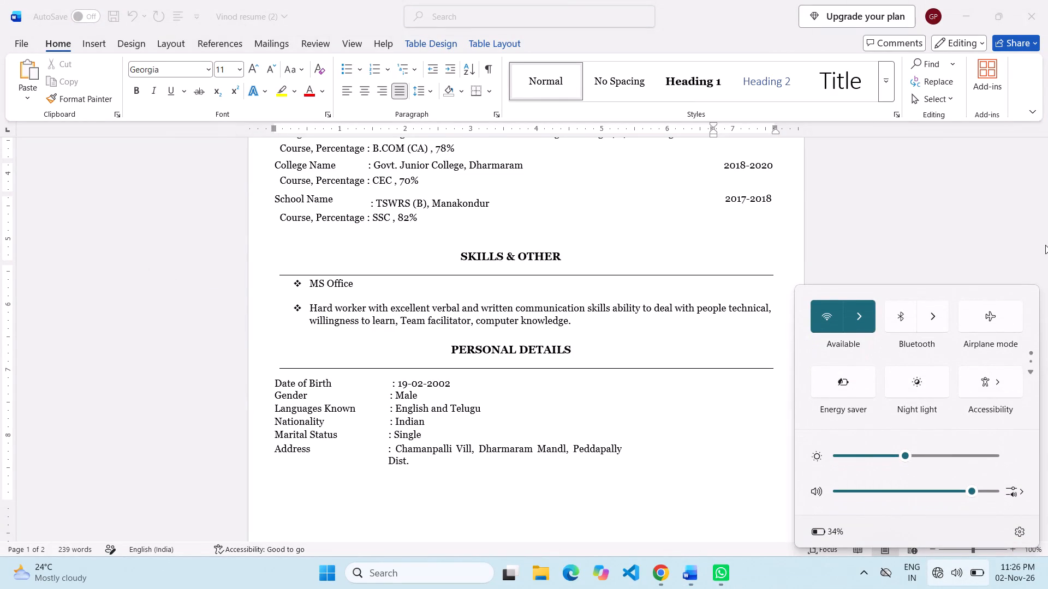
Connect the computer to the realme 9 Pro+ Wi-Fi network with automatic connection enabled, and return to the resume document.
click(868, 317)
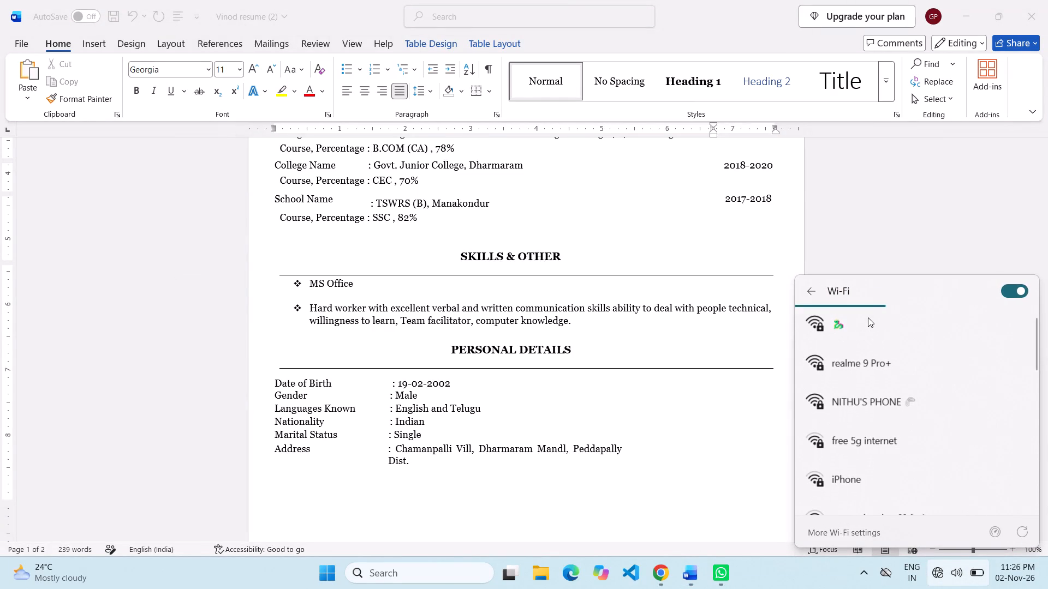
click(866, 365)
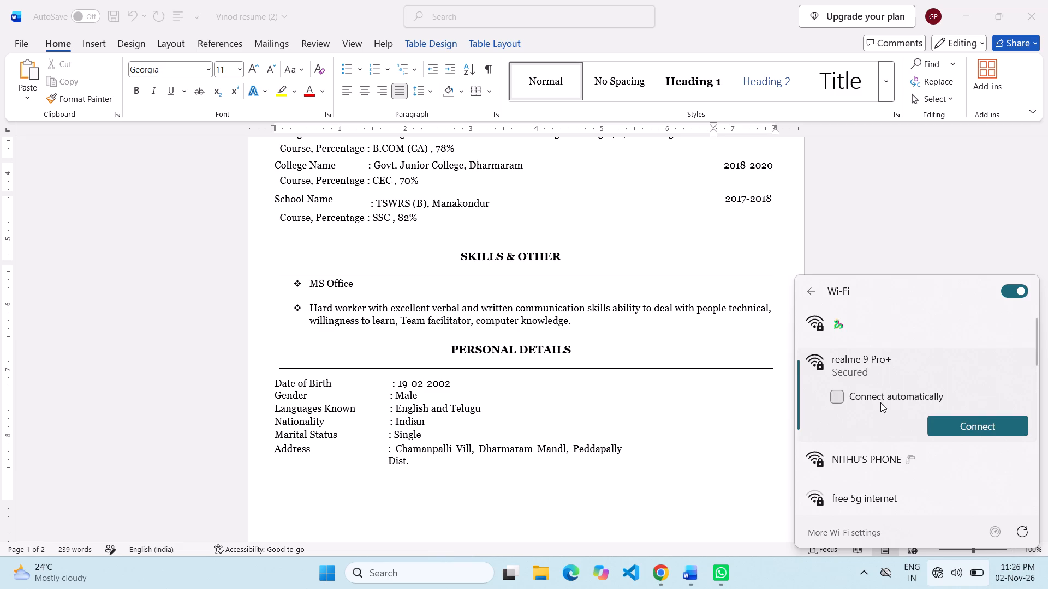
click(841, 397)
click(969, 423)
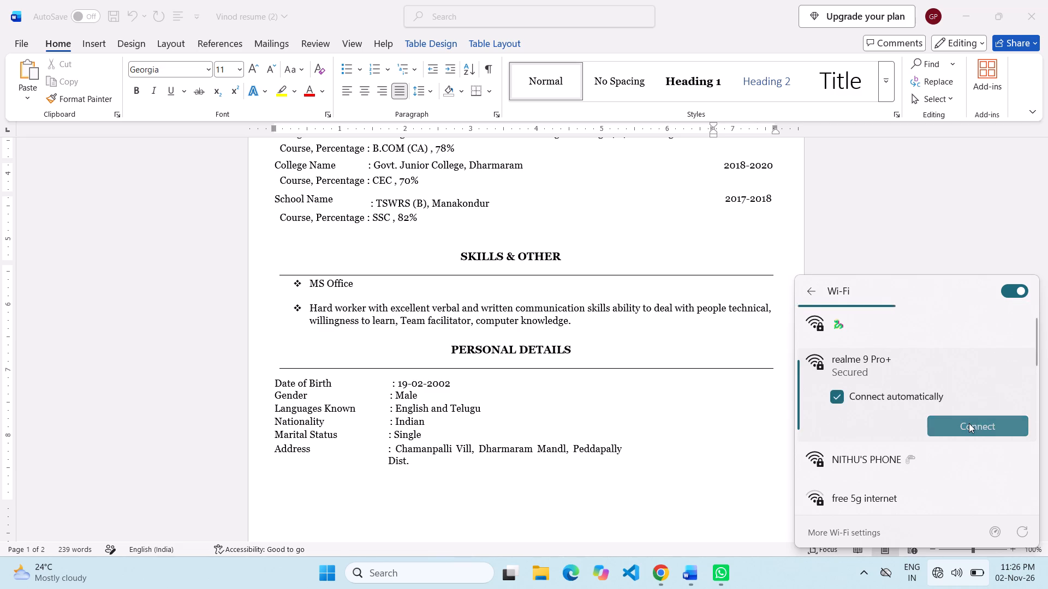
click(817, 290)
click(666, 228)
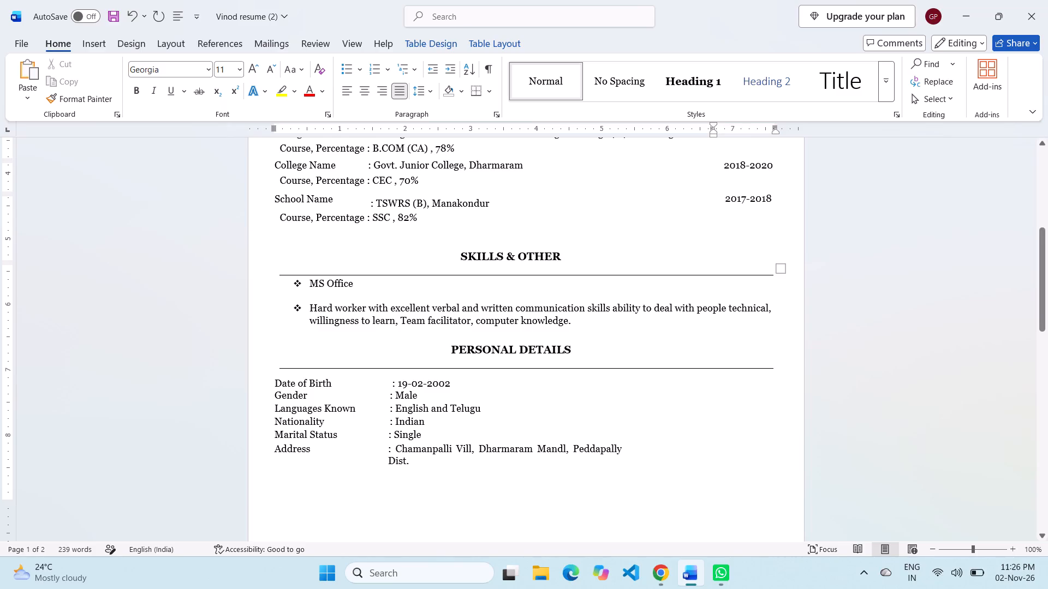
Review the Education section of the resume.
scroll(432, 280, up, 1)
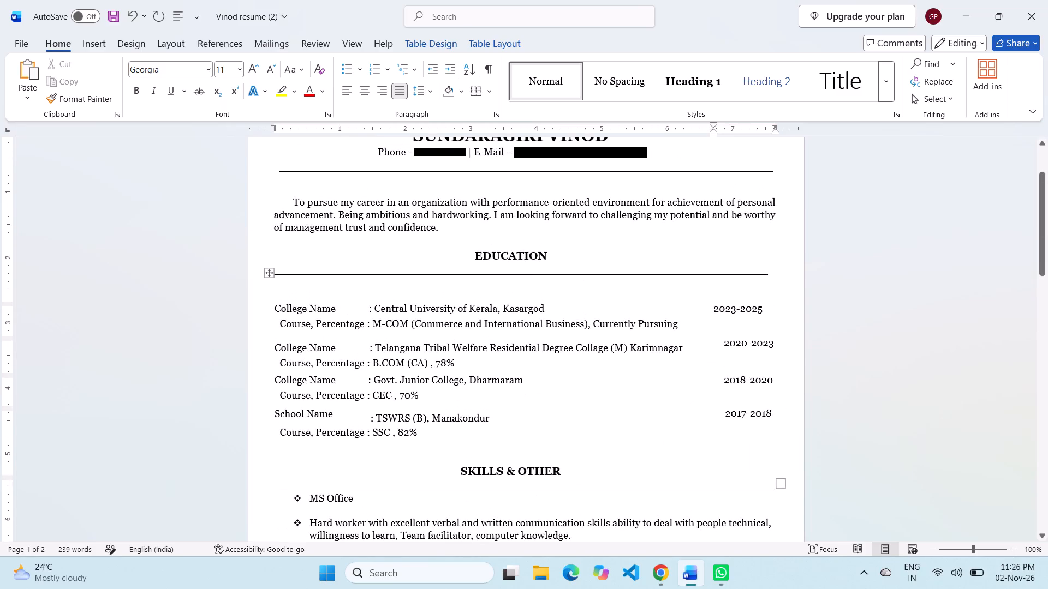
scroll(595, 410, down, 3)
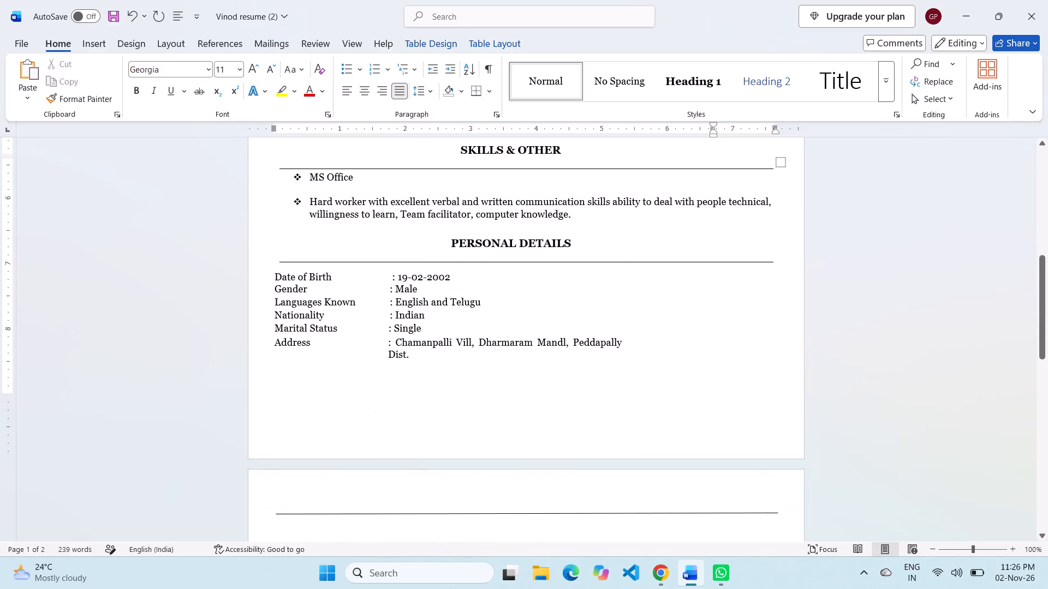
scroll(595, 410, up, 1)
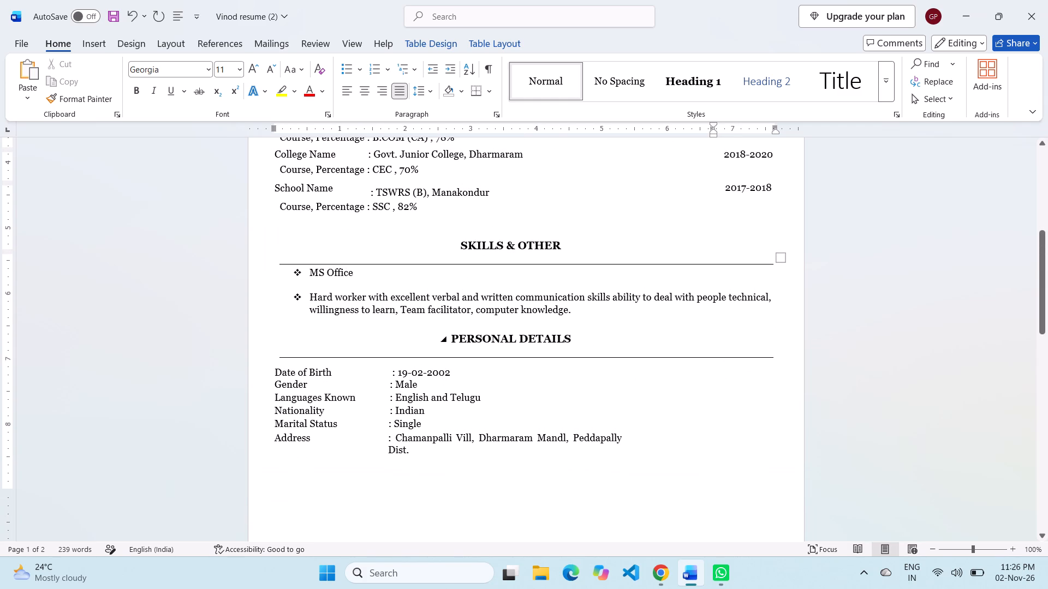
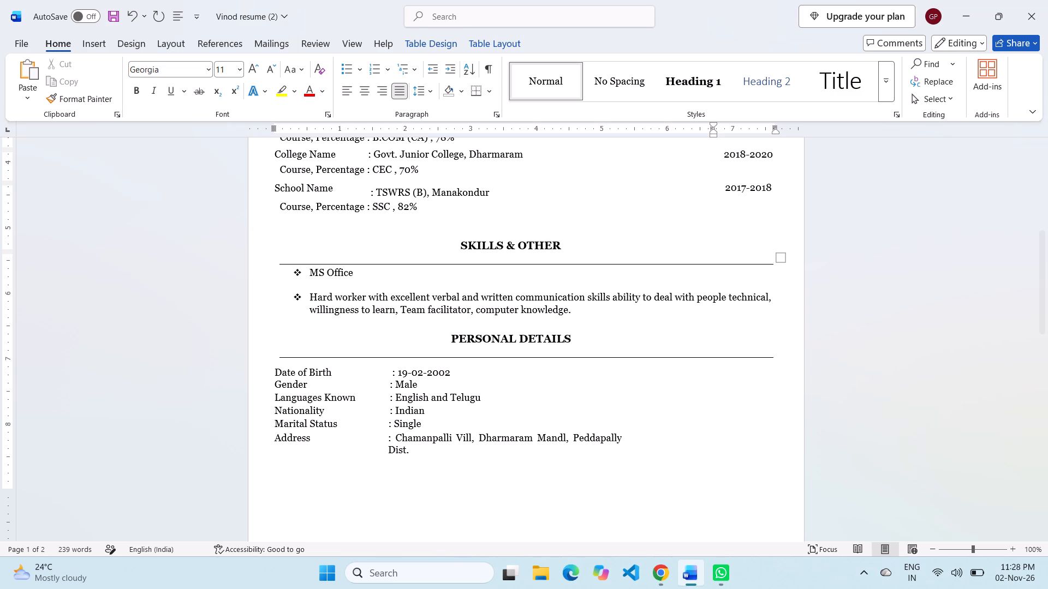
Delete the two bullet points under the Skills & Other heading together with the divider line above them.
click(618, 312)
drag(617, 314, 339, 260)
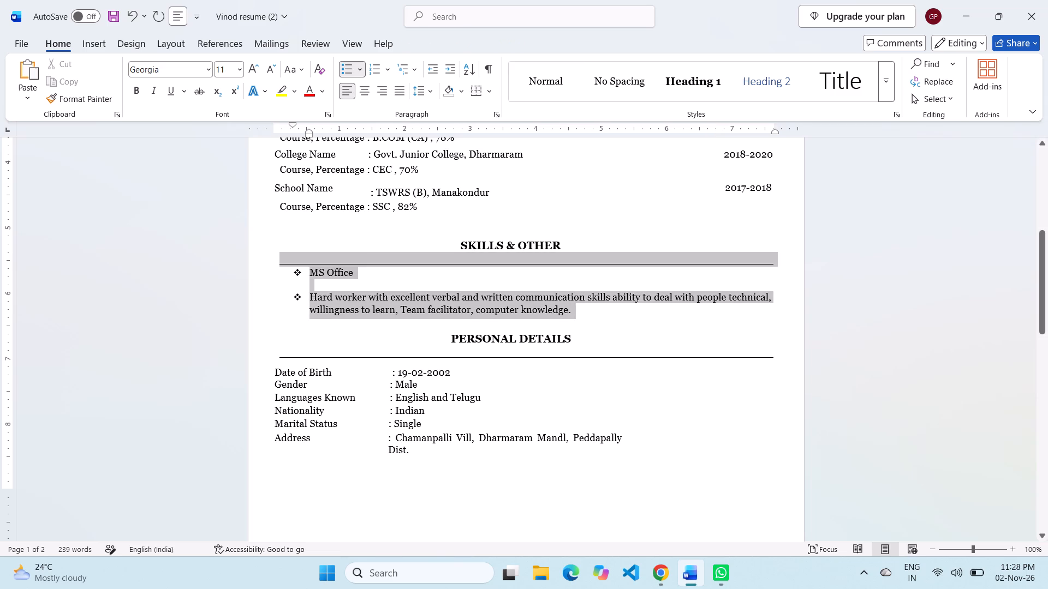
drag(339, 260, 296, 266)
drag(296, 266, 296, 259)
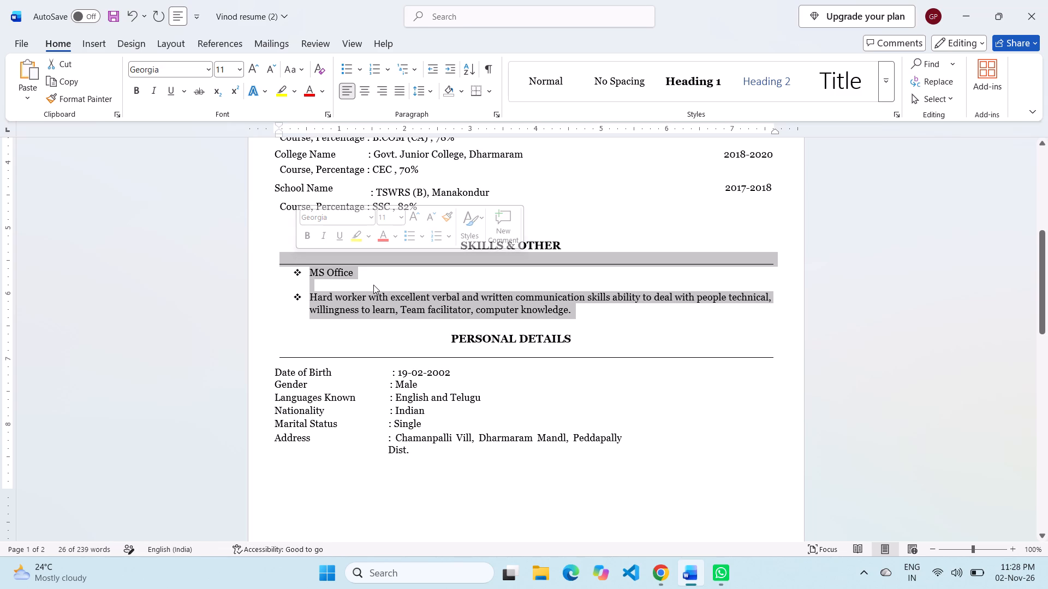
key(BackSpace)
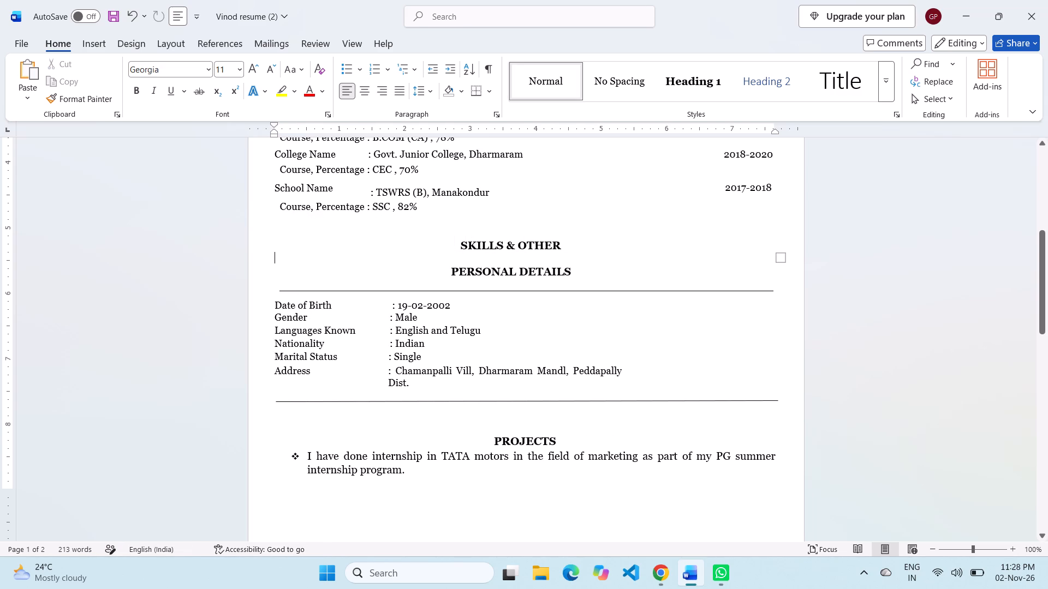
Delete the Skills & Other heading and close up the empty space before the Personal Details section.
click(593, 236)
click(587, 247)
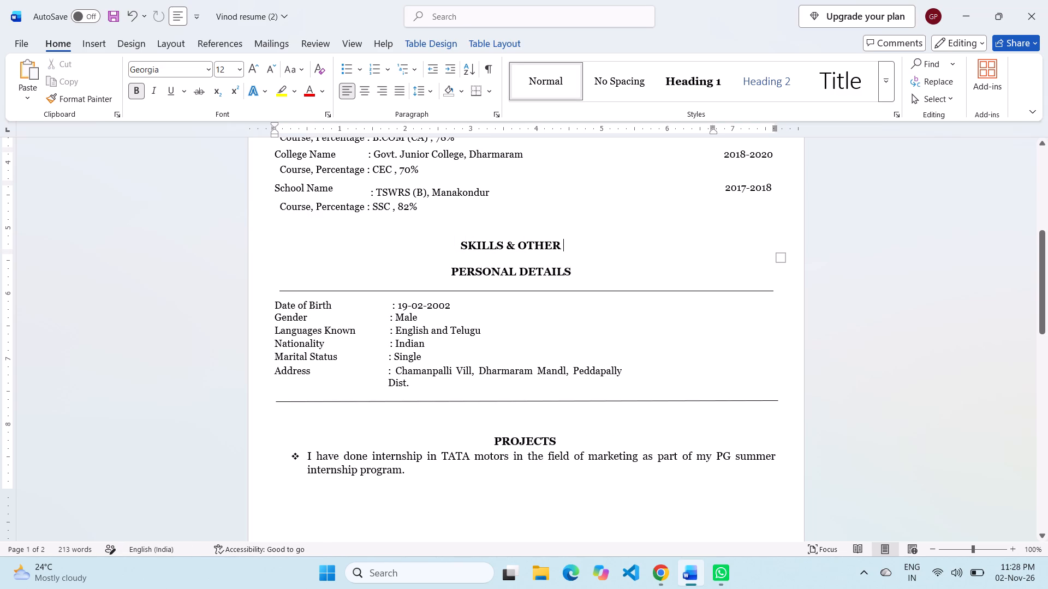
click(781, 260)
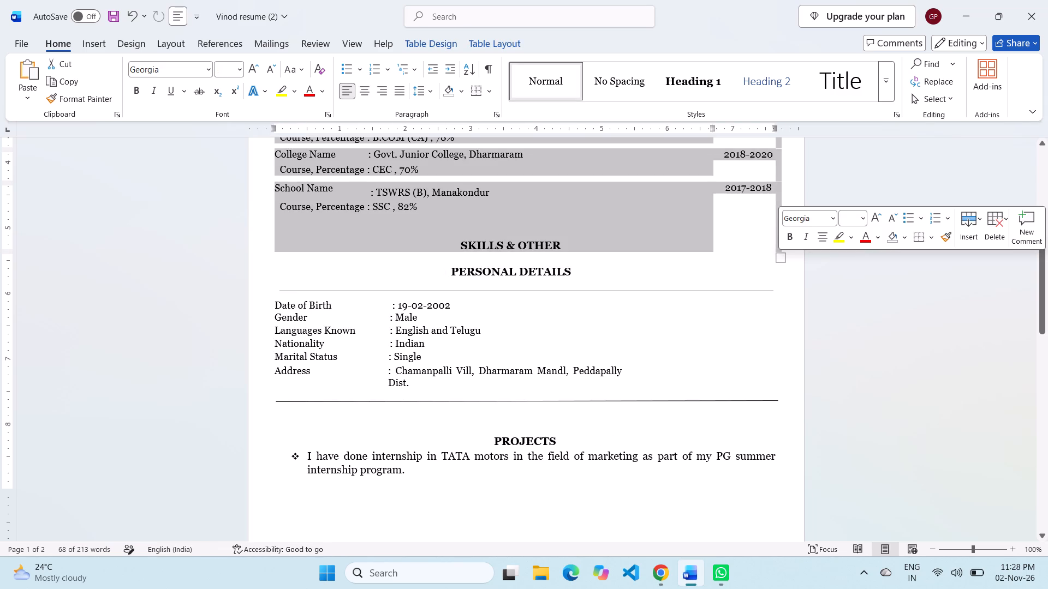
click(607, 274)
click(576, 240)
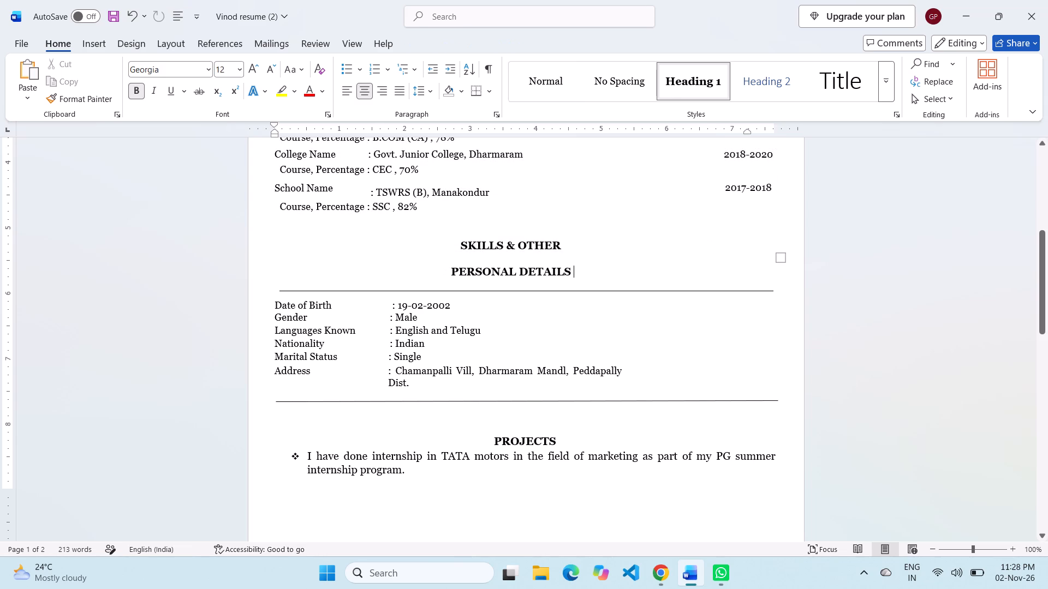
key(BackSpace)
key(BackSpace)
key(BackSpace)
key(BackSpace)
key(BackSpace)
key(BackSpace)
key(BackSpace)
key(BackSpace)
key(BackSpace)
key(BackSpace)
key(BackSpace)
key(BackSpace)
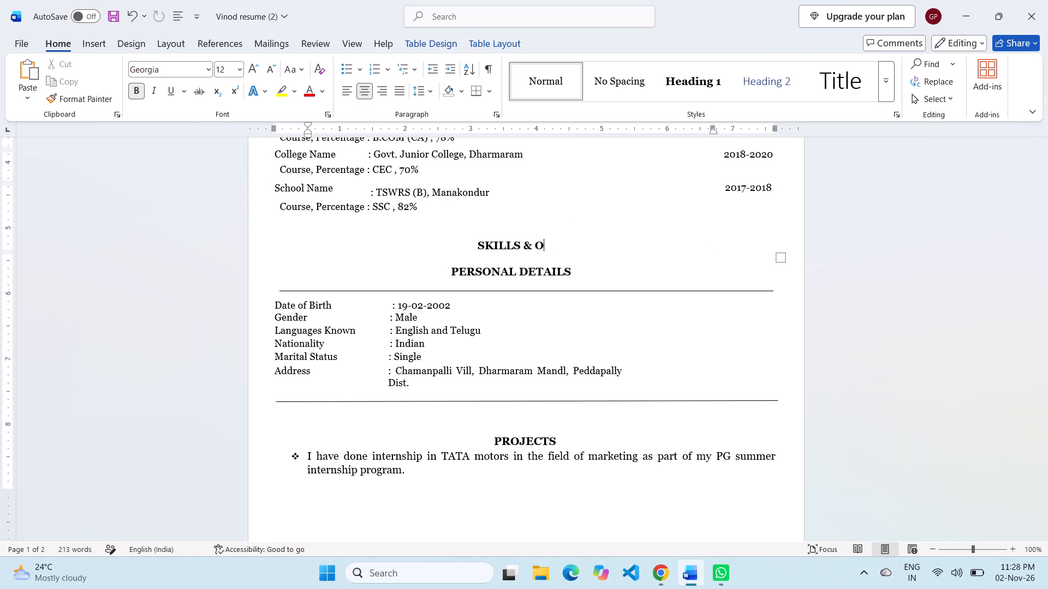
key(BackSpace)
key(BackSpace)
key(BackSpace)
key(BackSpace)
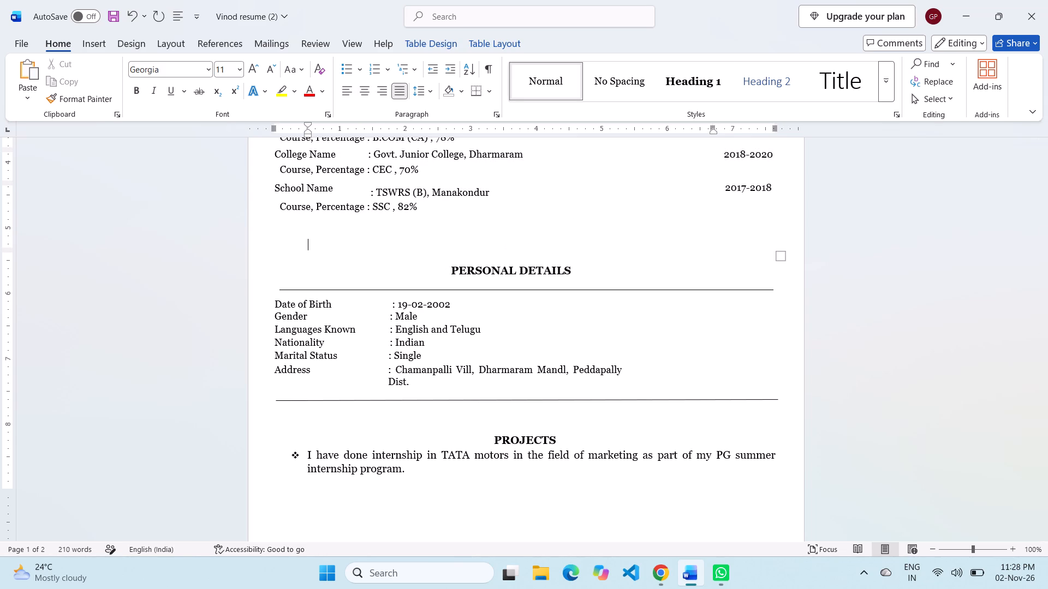
key(BackSpace)
key(BackSpace)
key(BackSpace)
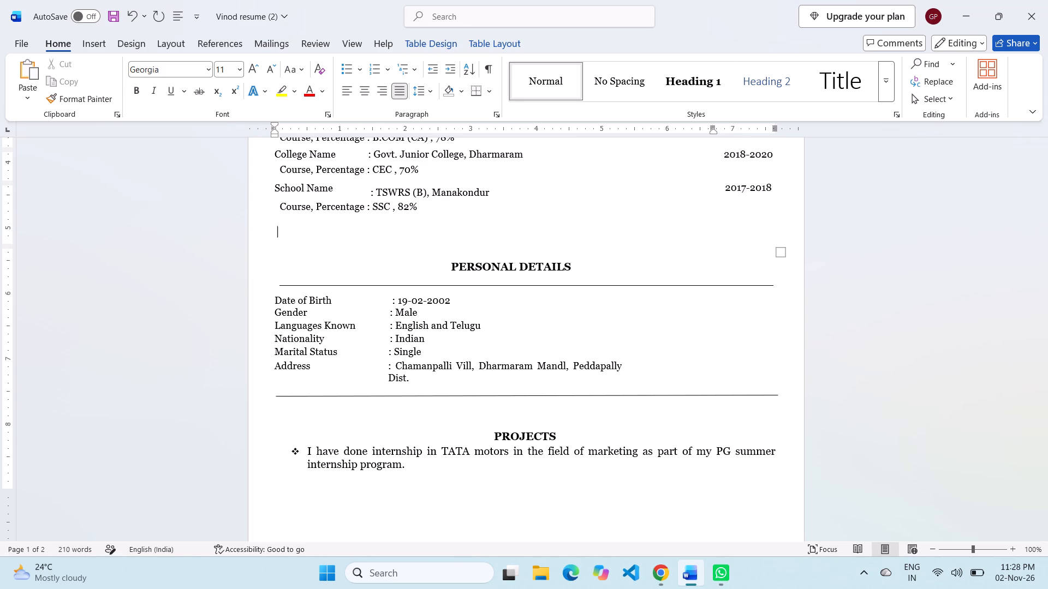
key(BackSpace)
key(BackSpace)
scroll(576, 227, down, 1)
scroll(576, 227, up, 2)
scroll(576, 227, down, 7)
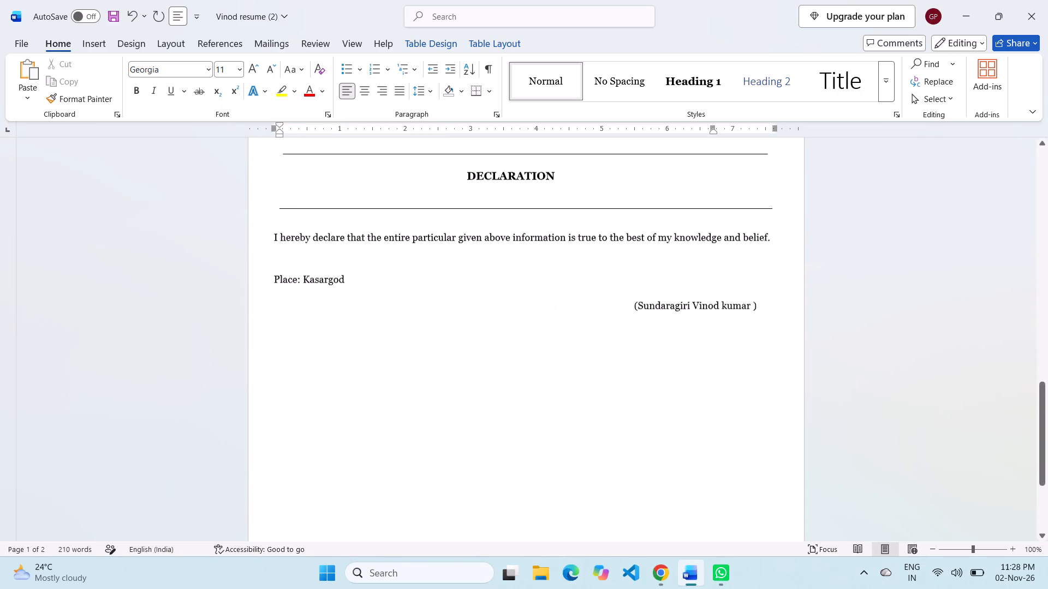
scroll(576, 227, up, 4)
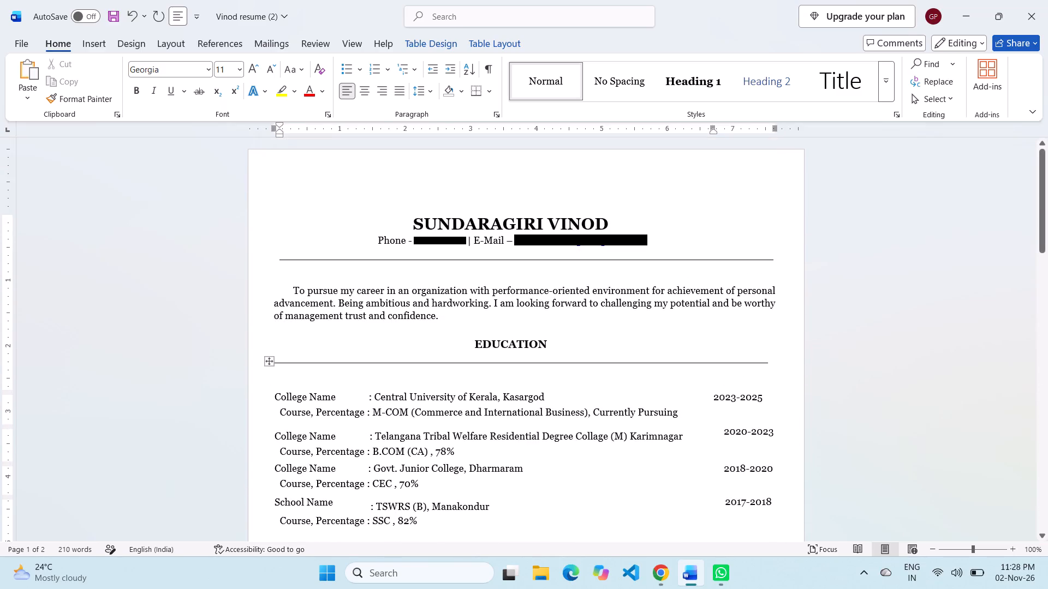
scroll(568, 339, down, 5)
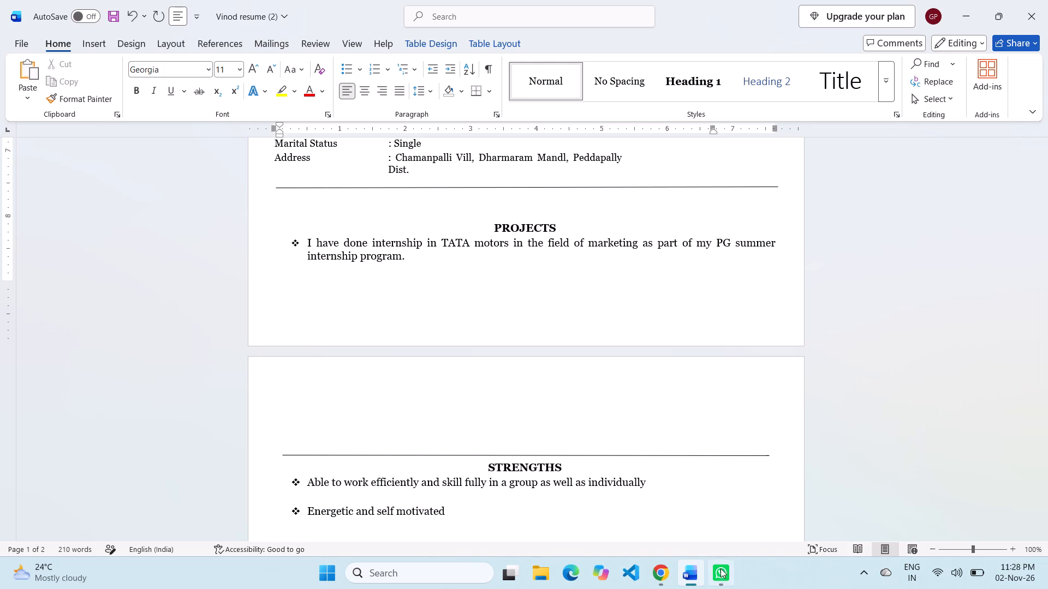
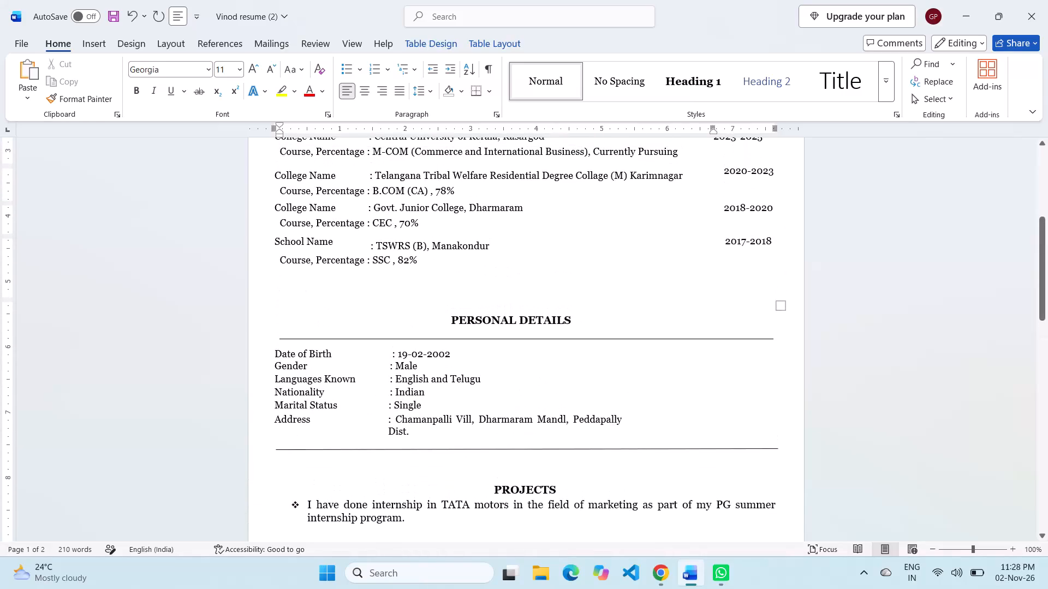
Review the resume's layout from the header and Education section through Projects, Strengths and Declaration.
scroll(540, 282, up, 1)
scroll(540, 282, down, 1)
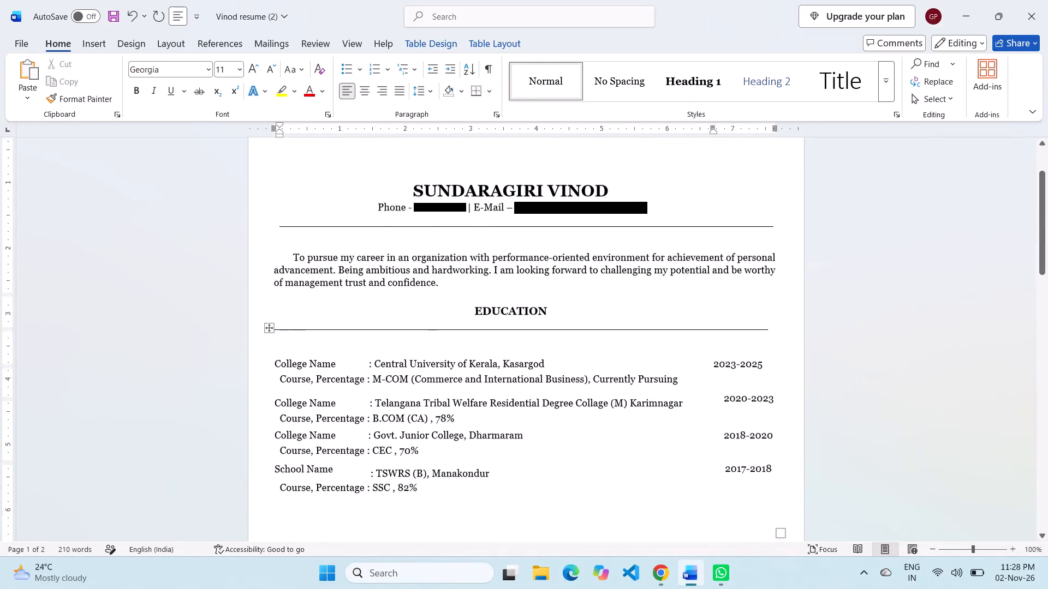
scroll(540, 282, down, 4)
scroll(486, 298, up, 1)
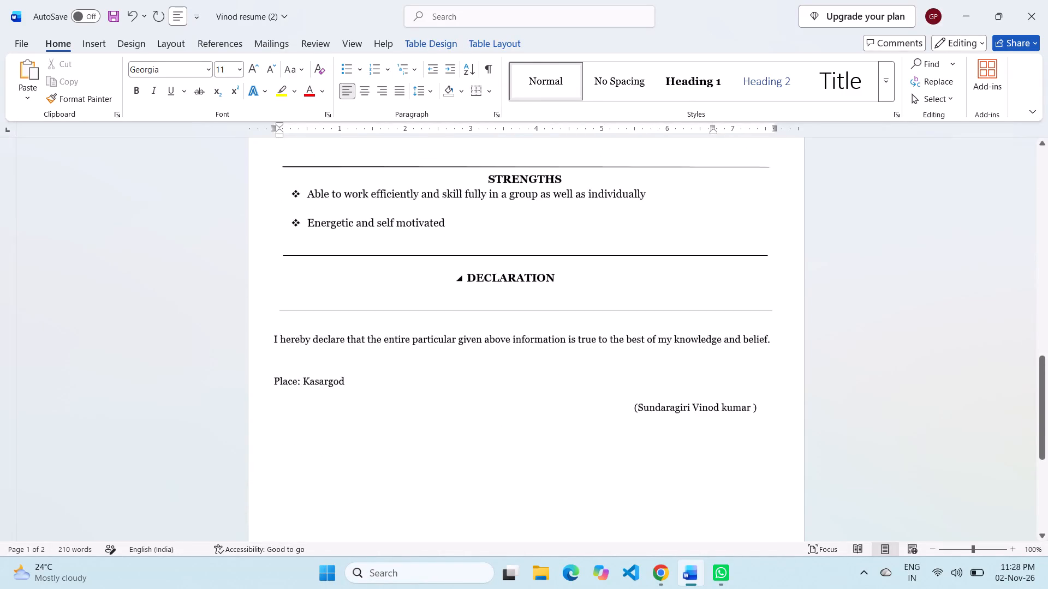
scroll(486, 298, up, 3)
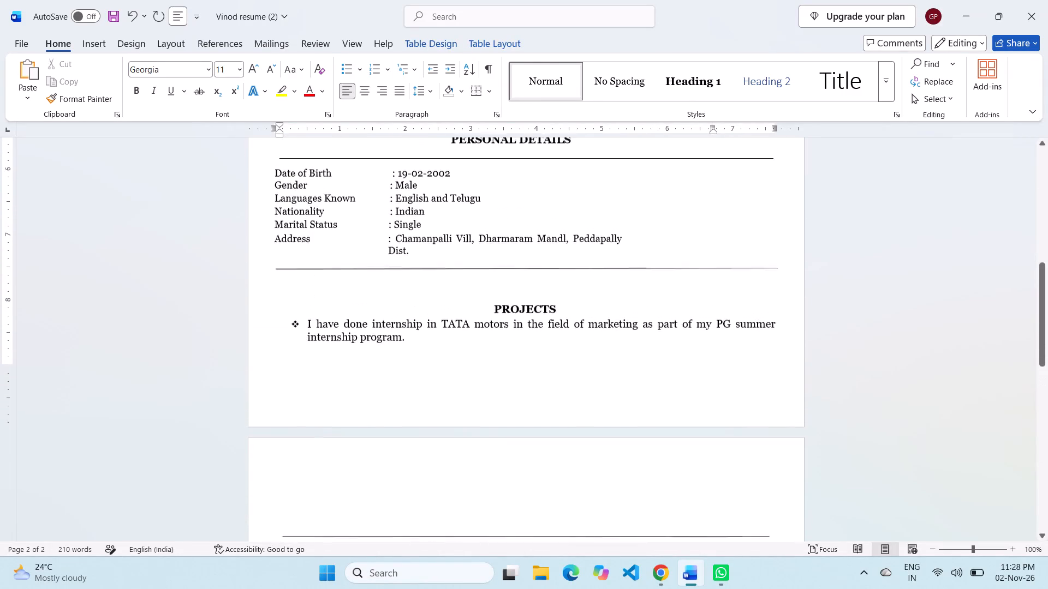
scroll(486, 298, up, 1)
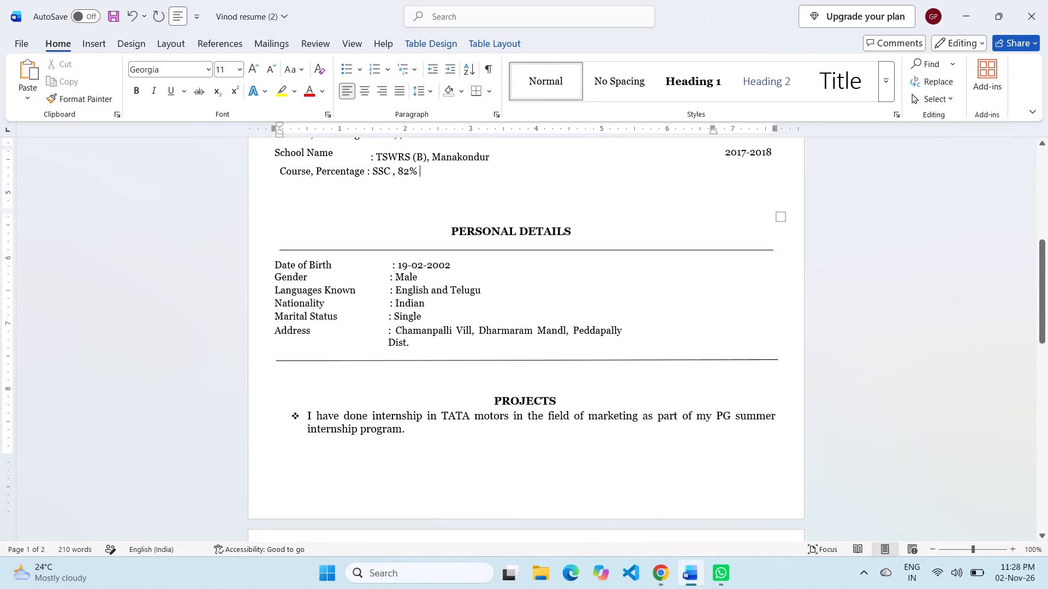
Copy the Personal Details heading, divider and table, and paste them after two new lines below the last Education row.
click(316, 235)
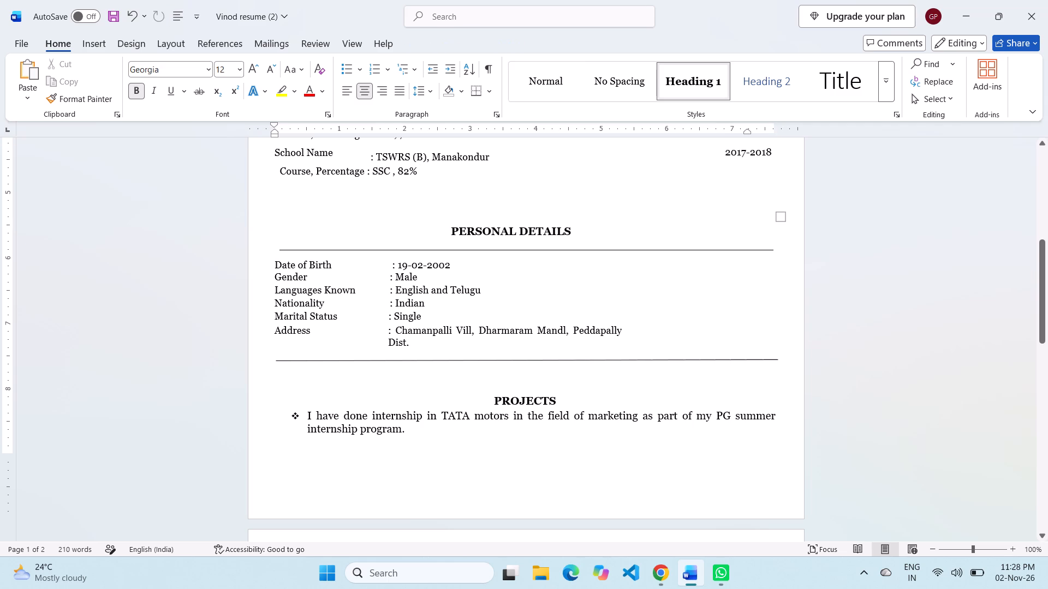
click(449, 230)
drag(449, 230, 703, 336)
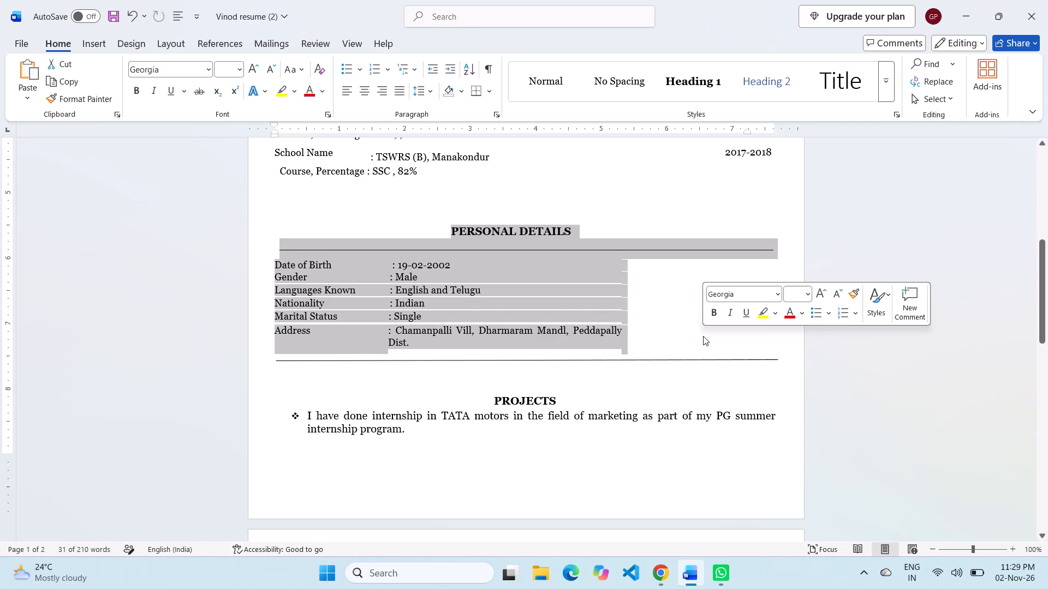
key(ctrl+c)
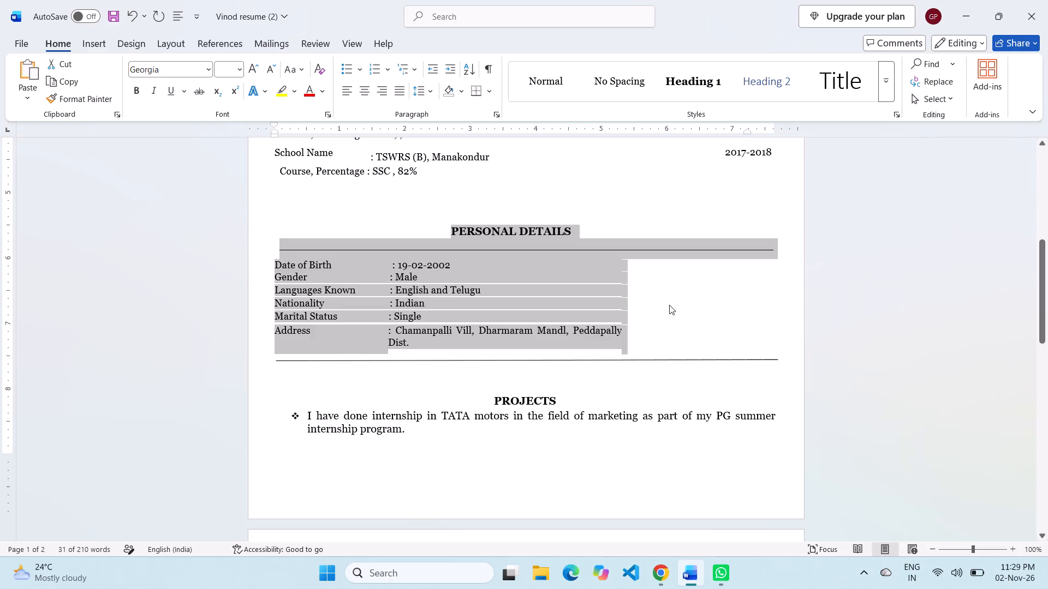
click(684, 311)
scroll(606, 251, up, 2)
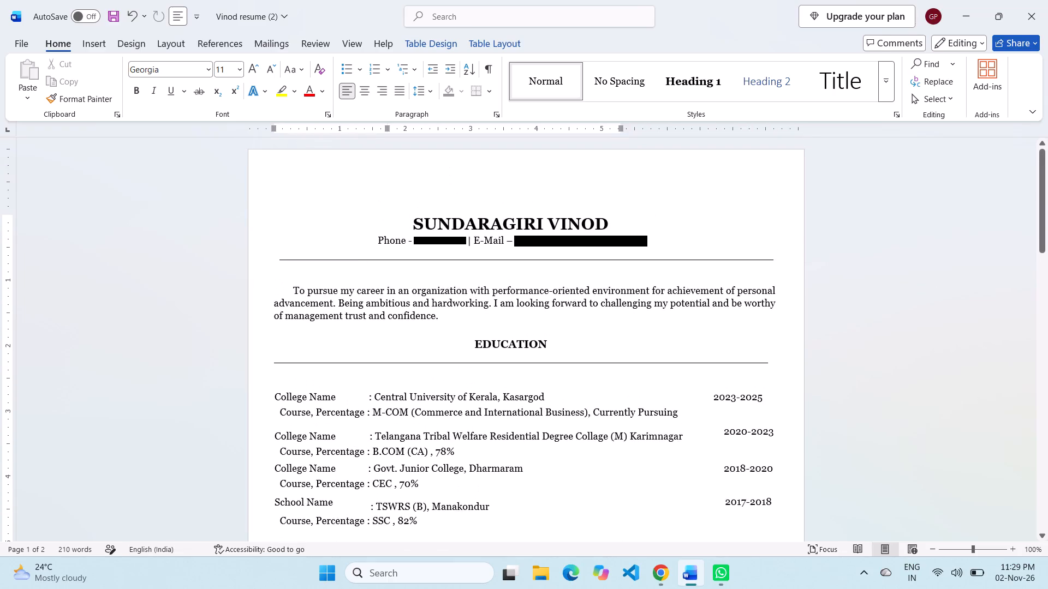
scroll(683, 350, down, 1)
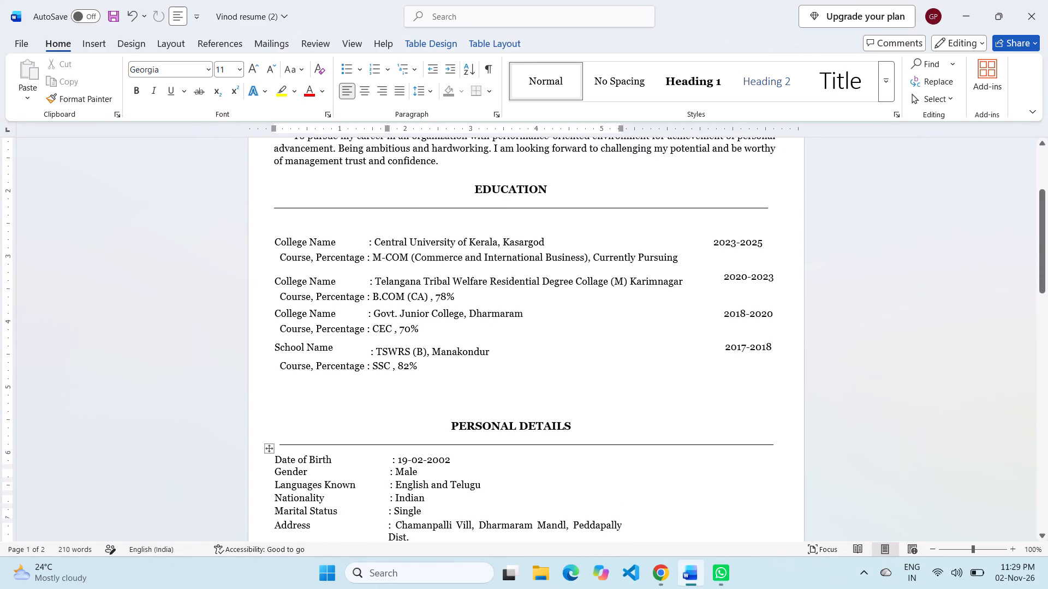
click(618, 394)
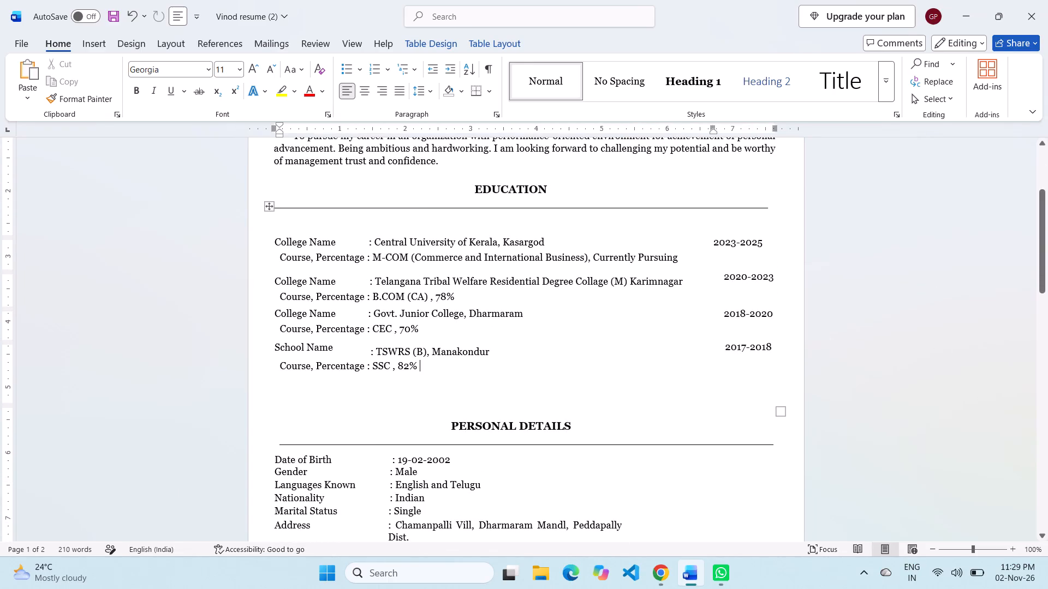
key(Return)
key(Return)
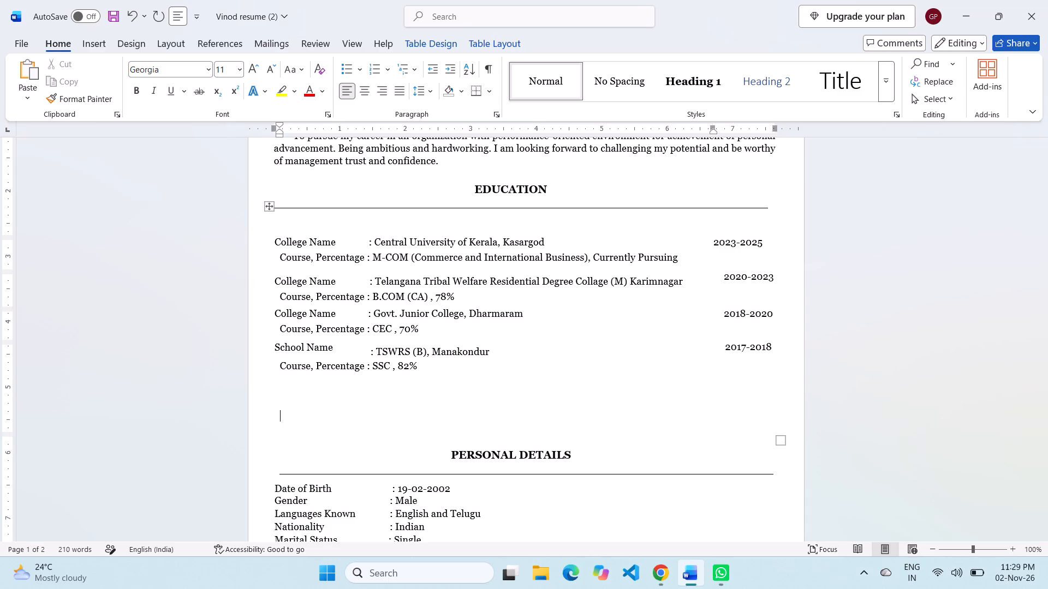
key(ctrl+v)
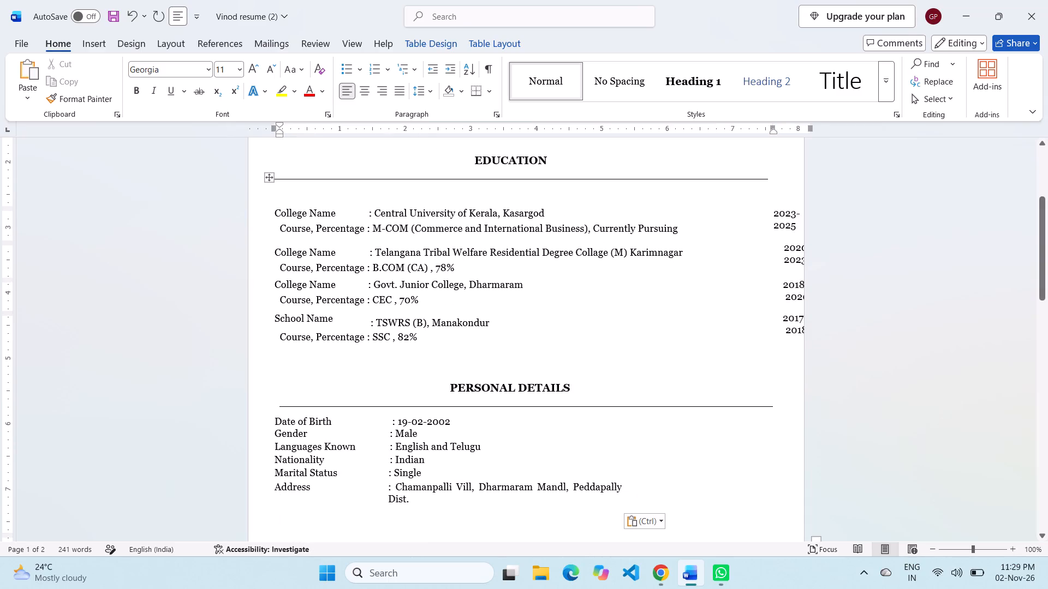
Examine the pasted Personal Details section, the Education date column and the second Personal Details section across both pages.
scroll(569, 366, left, 1)
scroll(690, 278, up, 3)
scroll(690, 278, down, 2)
scroll(616, 227, left, 2)
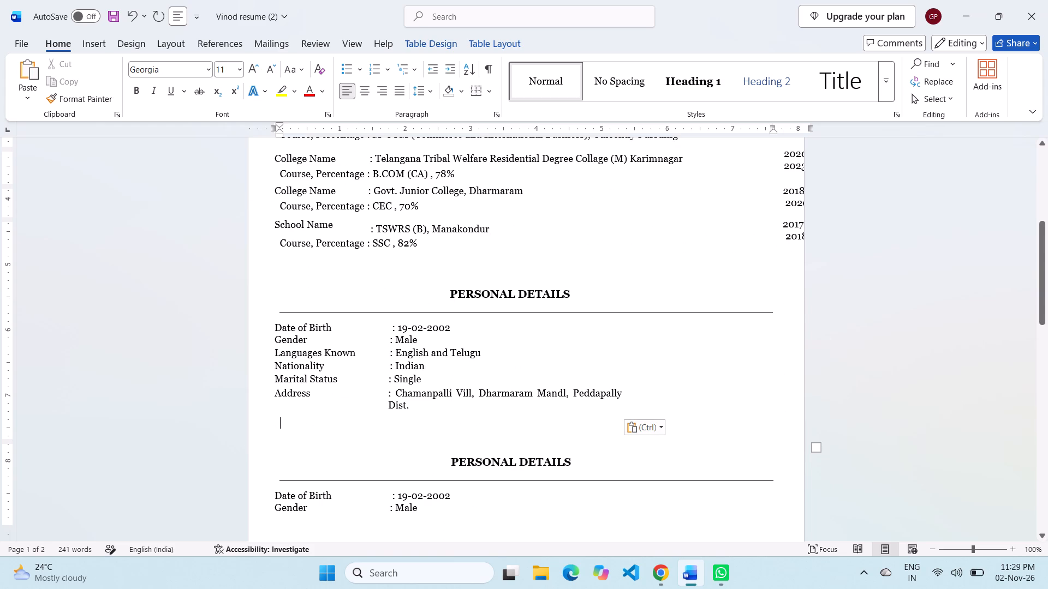
scroll(540, 256, up, 1)
scroll(540, 256, down, 1)
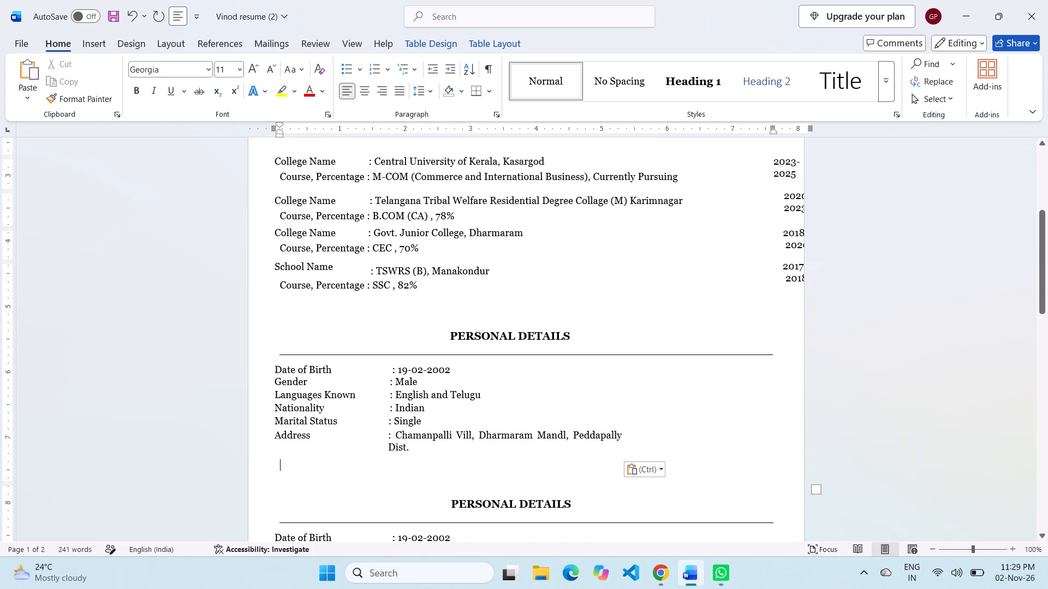
scroll(503, 261, down, 3)
scroll(503, 261, up, 3)
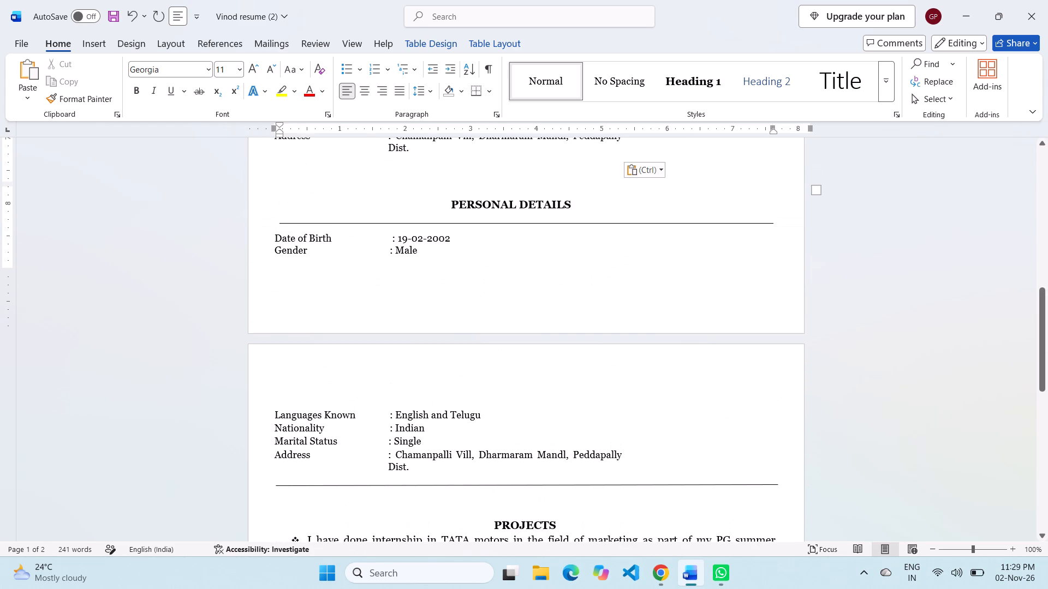
scroll(503, 261, up, 1)
scroll(576, 260, up, 1)
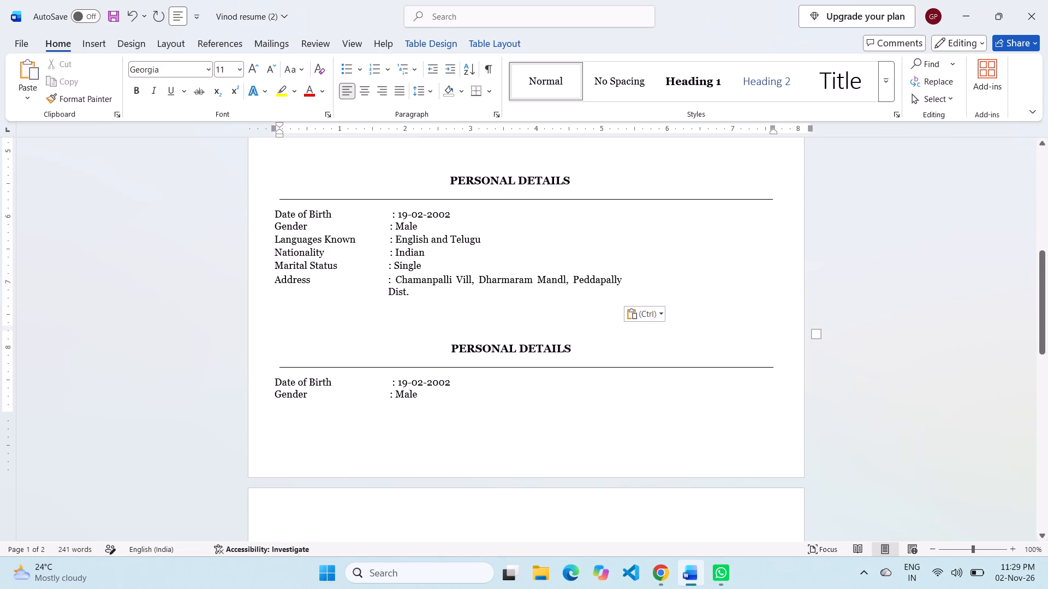
scroll(526, 351, down, 1)
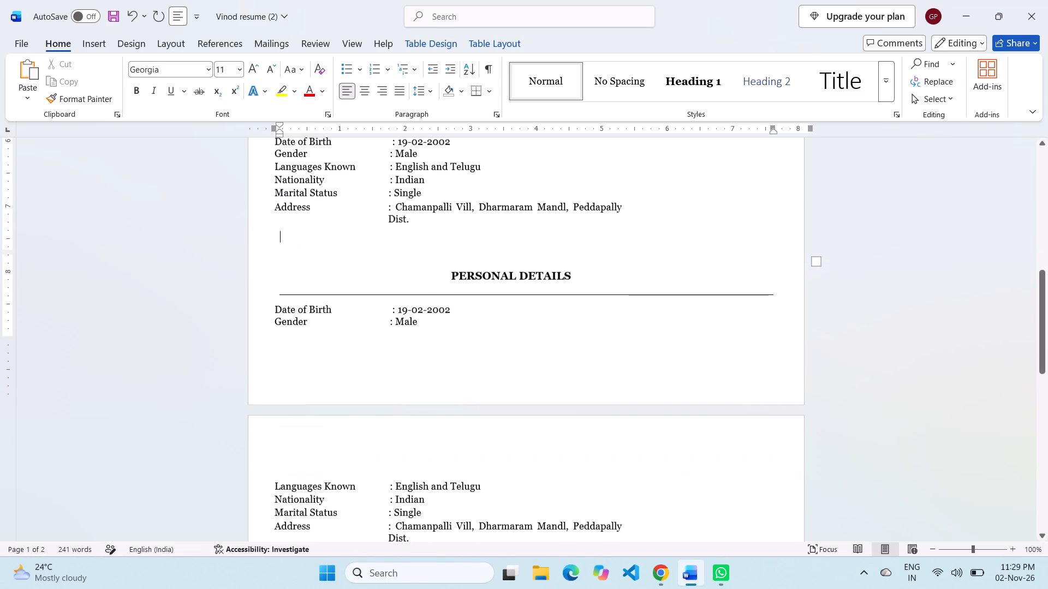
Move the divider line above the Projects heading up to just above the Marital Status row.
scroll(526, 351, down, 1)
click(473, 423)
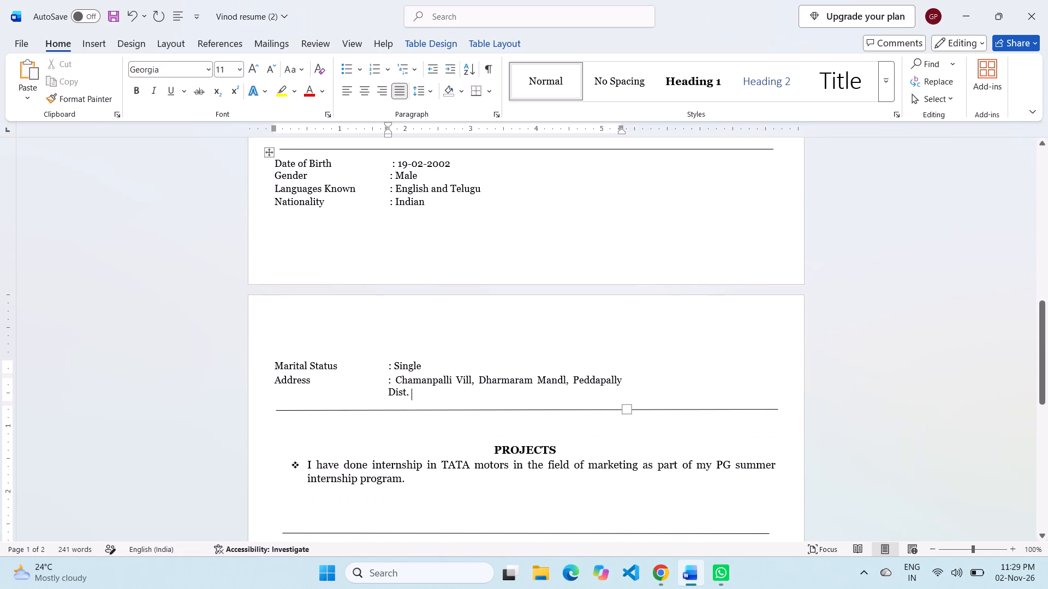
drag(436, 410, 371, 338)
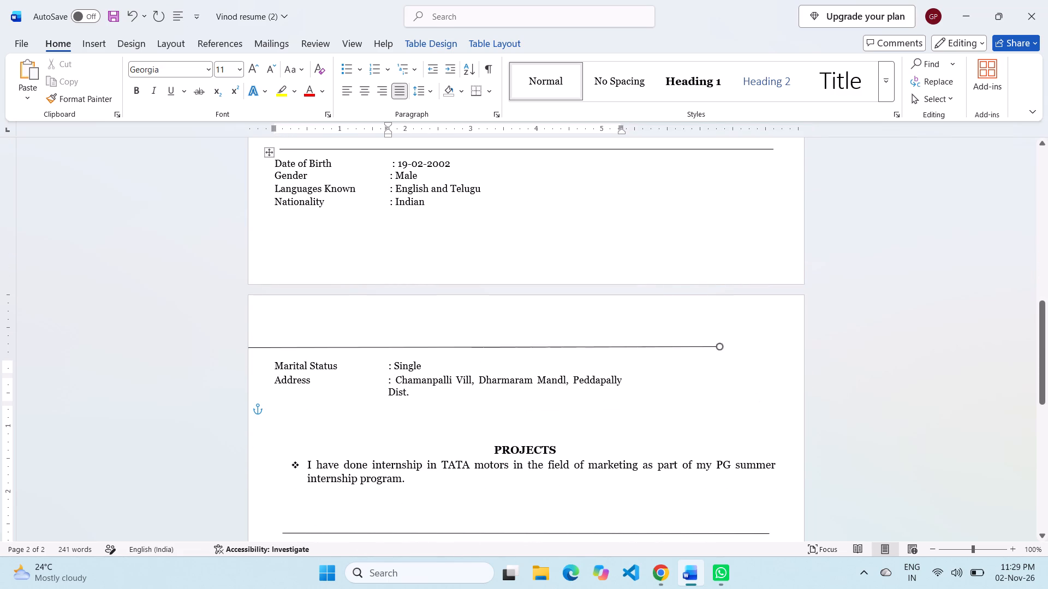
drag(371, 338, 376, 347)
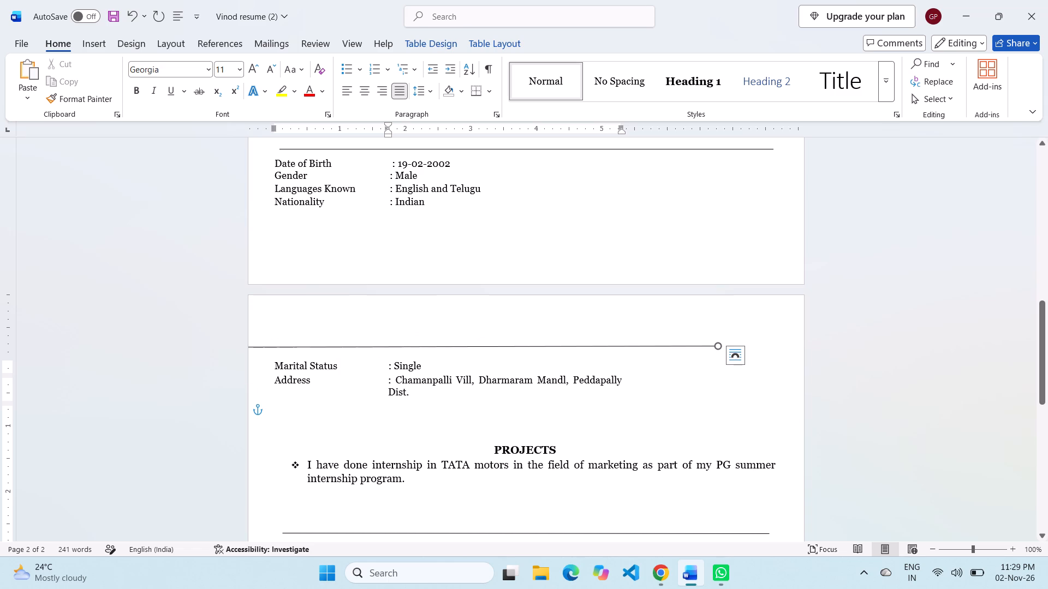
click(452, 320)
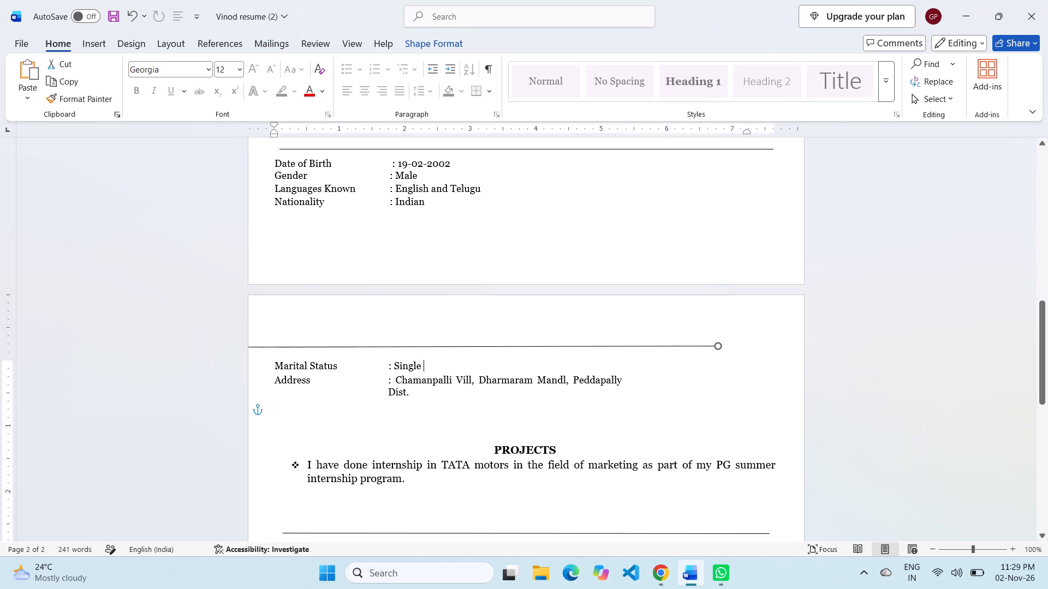
Clear the address value from the Address row of the second Personal Details section.
click(490, 399)
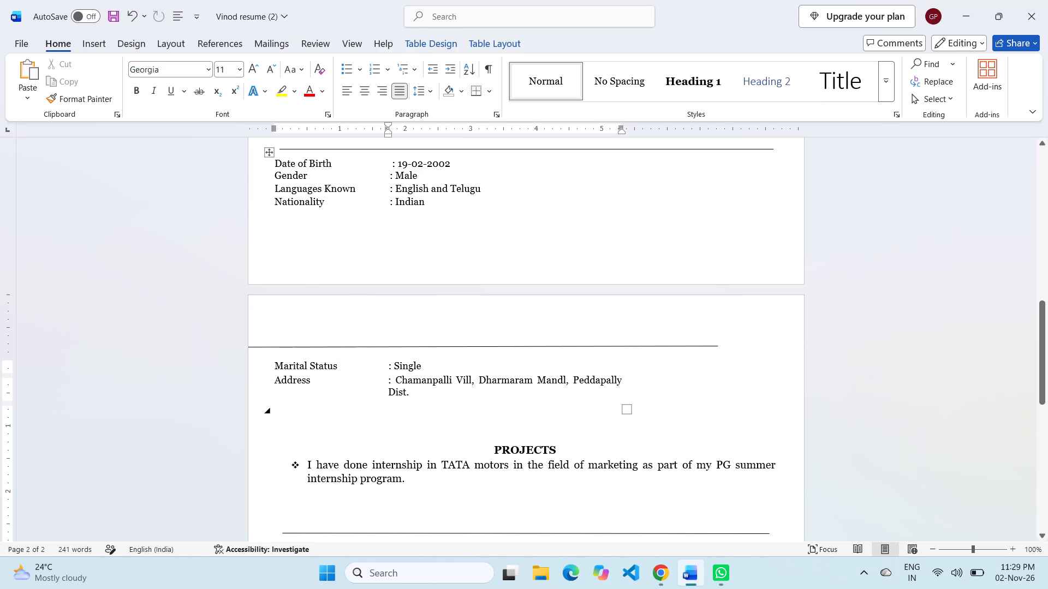
key(BackSpace)
key(BackSpace)
key(BackSpace)
key(BackSpace)
key(BackSpace)
key(BackSpace)
key(BackSpace)
key(BackSpace)
key(BackSpace)
key(BackSpace)
key(BackSpace)
key(BackSpace)
key(BackSpace)
key(BackSpace)
key(BackSpace)
key(BackSpace)
key(BackSpace)
key(BackSpace)
key(BackSpace)
key(BackSpace)
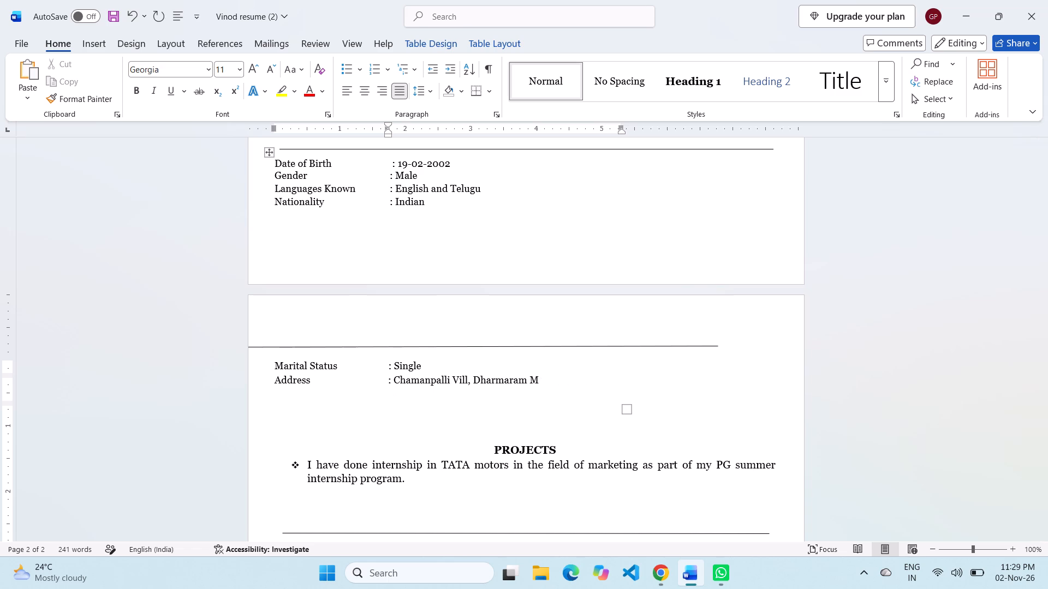
key(BackSpace)
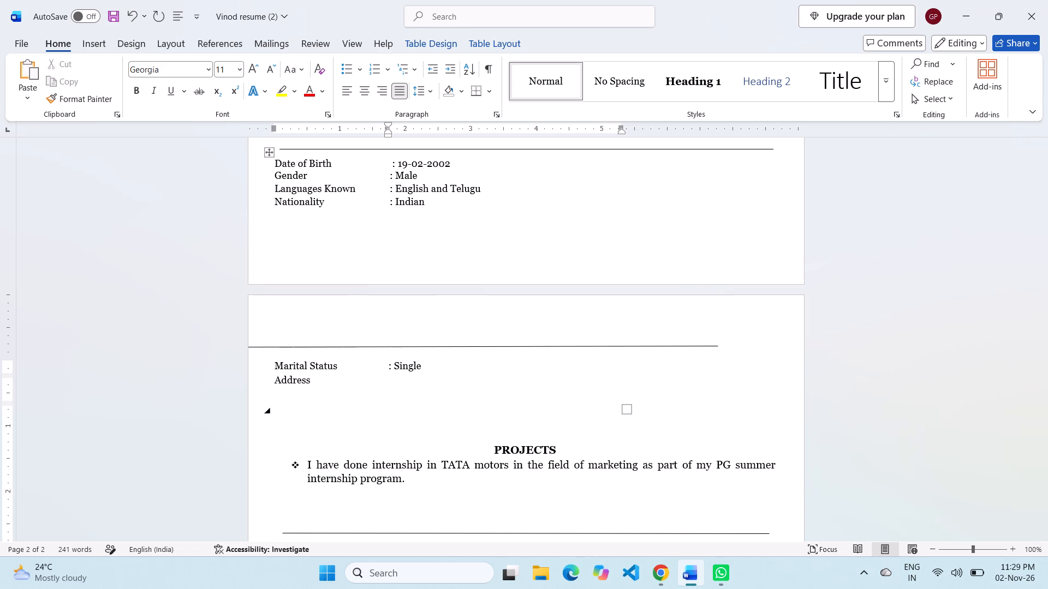
key(BackSpace)
key(BackSpace)
Delete the remaining rows of the second Personal Details section together with its heading and divider.
drag(482, 416, 372, 401)
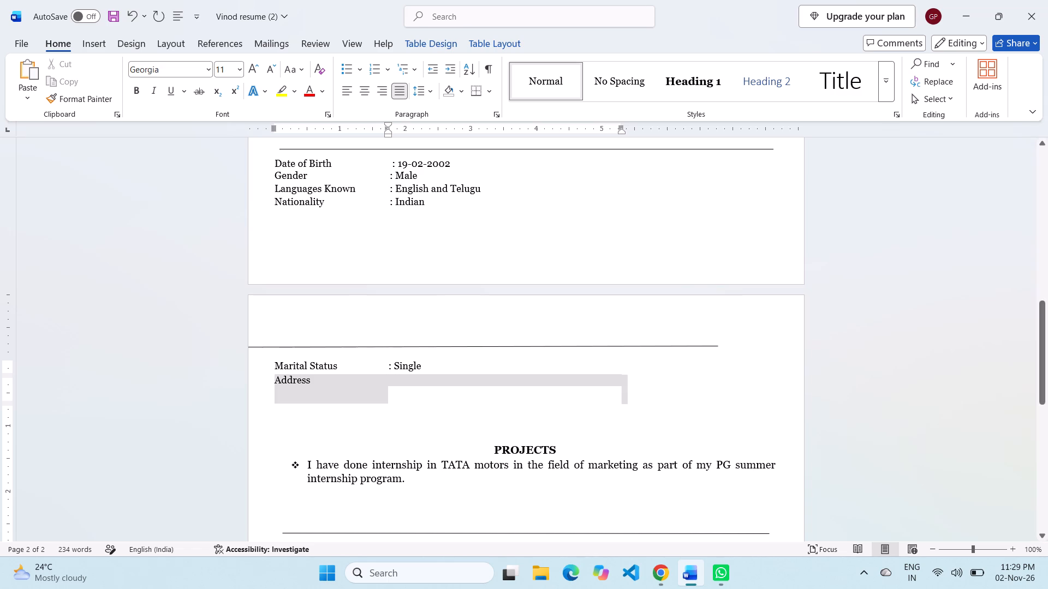
drag(372, 401, 338, 248)
key(BackSpace)
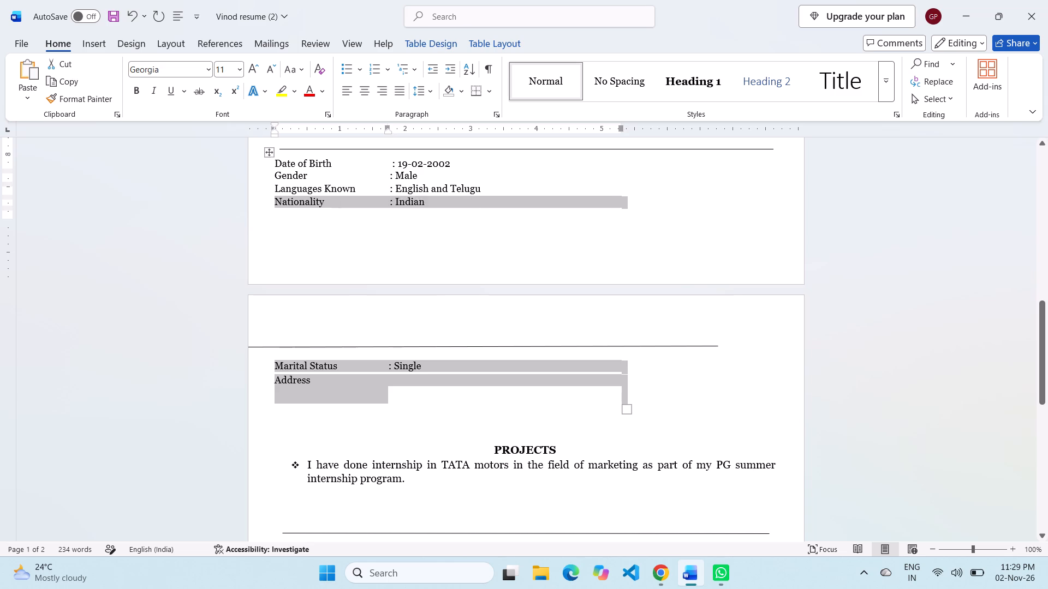
scroll(338, 248, up, 1)
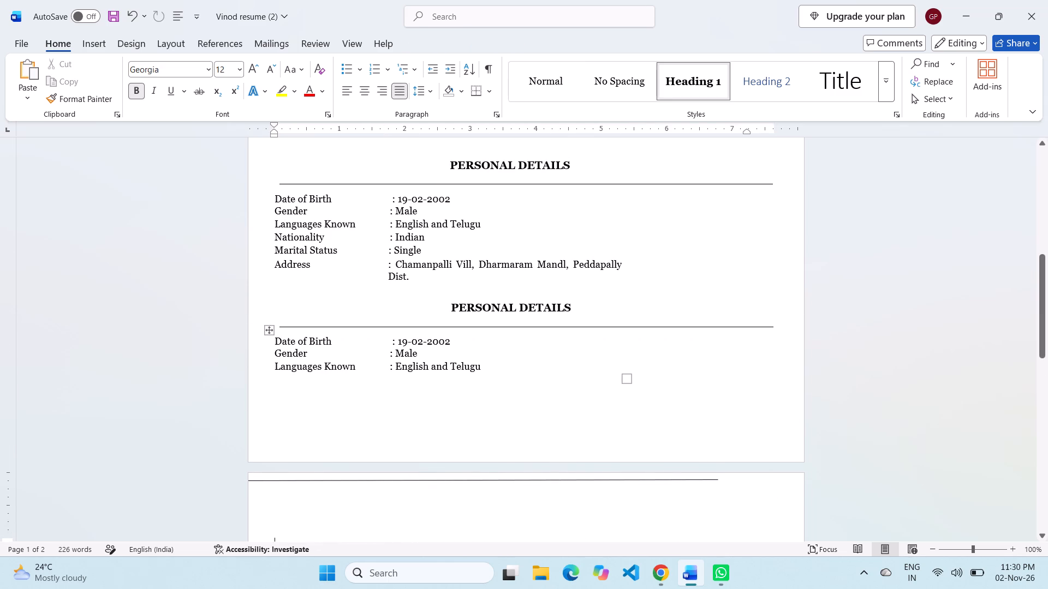
click(516, 391)
drag(516, 391, 305, 306)
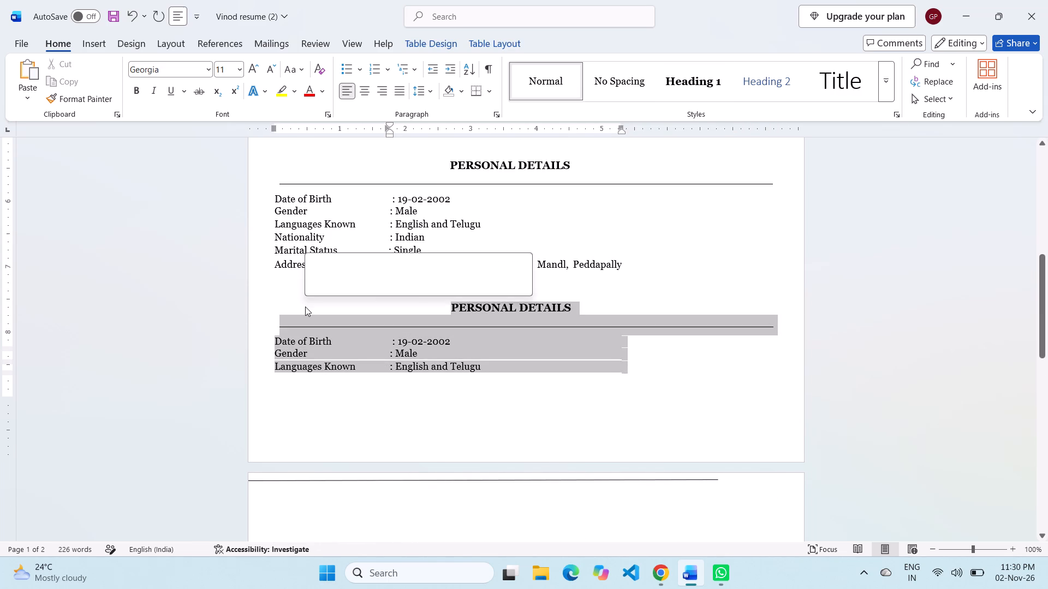
key(BackSpace)
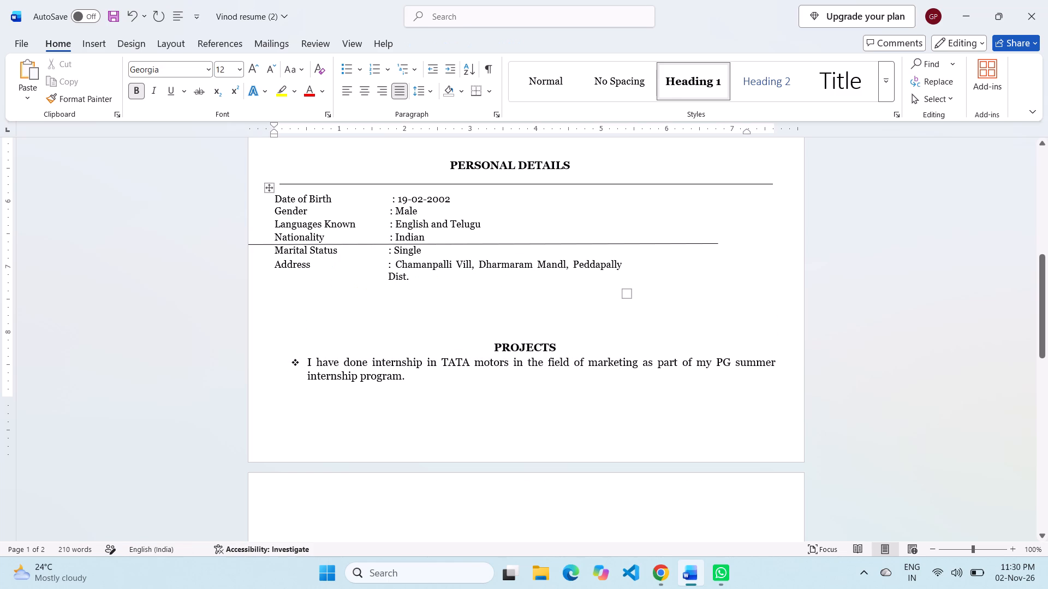
Move the divider line from above the Marital Status row down to just above the Projects heading, shifted inward from the page edge.
scroll(344, 284, up, 1)
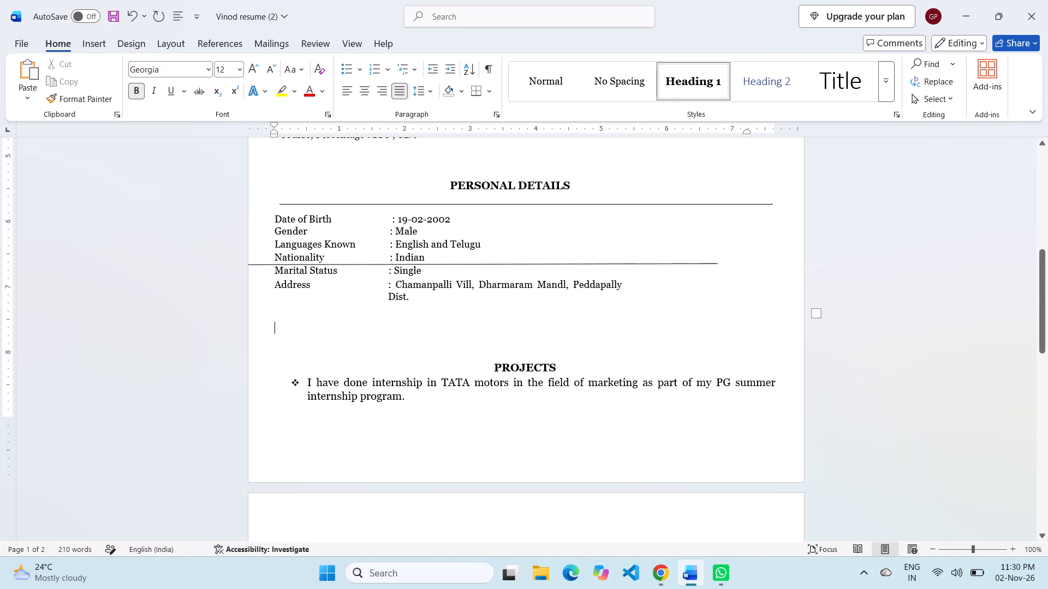
click(727, 261)
click(693, 267)
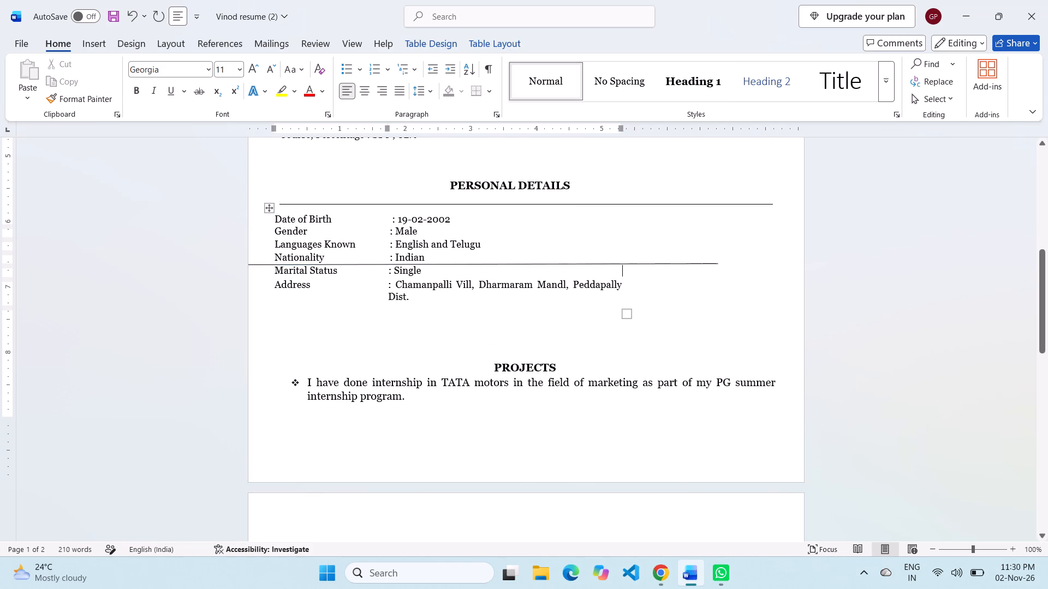
click(258, 263)
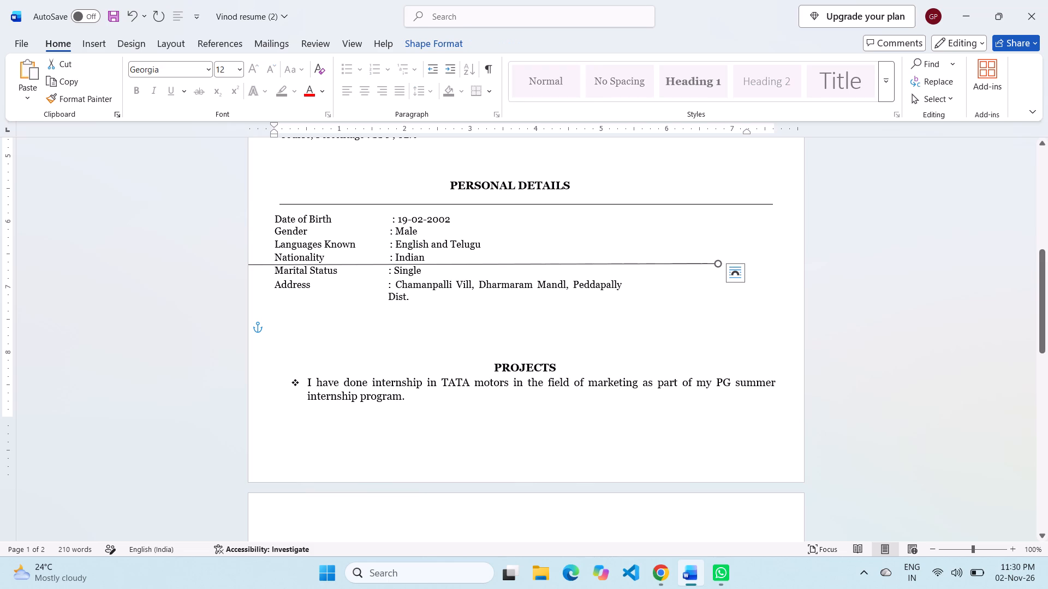
drag(258, 263, 305, 341)
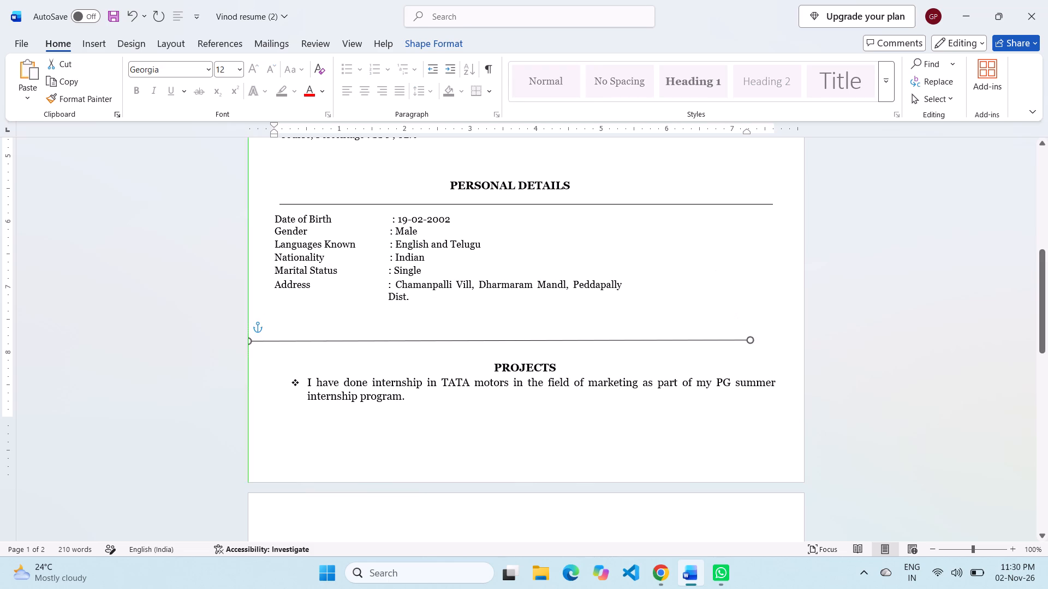
drag(305, 341, 342, 333)
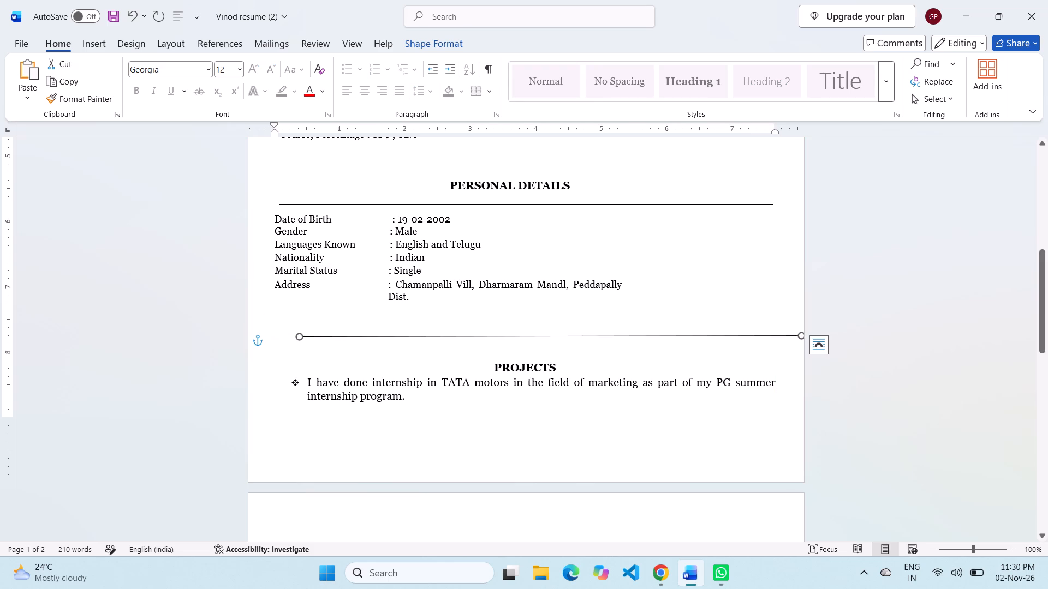
Shorten the divider line above the Projects heading to a short, nearly horizontal segment, keeping its starting end in place.
click(416, 335)
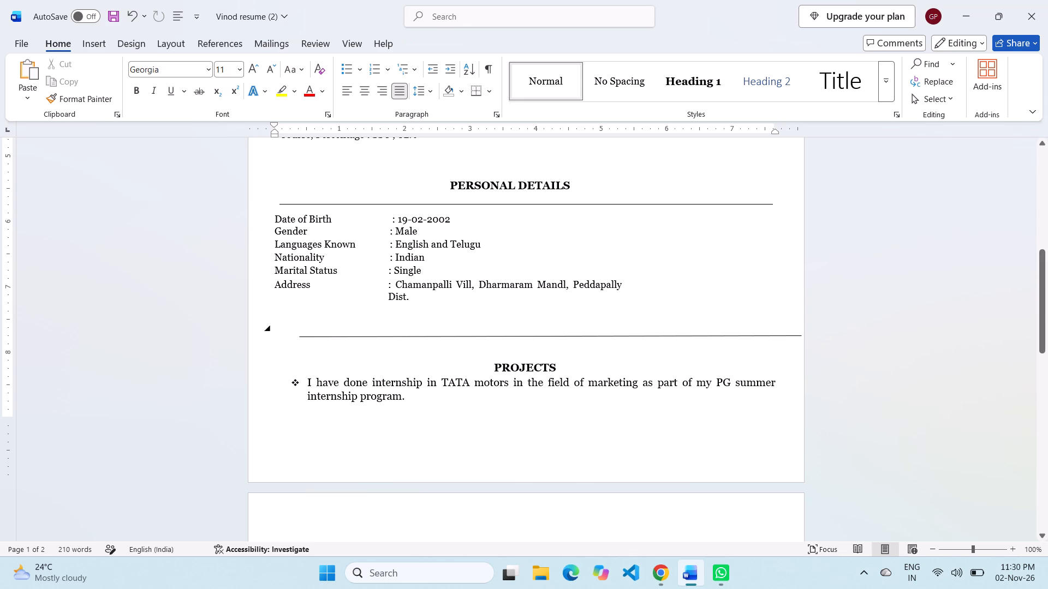
click(437, 329)
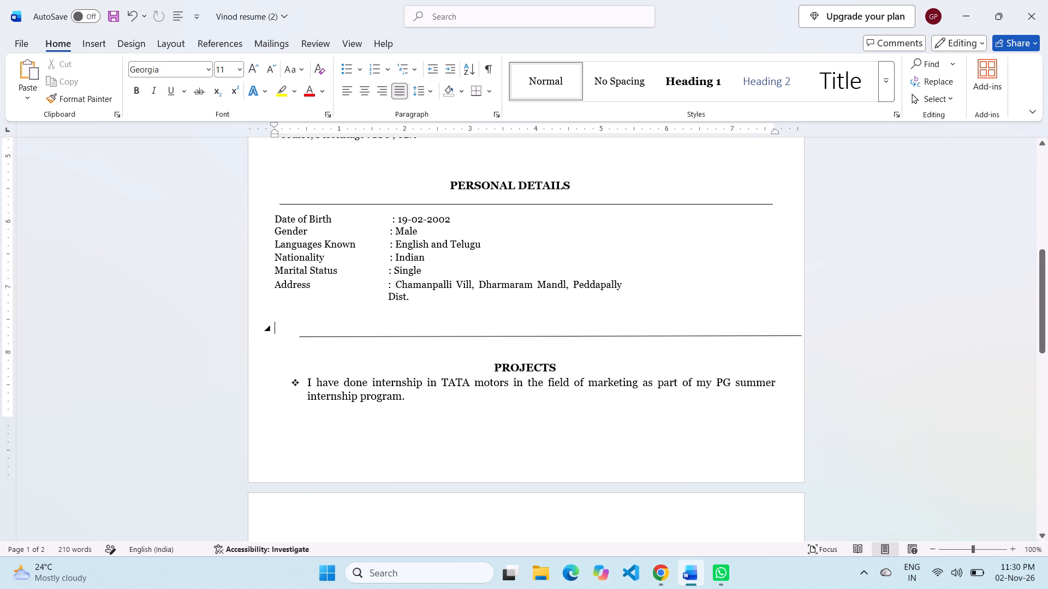
click(437, 335)
key(ctrl+x)
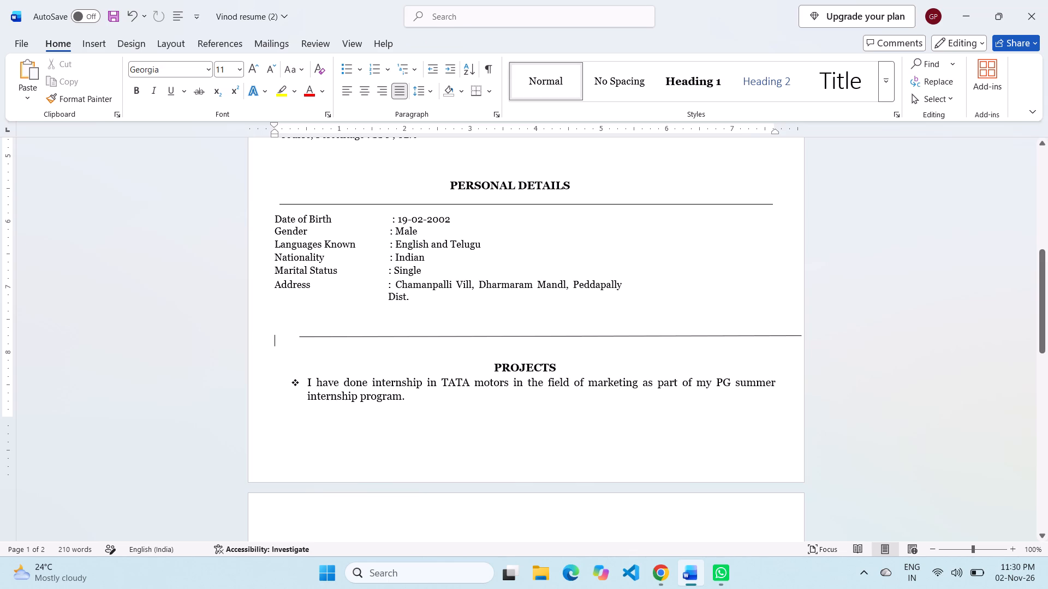
double_click(432, 338)
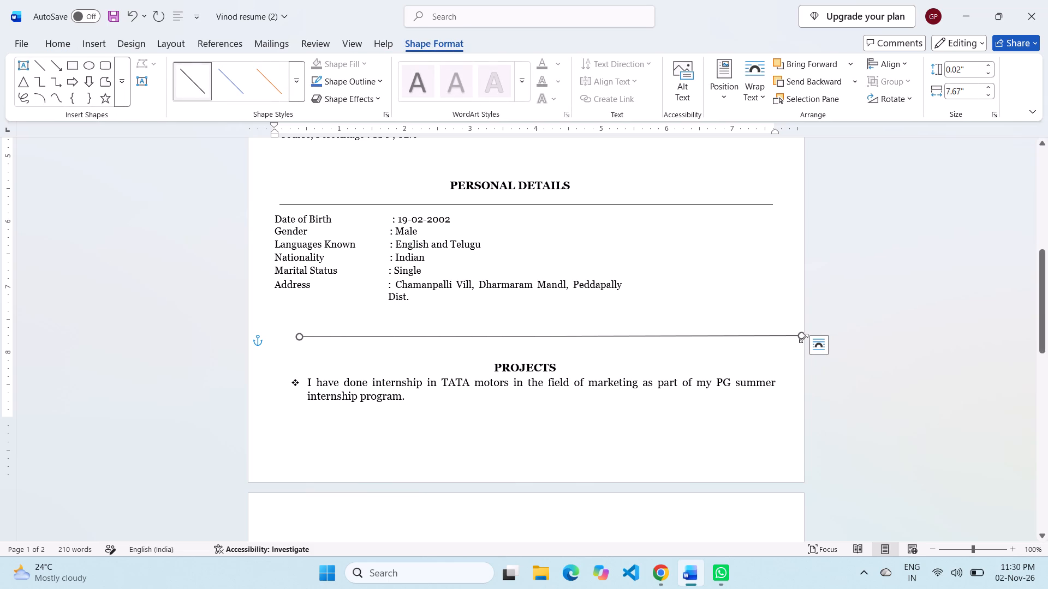
drag(803, 338, 347, 316)
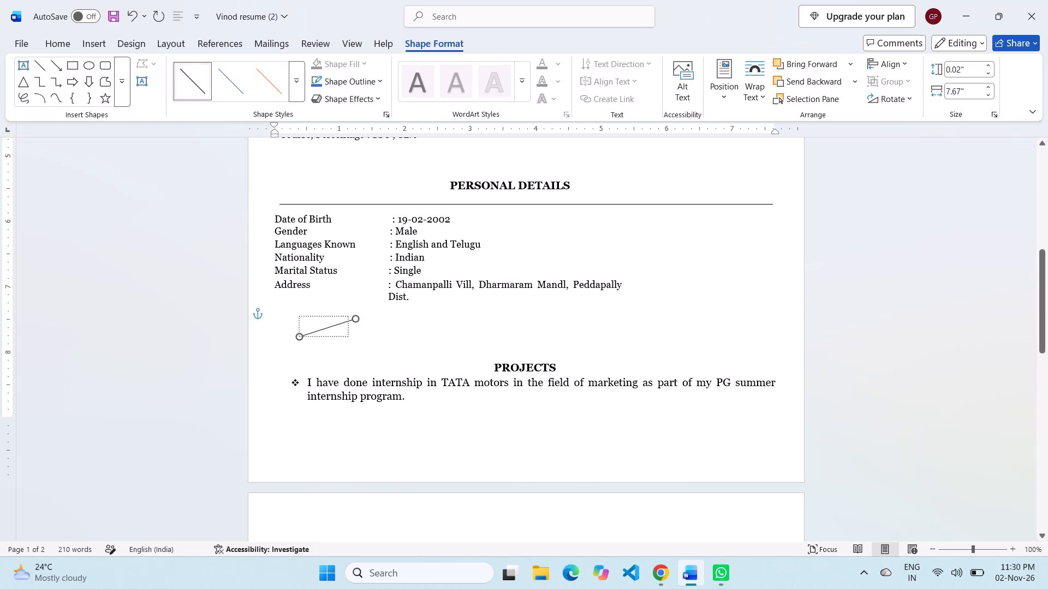
drag(347, 316, 315, 337)
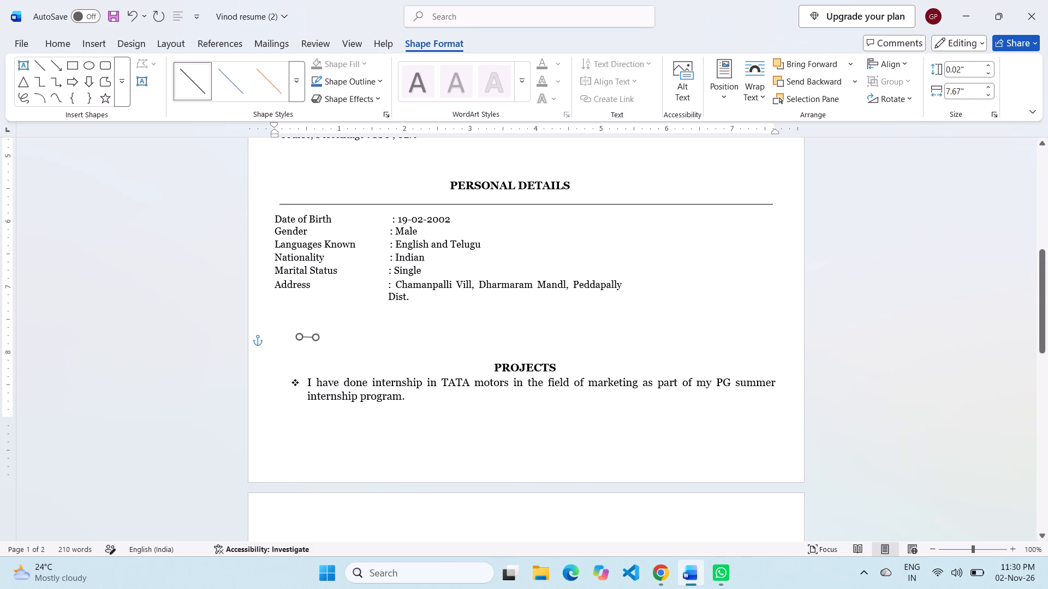
drag(315, 337, 327, 337)
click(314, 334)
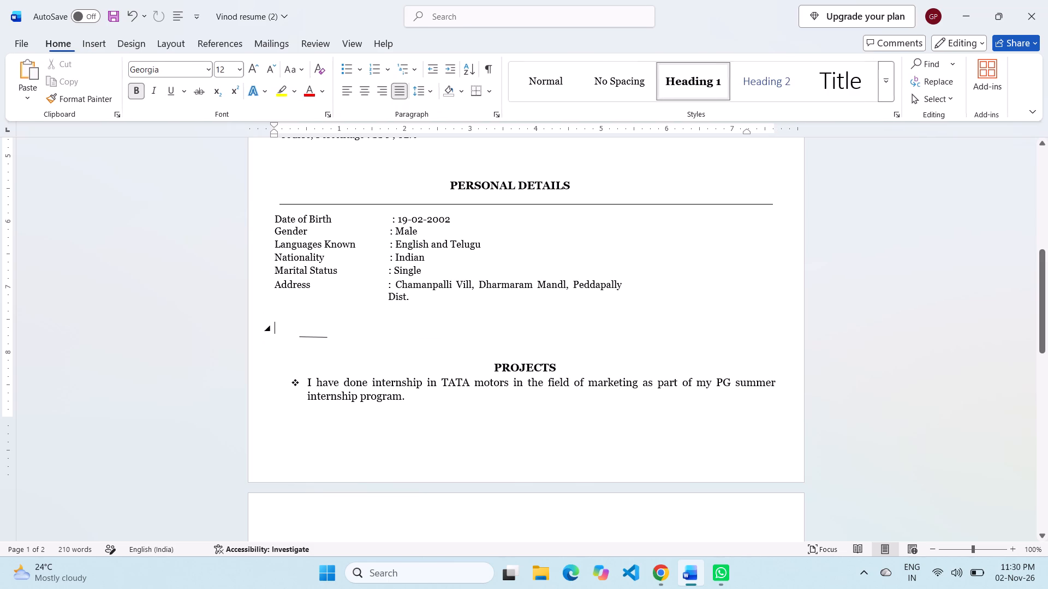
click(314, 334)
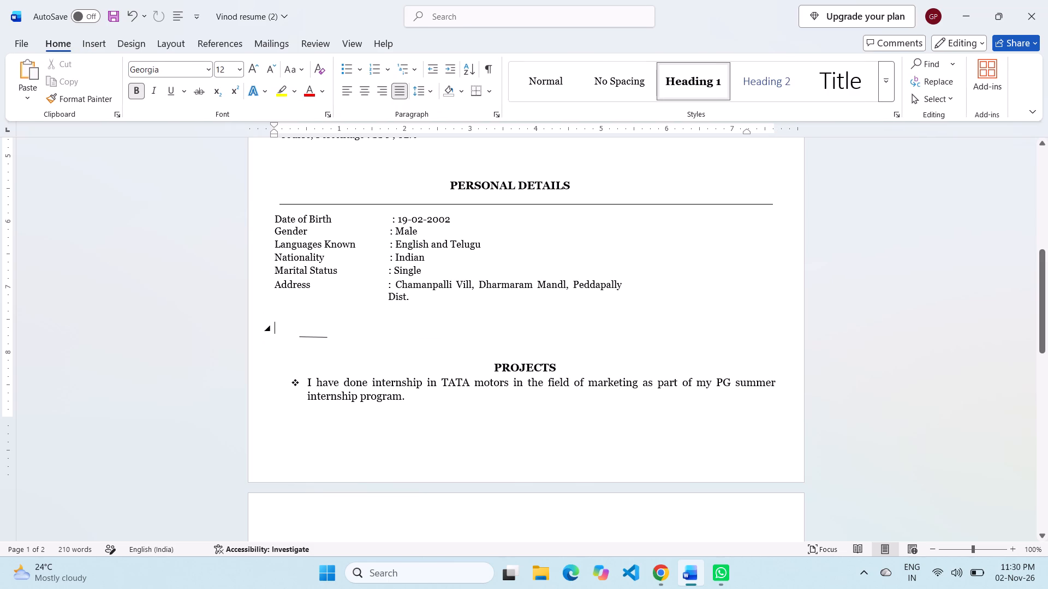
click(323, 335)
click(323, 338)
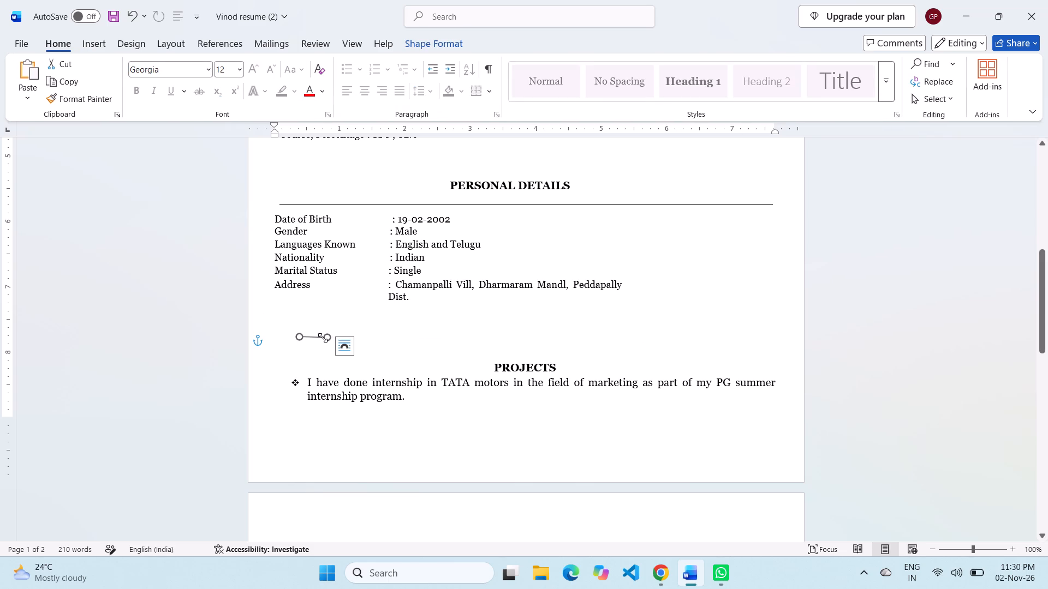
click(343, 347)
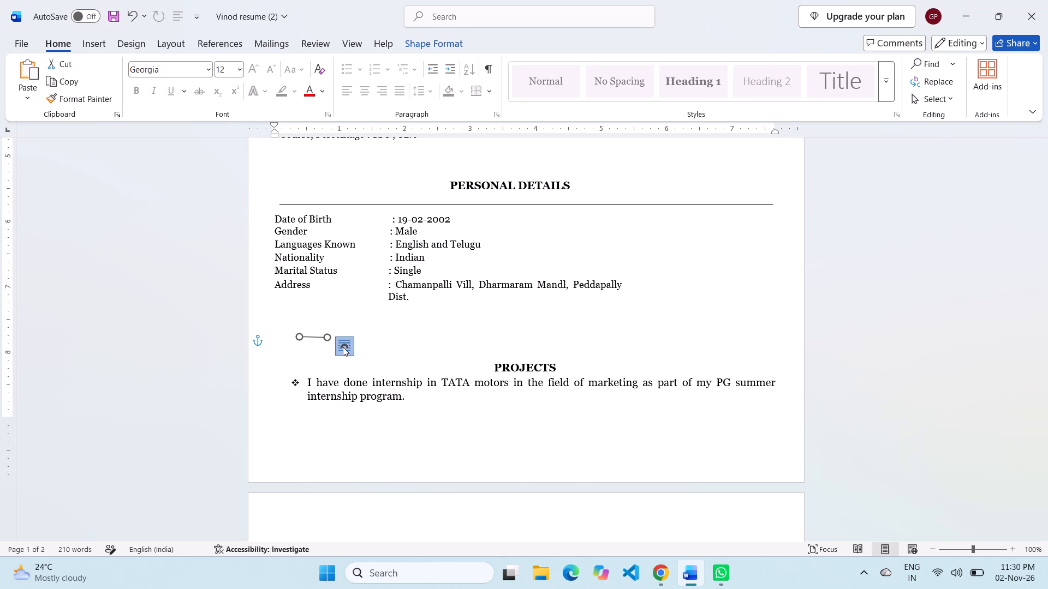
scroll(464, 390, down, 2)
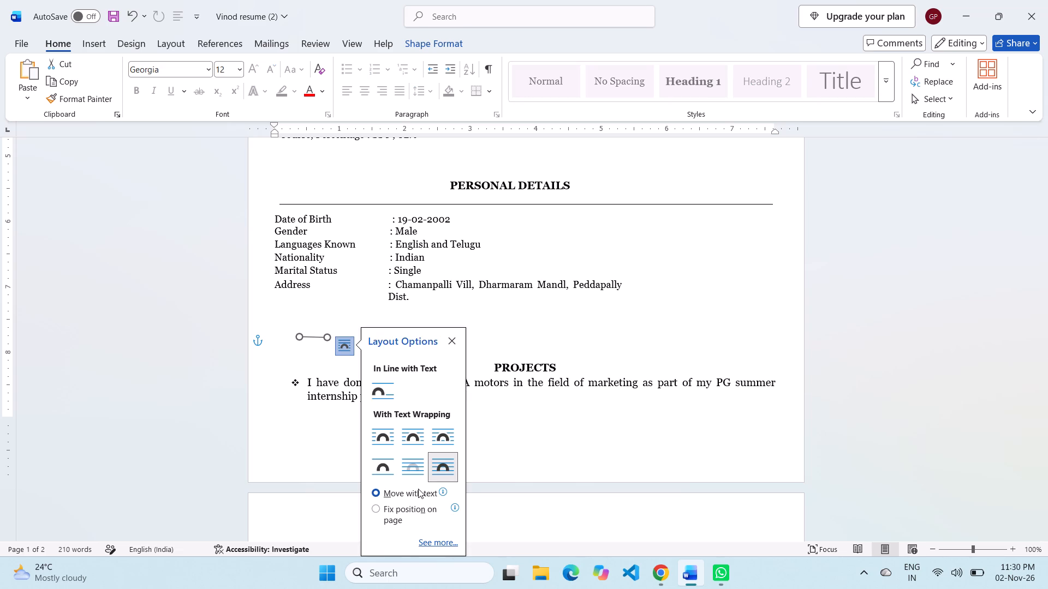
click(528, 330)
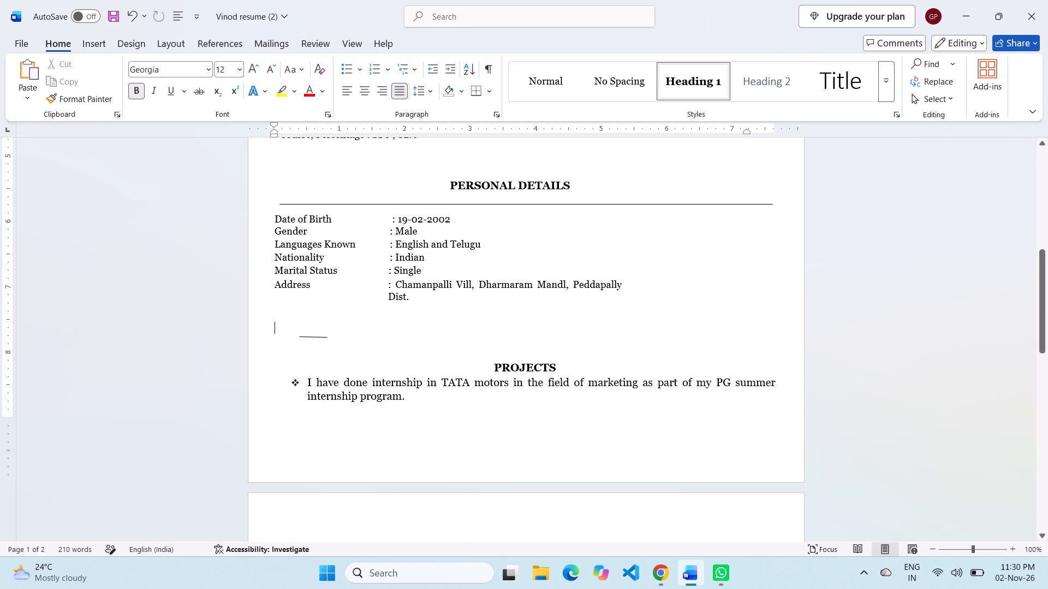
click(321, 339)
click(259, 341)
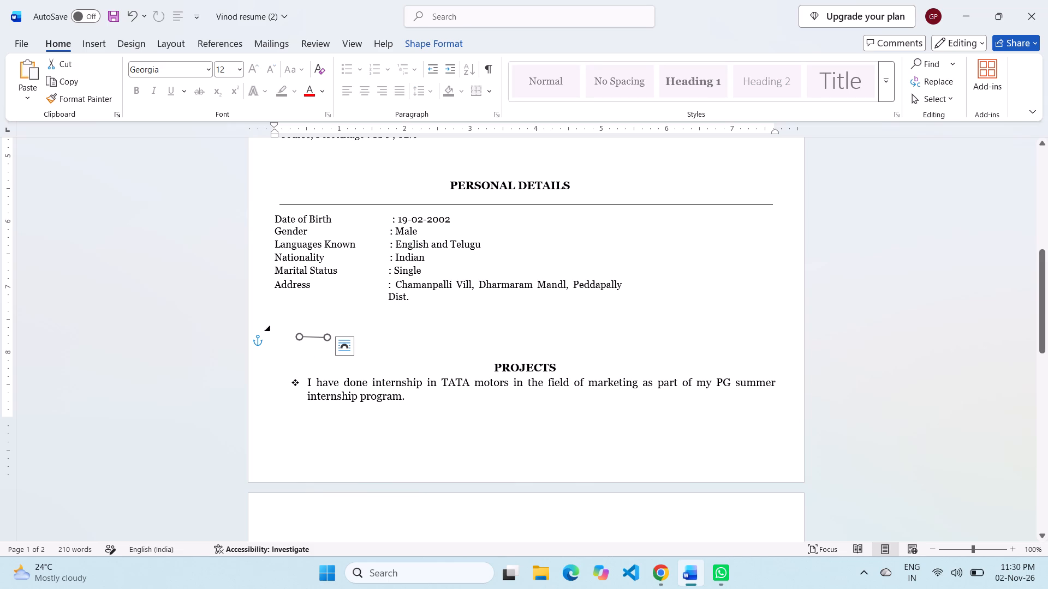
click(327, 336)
Examine the Education entries, their date column and the Personal Details section on the first page.
scroll(453, 340, up, 1)
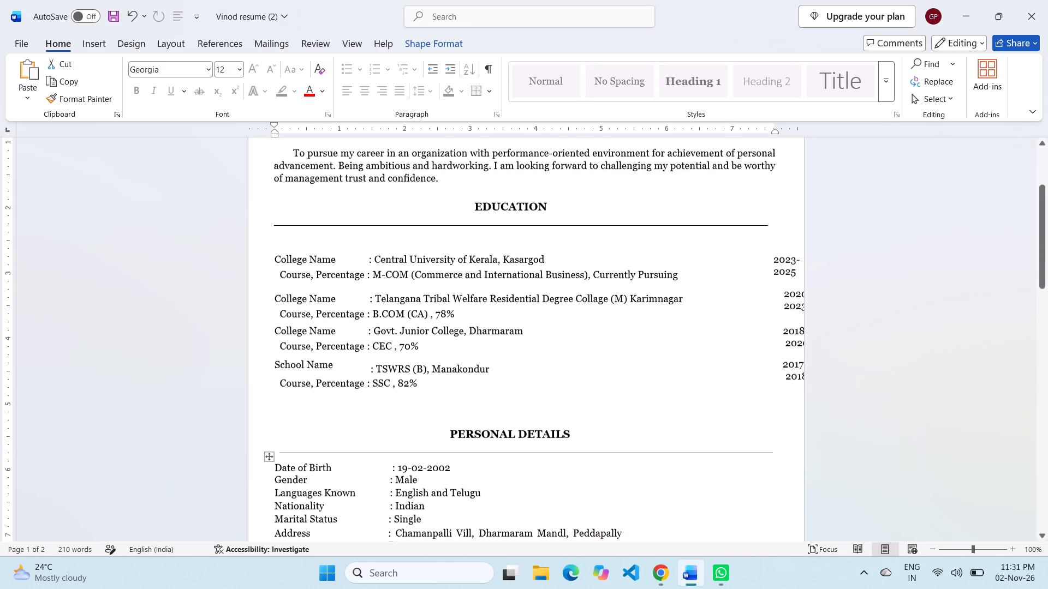
scroll(453, 340, up, 1)
scroll(635, 287, left, 3)
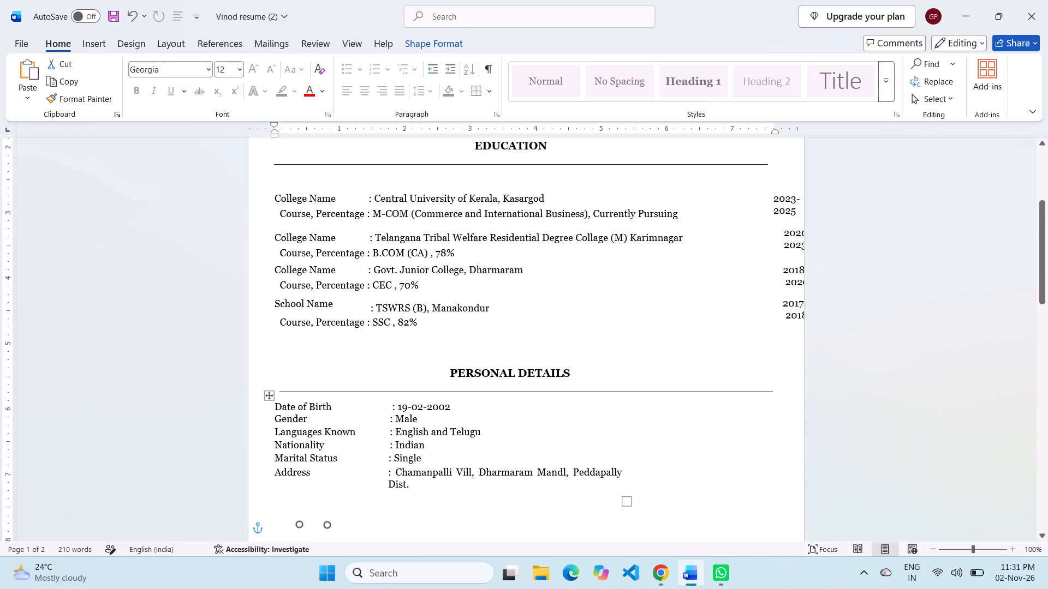
scroll(650, 330, left, 2)
scroll(752, 199, up, 1)
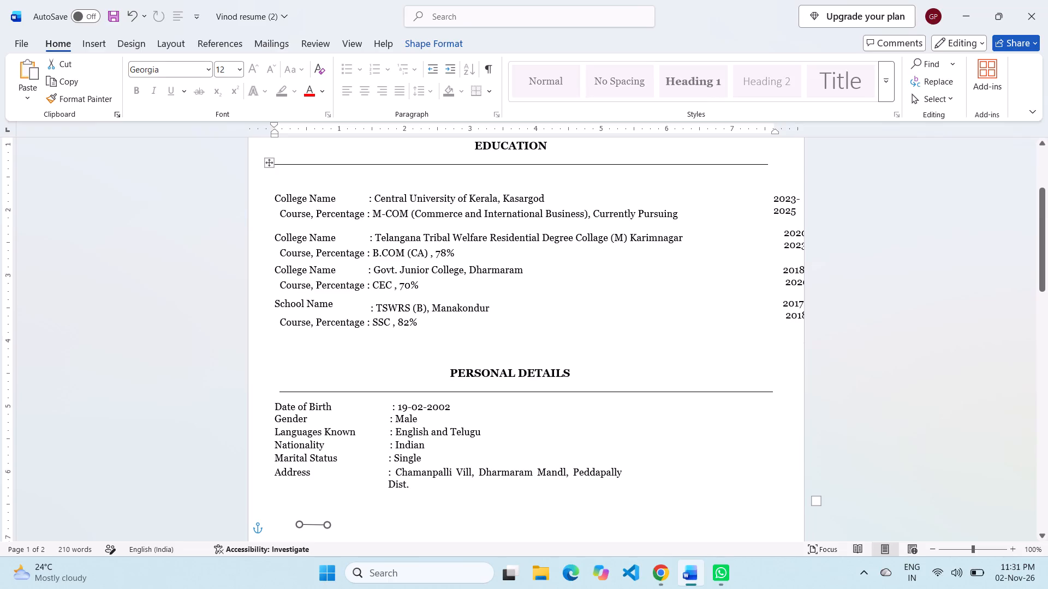
scroll(752, 199, up, 2)
scroll(752, 199, down, 4)
scroll(752, 199, up, 5)
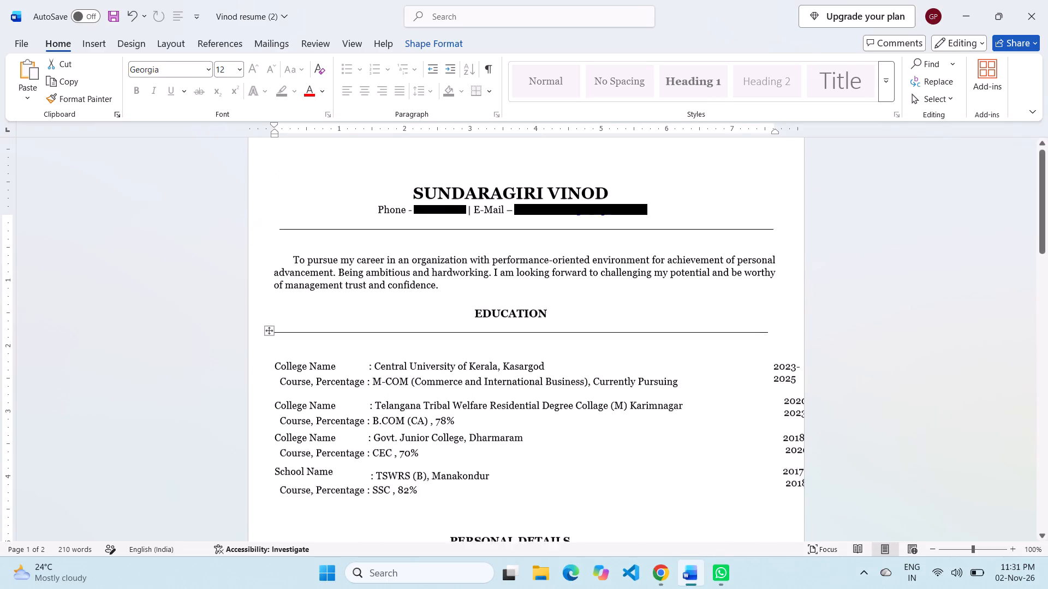
scroll(783, 441, down, 1)
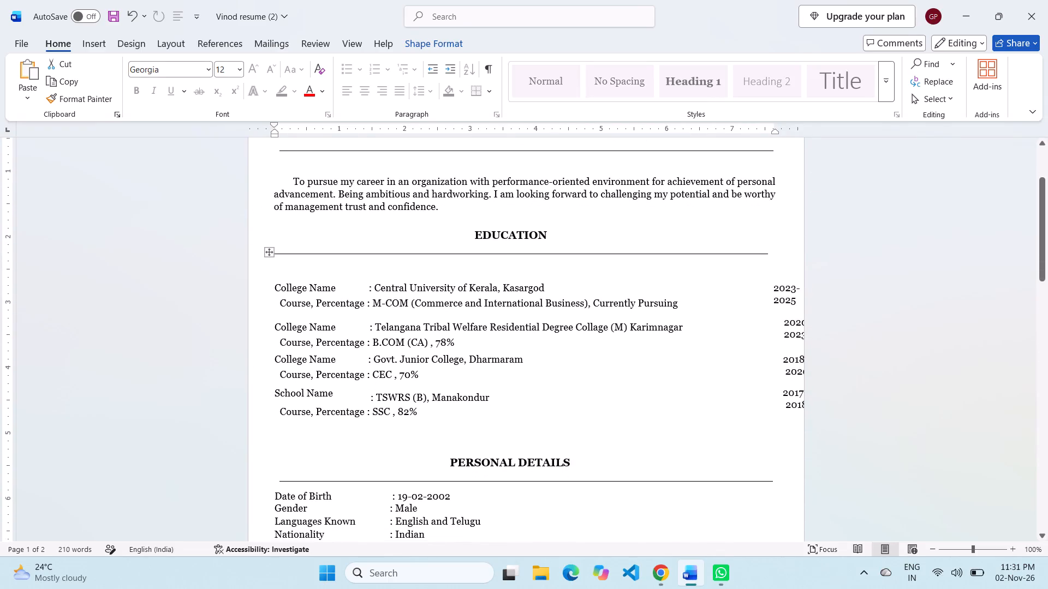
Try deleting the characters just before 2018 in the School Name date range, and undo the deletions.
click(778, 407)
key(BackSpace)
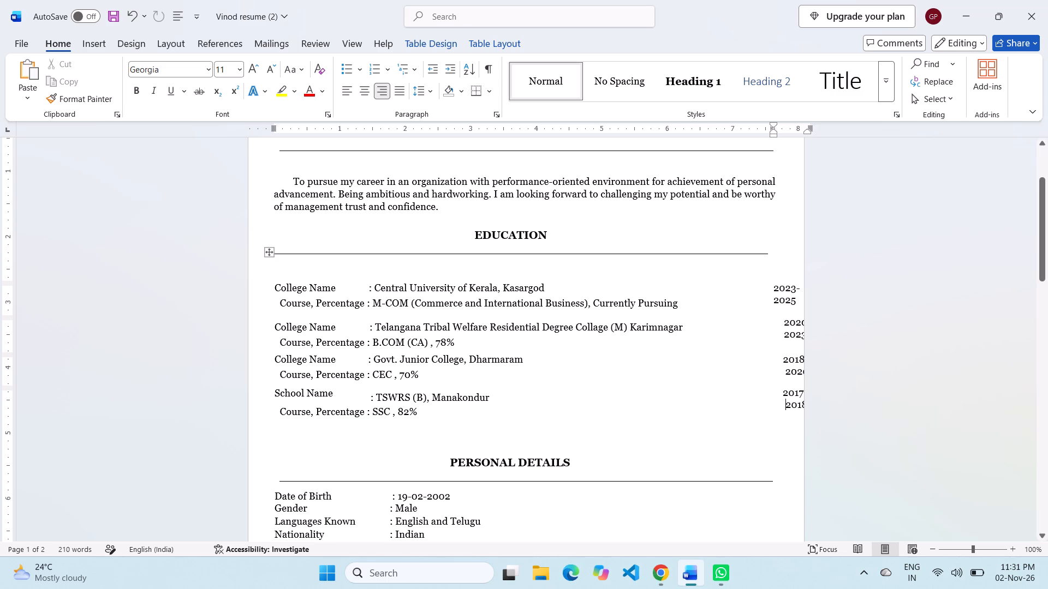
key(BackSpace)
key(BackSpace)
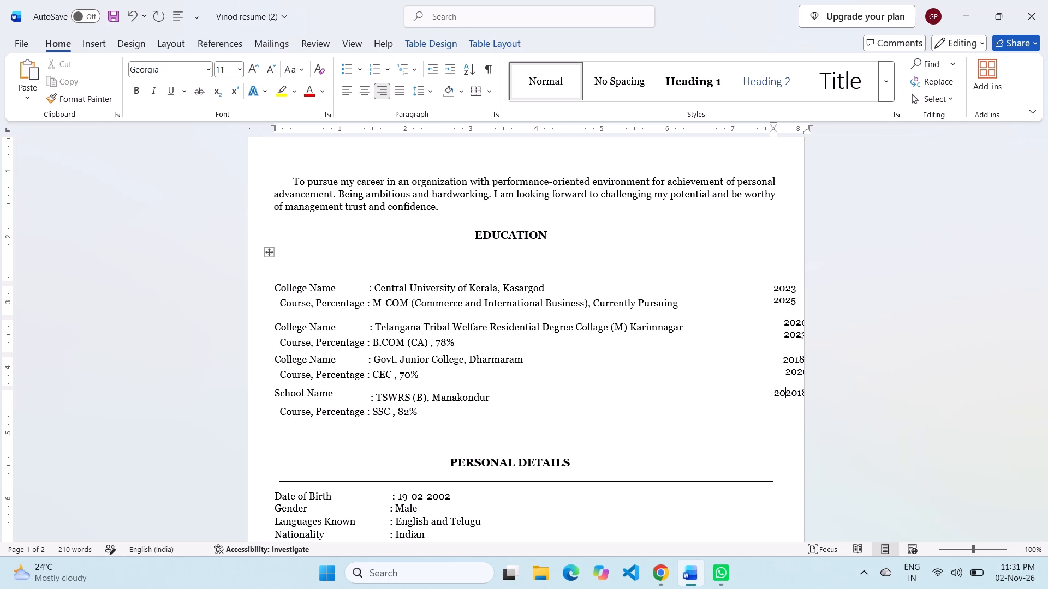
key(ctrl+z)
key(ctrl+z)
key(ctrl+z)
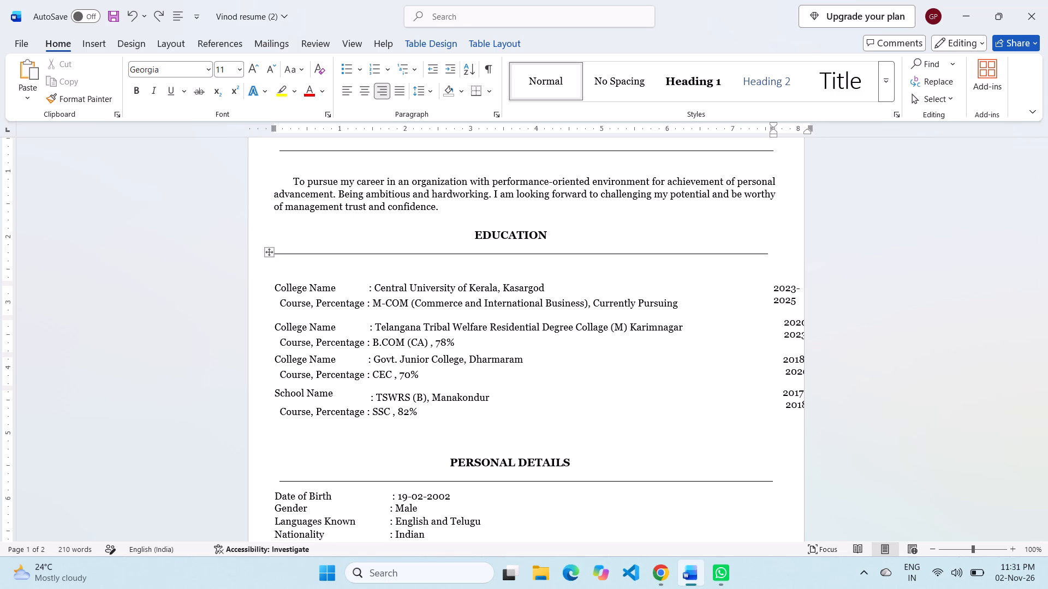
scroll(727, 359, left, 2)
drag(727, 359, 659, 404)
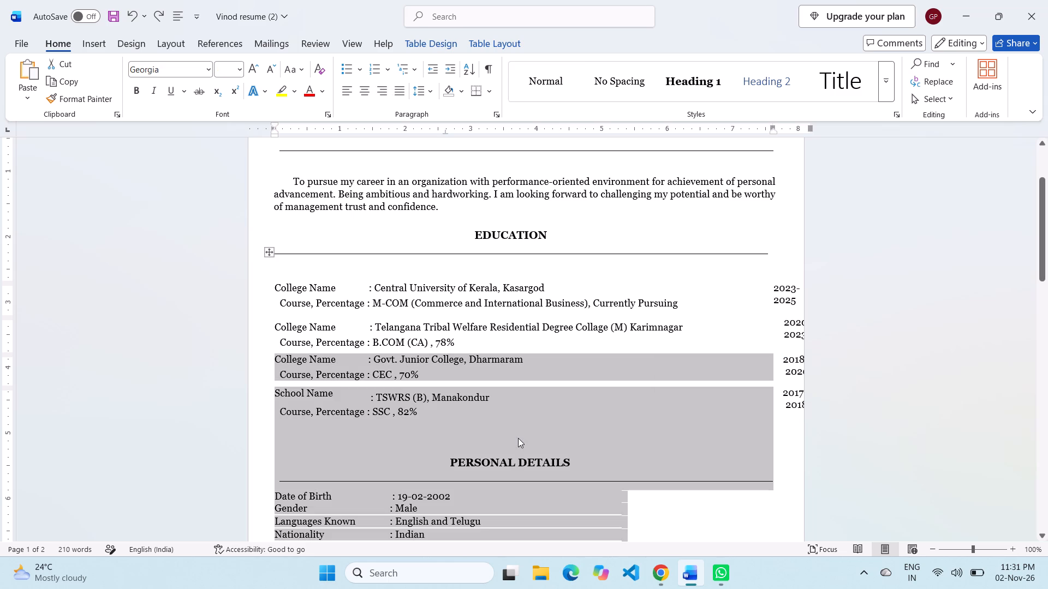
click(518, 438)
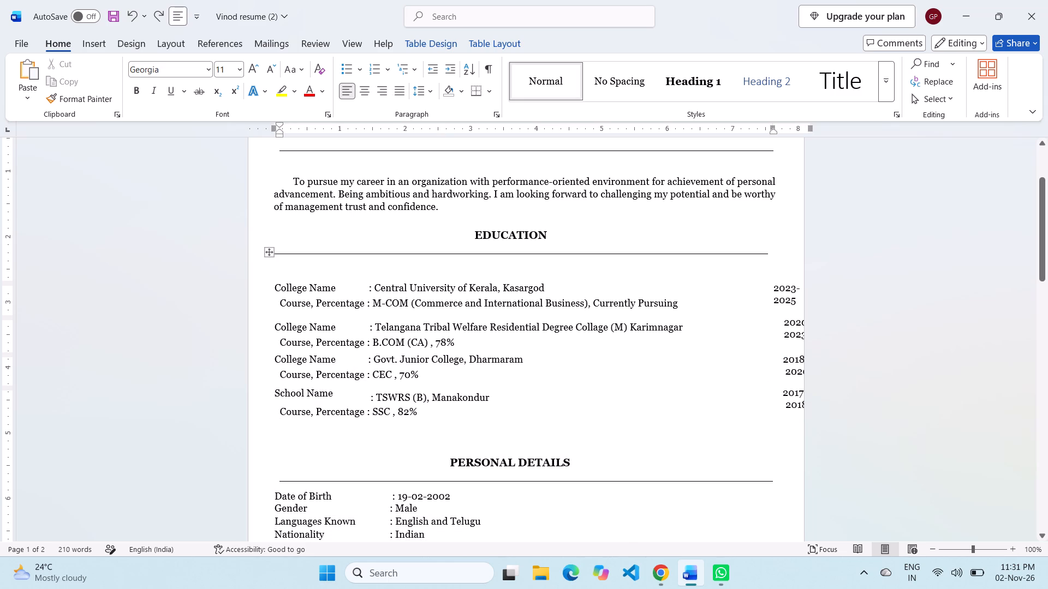
Replace the hyphen before 2018 in the School Name date range with a paragraph break.
click(784, 408)
key(BackSpace)
key(Return)
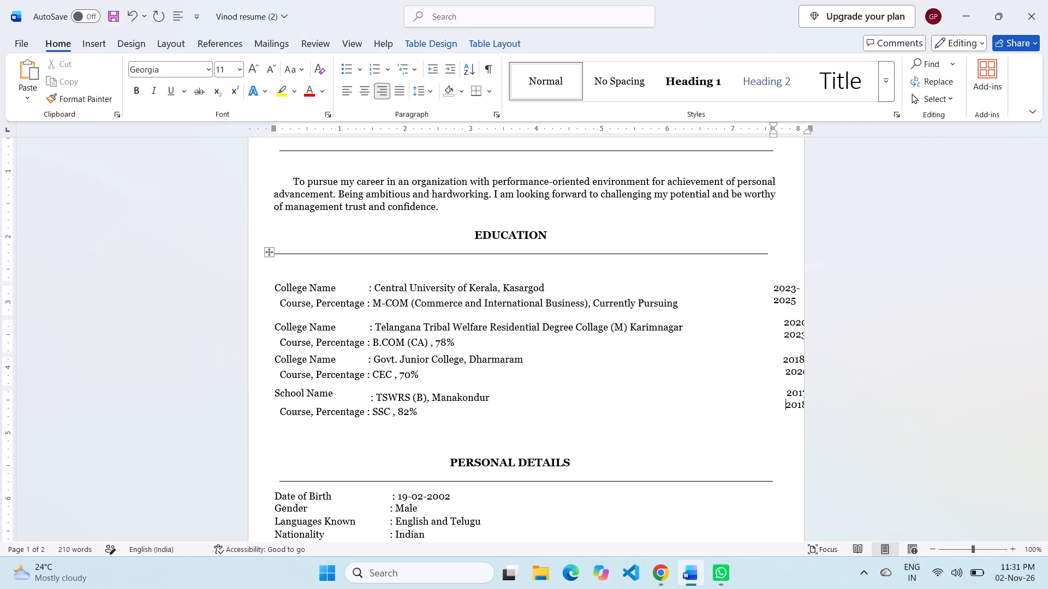
scroll(622, 406, down, 1)
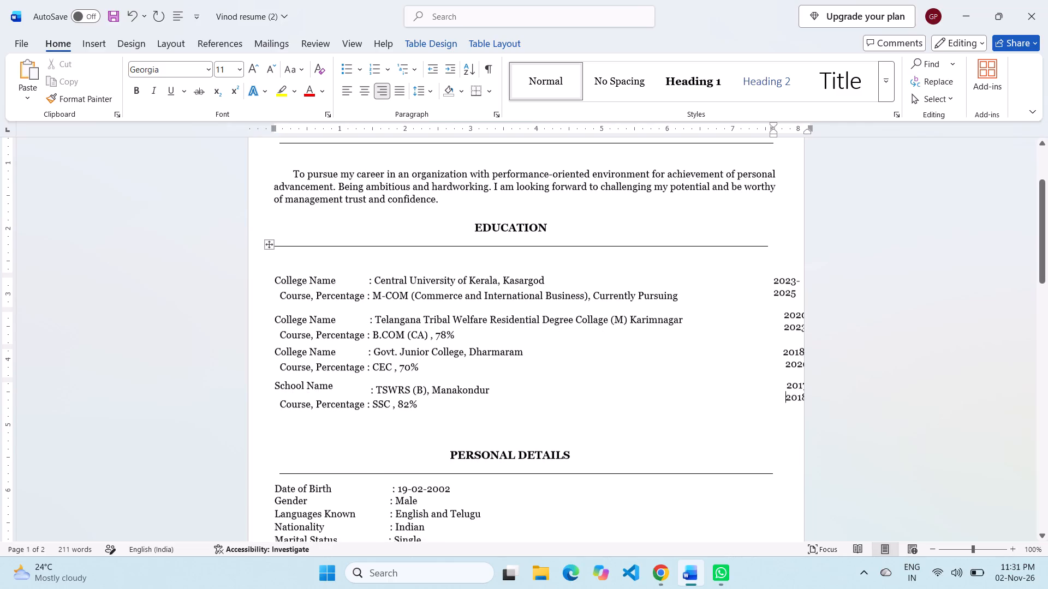
scroll(833, 257, up, 2)
scroll(647, 299, left, 1)
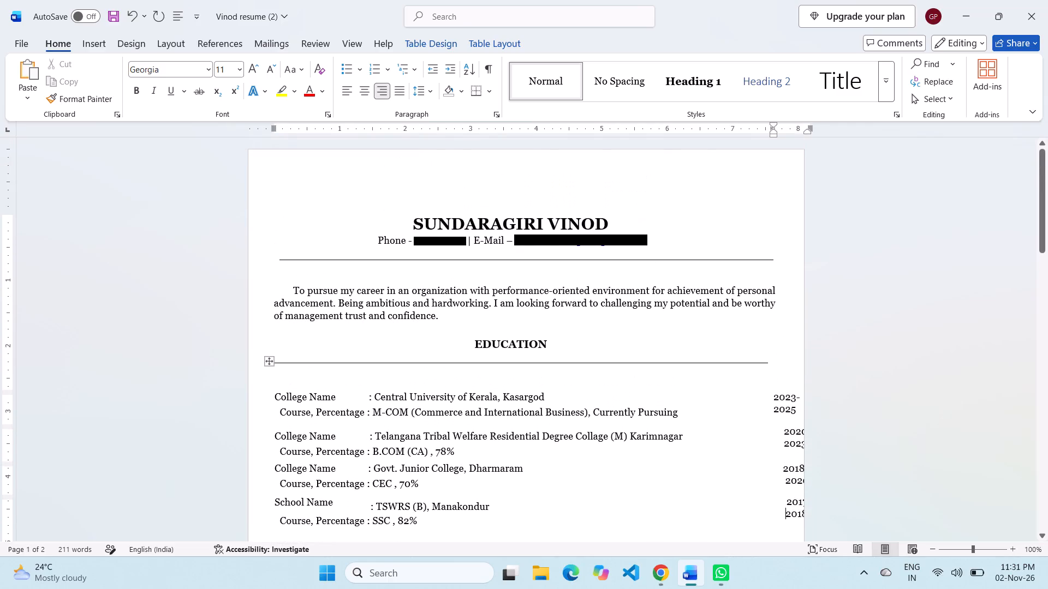
Extend the short divider line above the Projects heading into a horizontal line spanning the full text width.
scroll(647, 299, left, 1)
scroll(647, 299, down, 3)
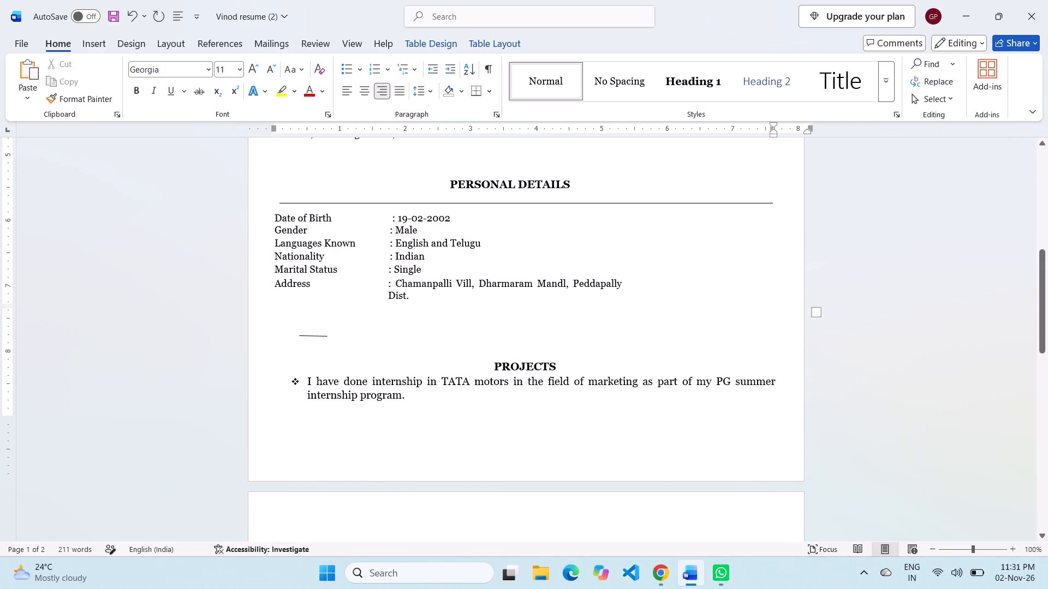
scroll(389, 348, down, 1)
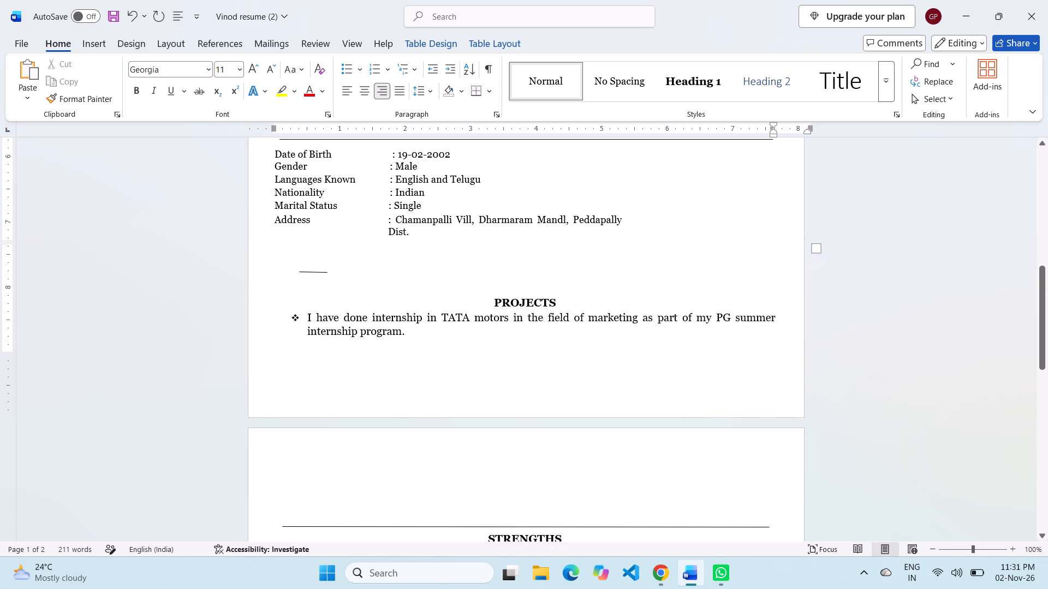
scroll(347, 271, up, 1)
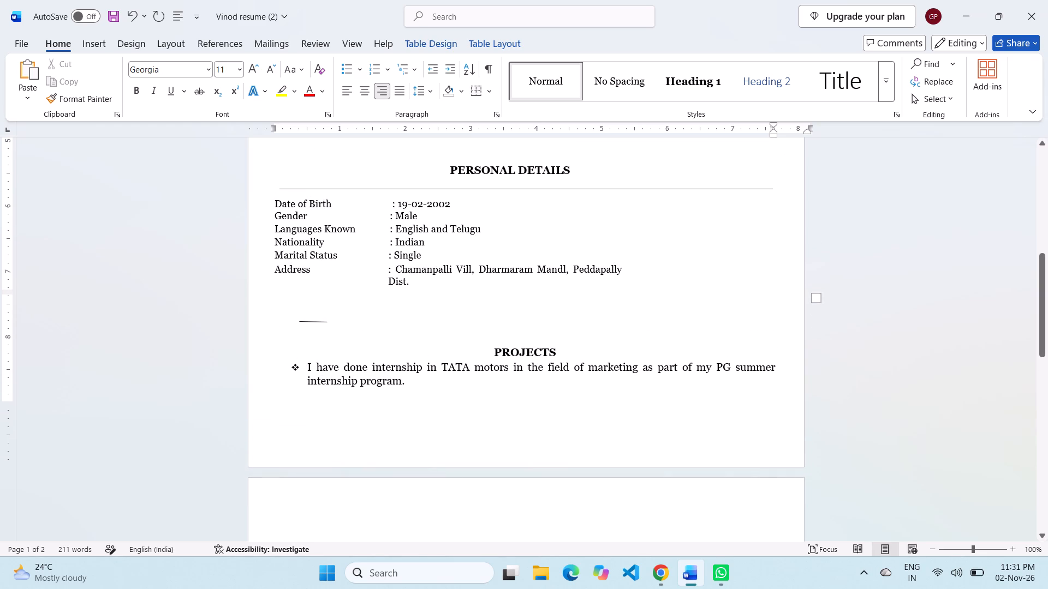
click(323, 322)
drag(323, 322, 315, 348)
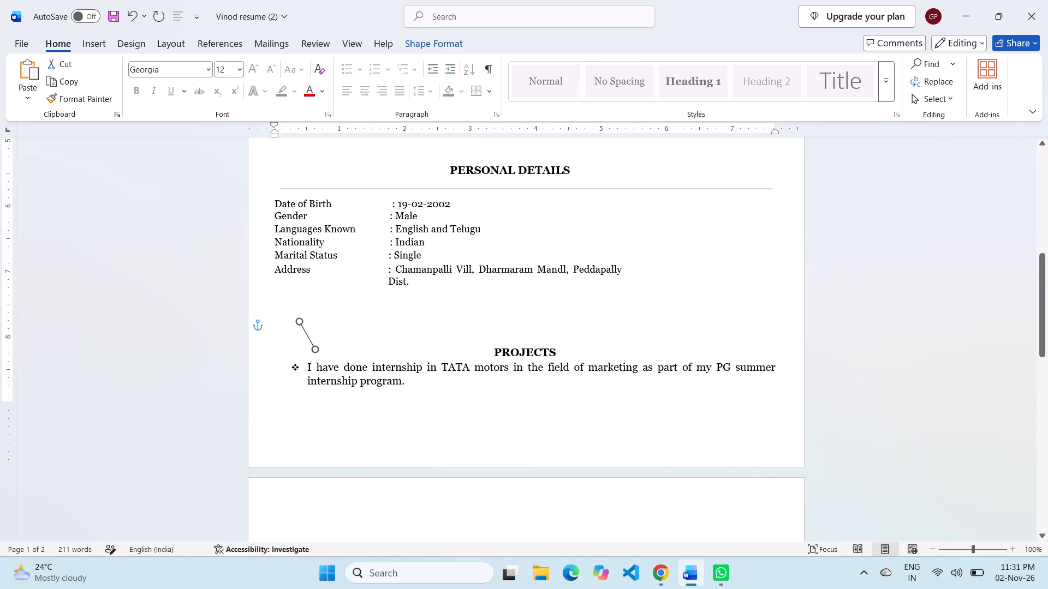
drag(315, 348, 664, 323)
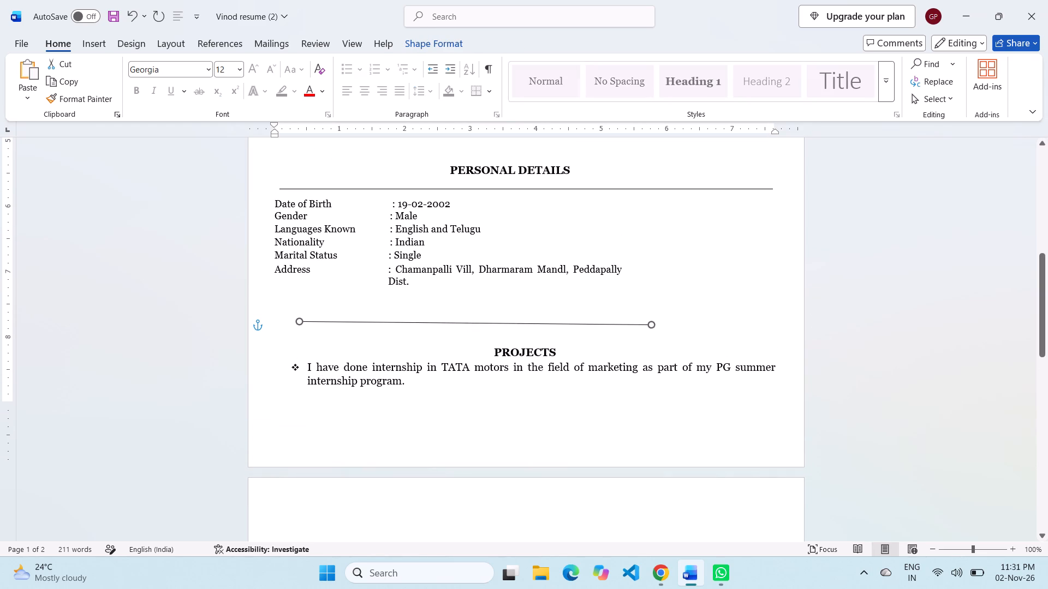
drag(664, 323, 776, 316)
click(525, 296)
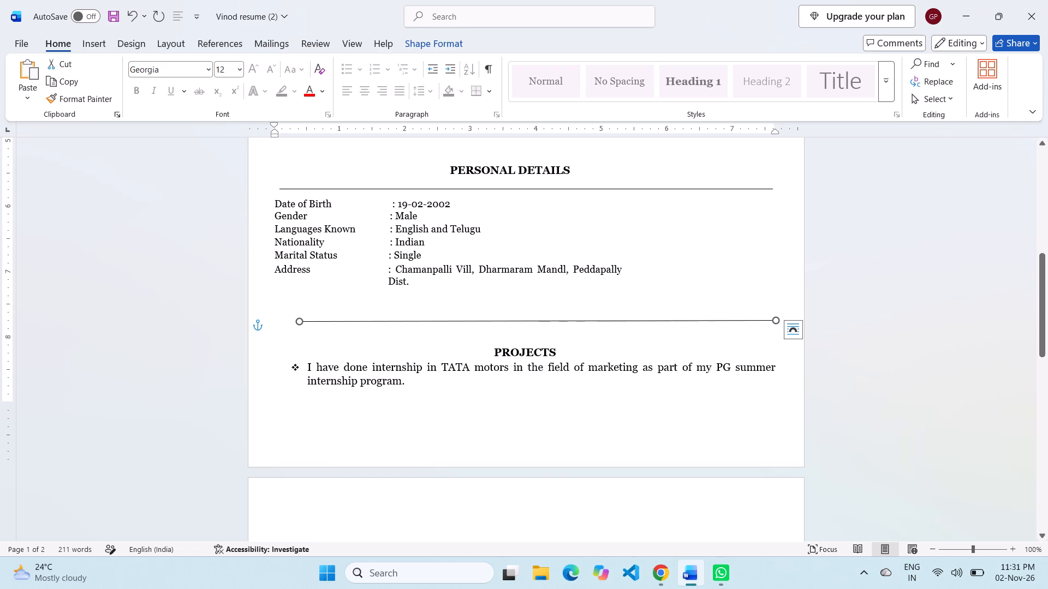
click(299, 321)
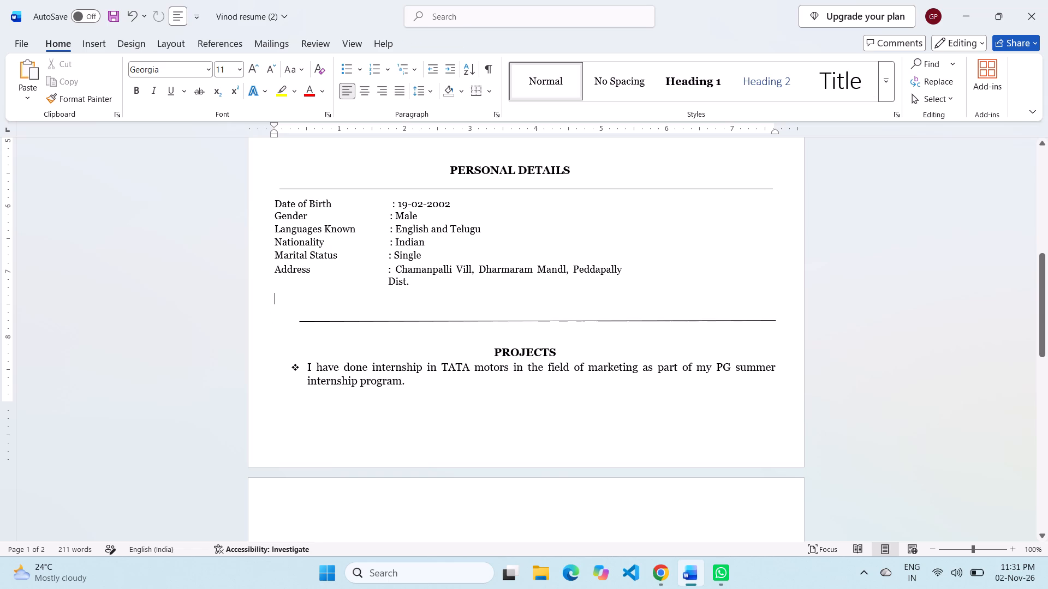
click(316, 321)
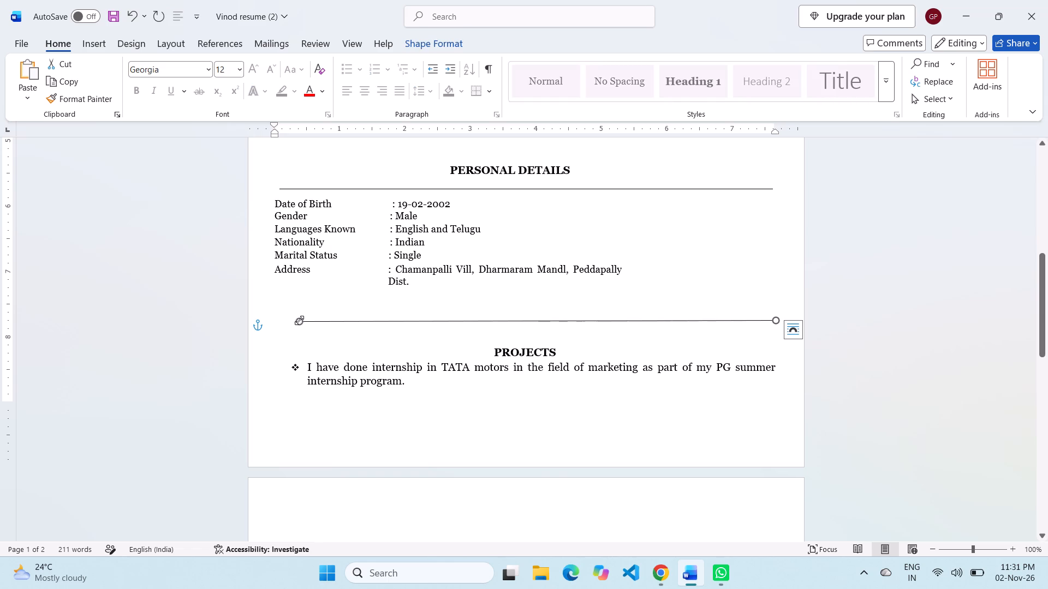
drag(300, 320, 278, 320)
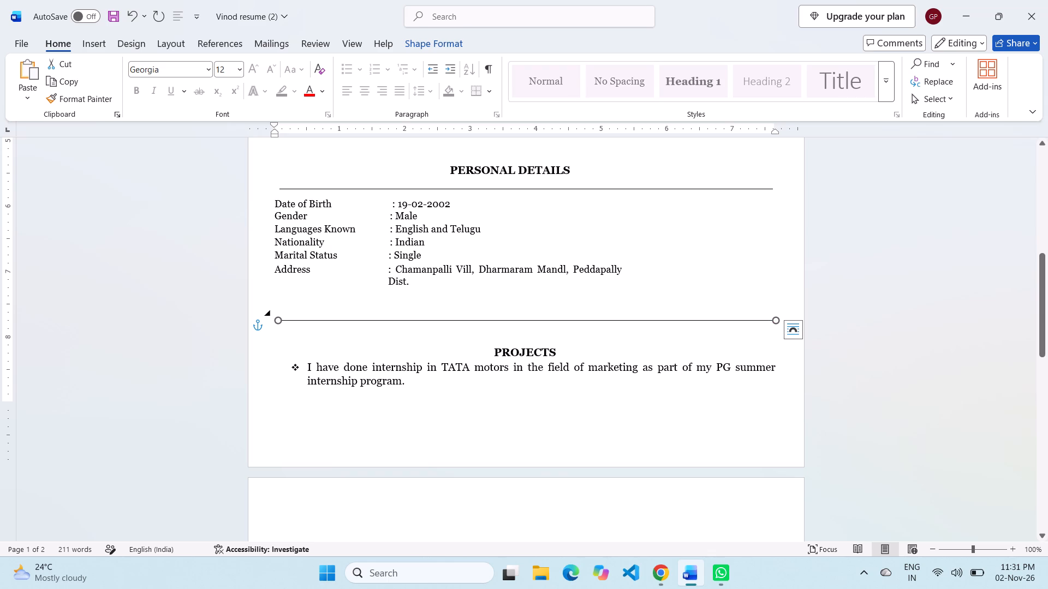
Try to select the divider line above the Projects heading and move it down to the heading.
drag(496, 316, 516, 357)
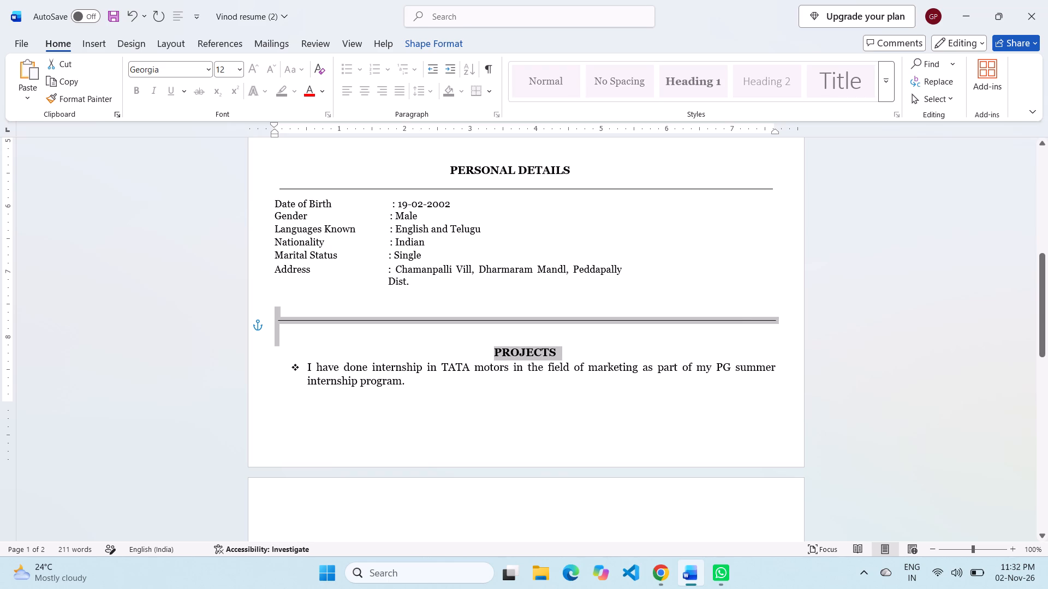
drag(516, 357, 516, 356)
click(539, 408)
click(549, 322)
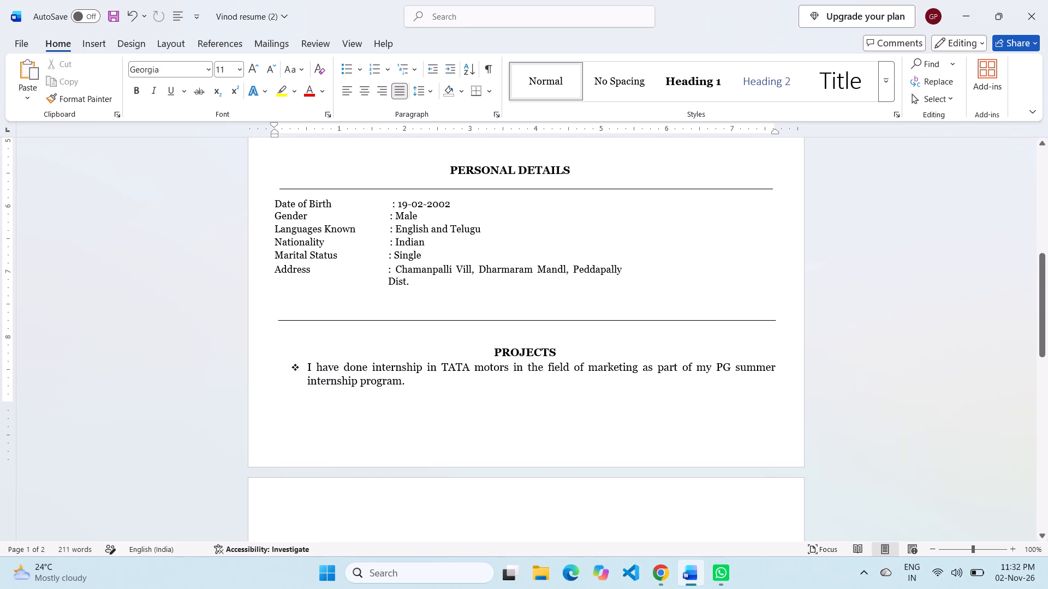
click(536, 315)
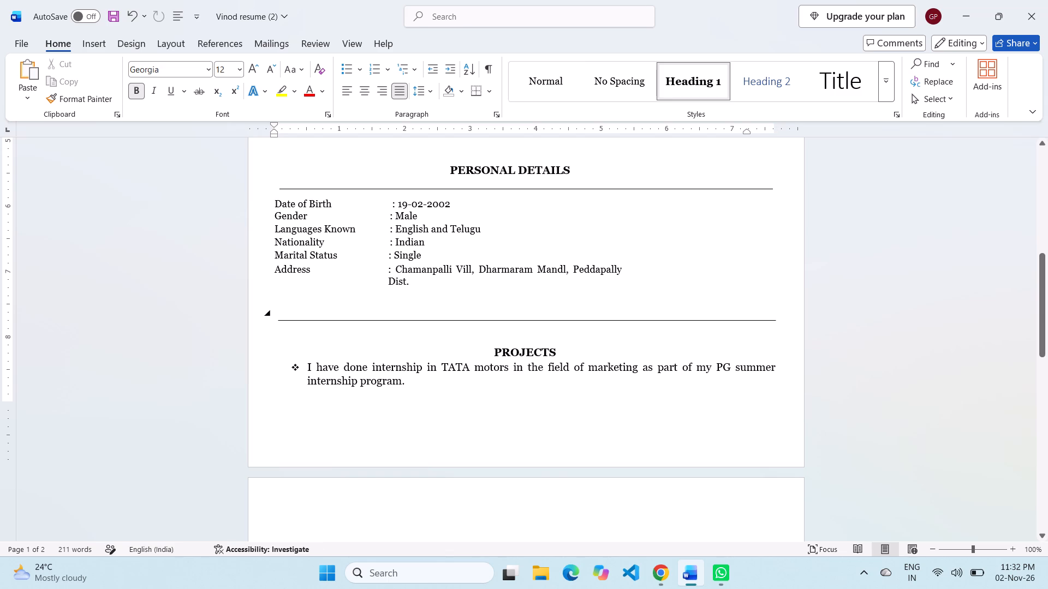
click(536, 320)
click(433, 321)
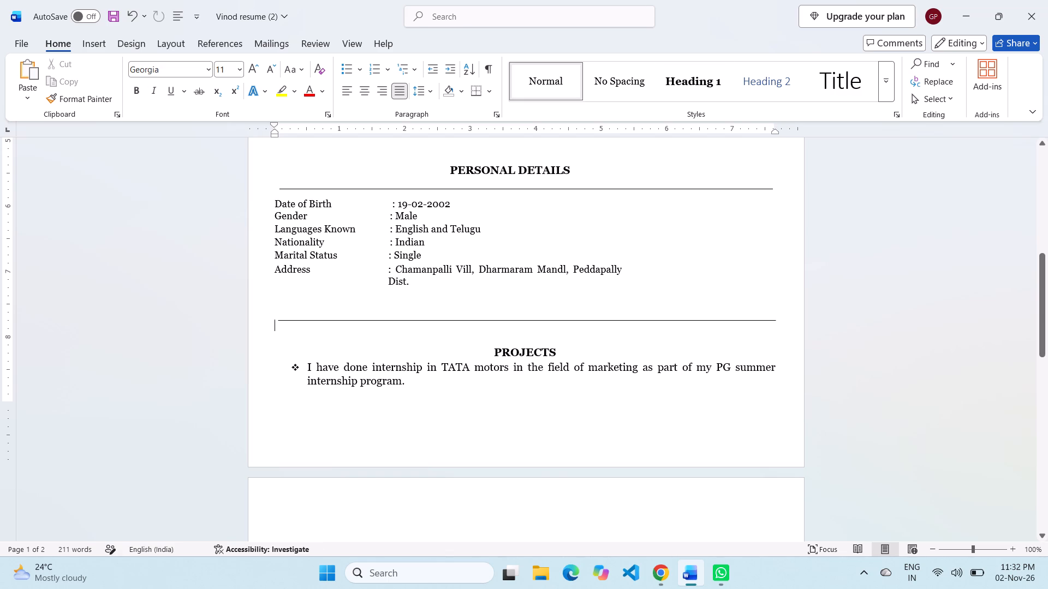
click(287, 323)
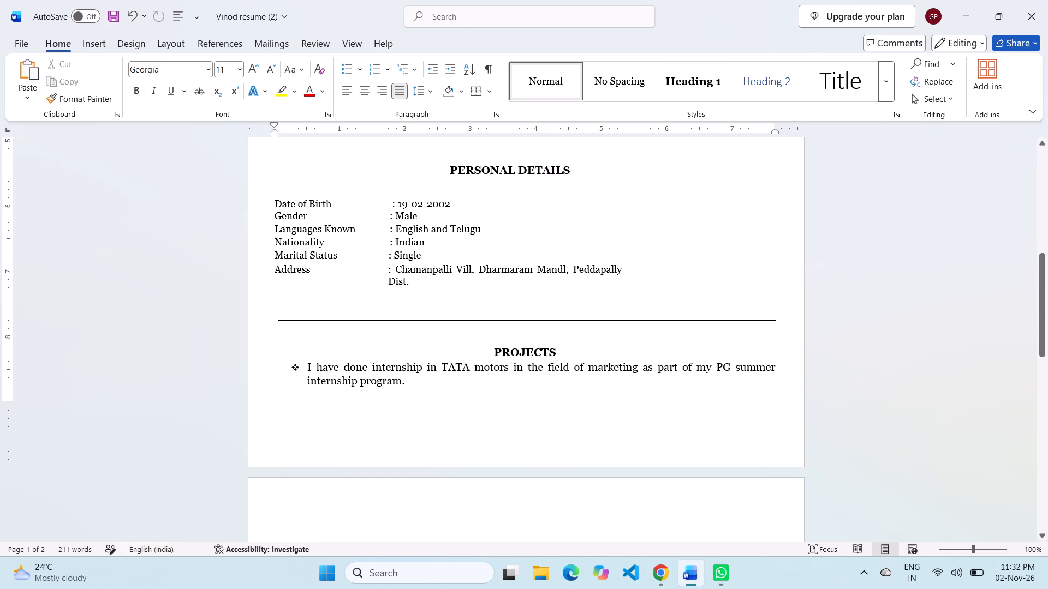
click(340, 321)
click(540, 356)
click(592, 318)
Move the divider line from above the Projects heading to directly beneath it, just above the internship bullet.
scroll(556, 354, down, 1)
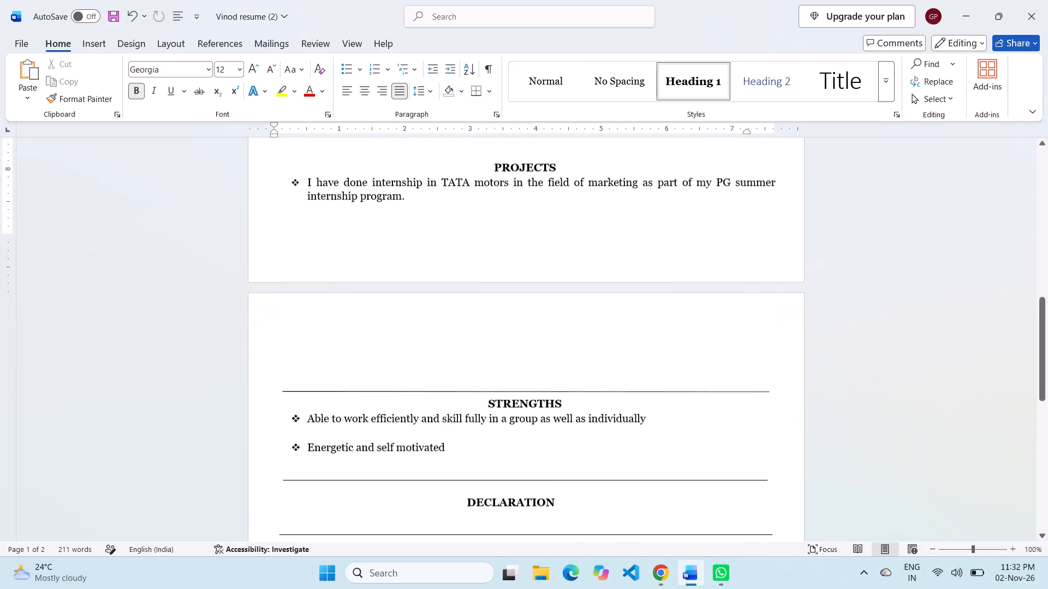
scroll(556, 354, up, 1)
scroll(556, 354, down, 3)
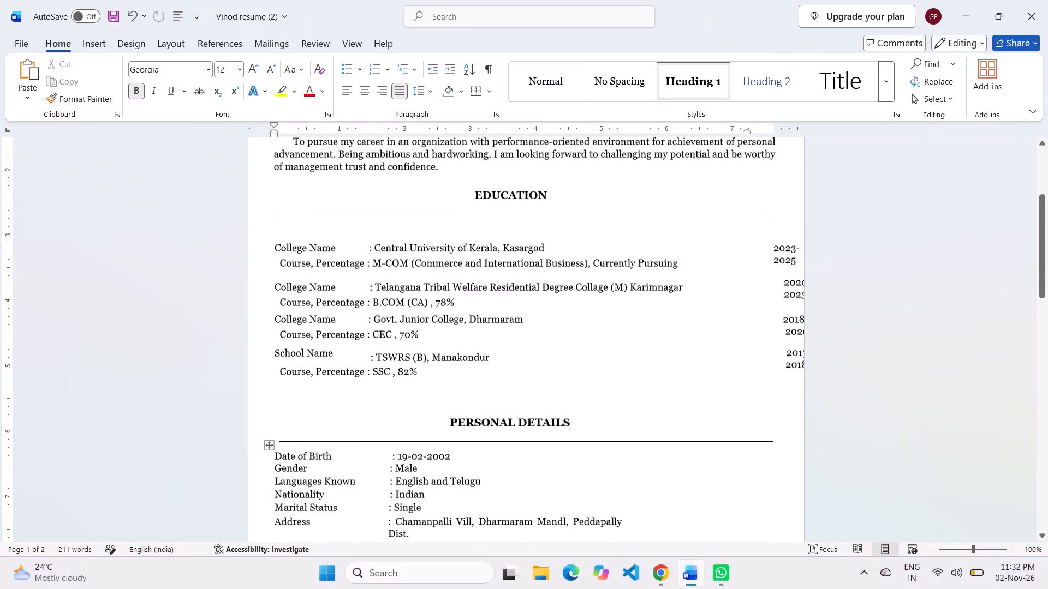
scroll(556, 354, down, 2)
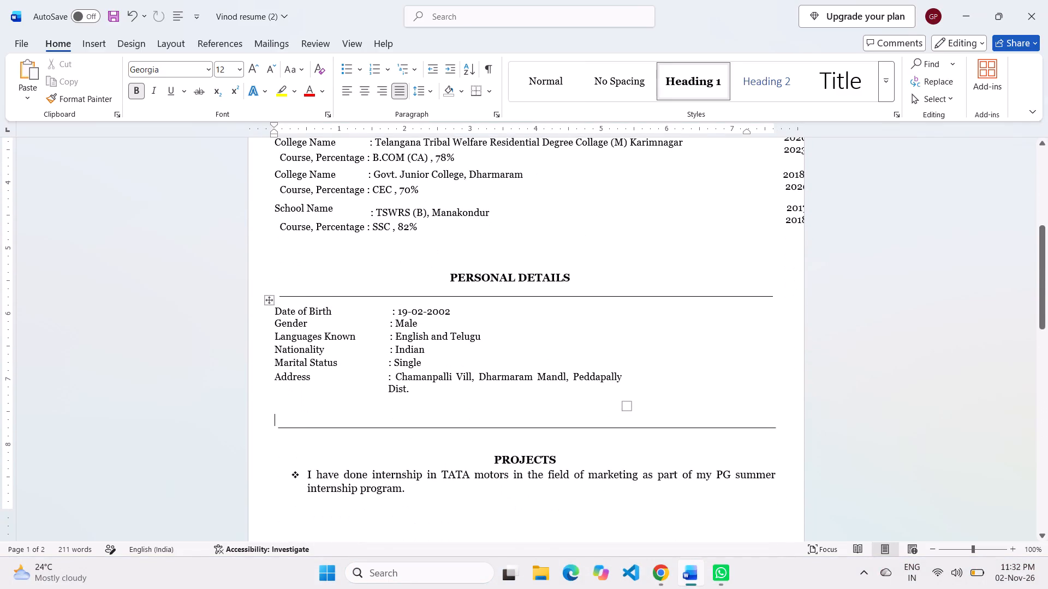
click(521, 424)
click(652, 415)
click(626, 428)
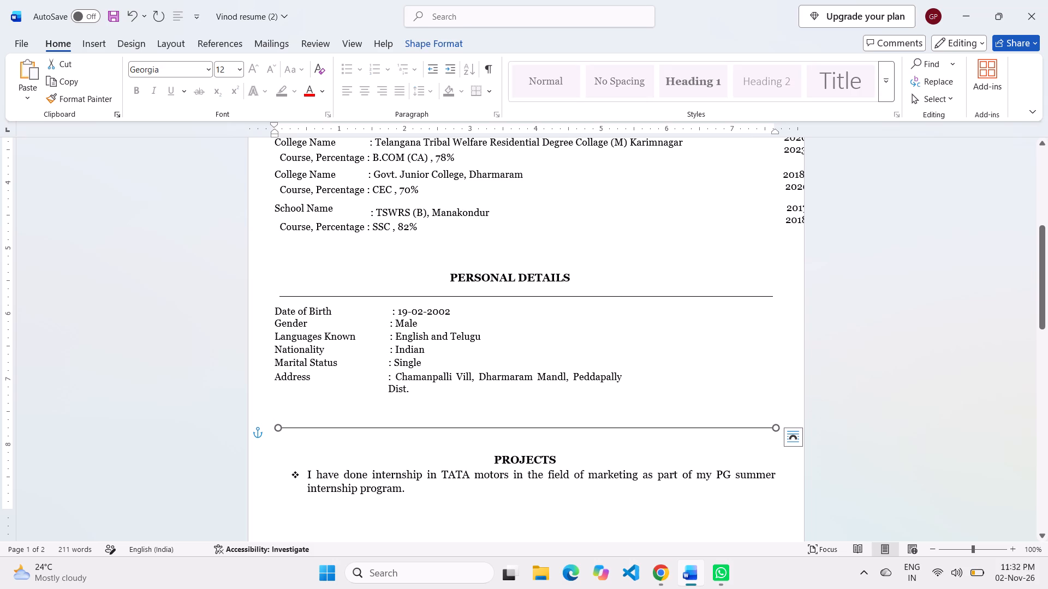
drag(626, 428, 630, 464)
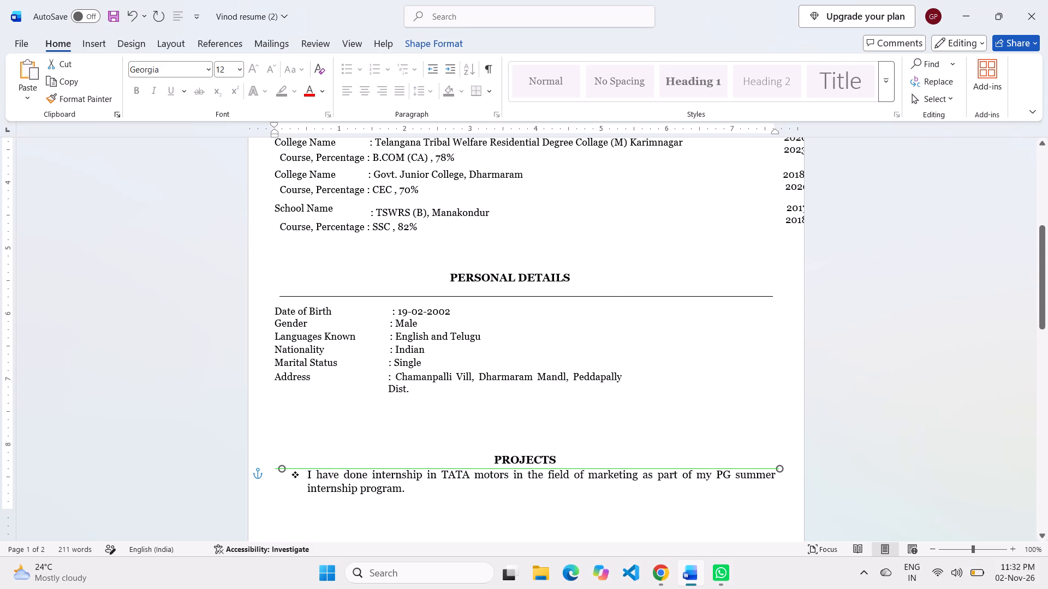
drag(630, 464, 630, 464)
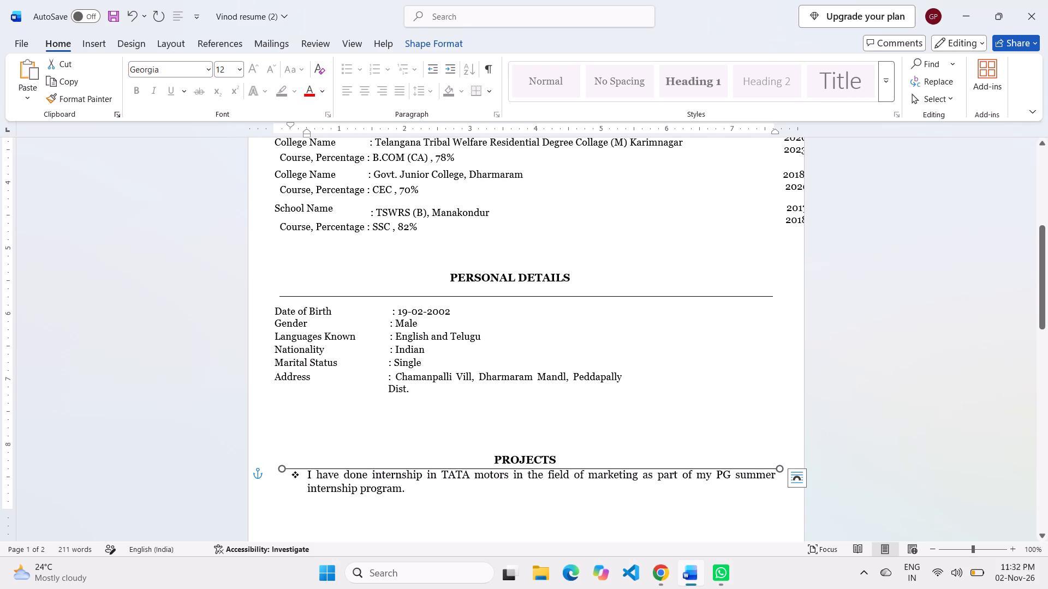
click(666, 500)
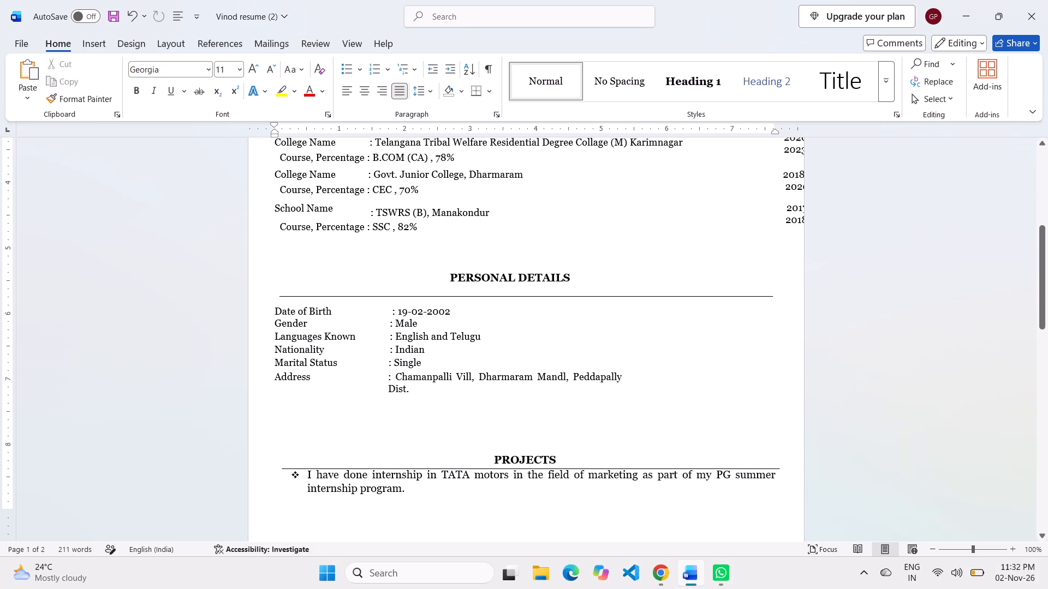
Insert an empty line without a bullet between the Projects heading and the internship bullet.
click(784, 466)
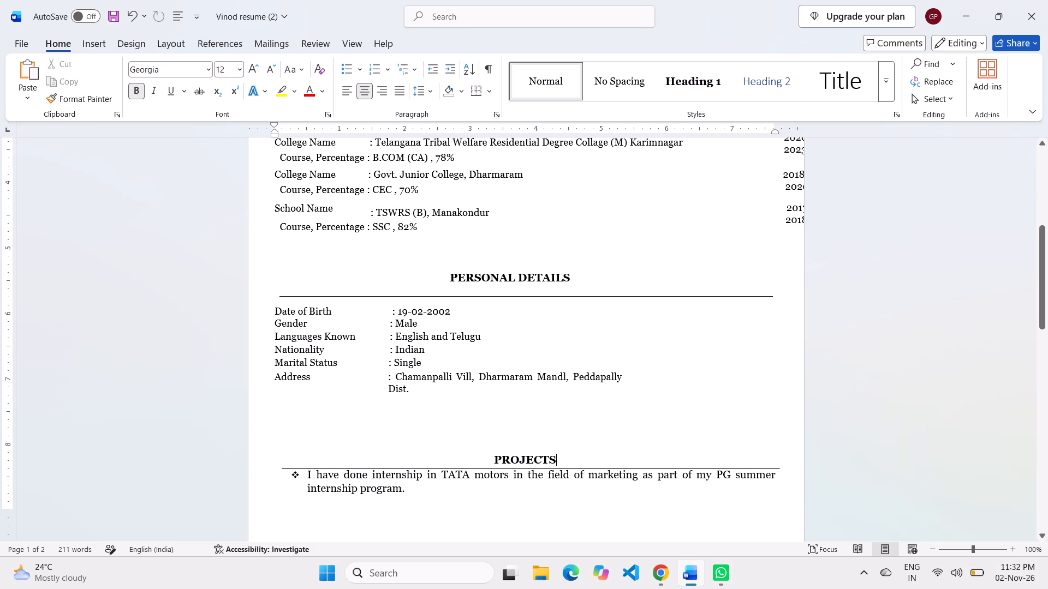
click(795, 471)
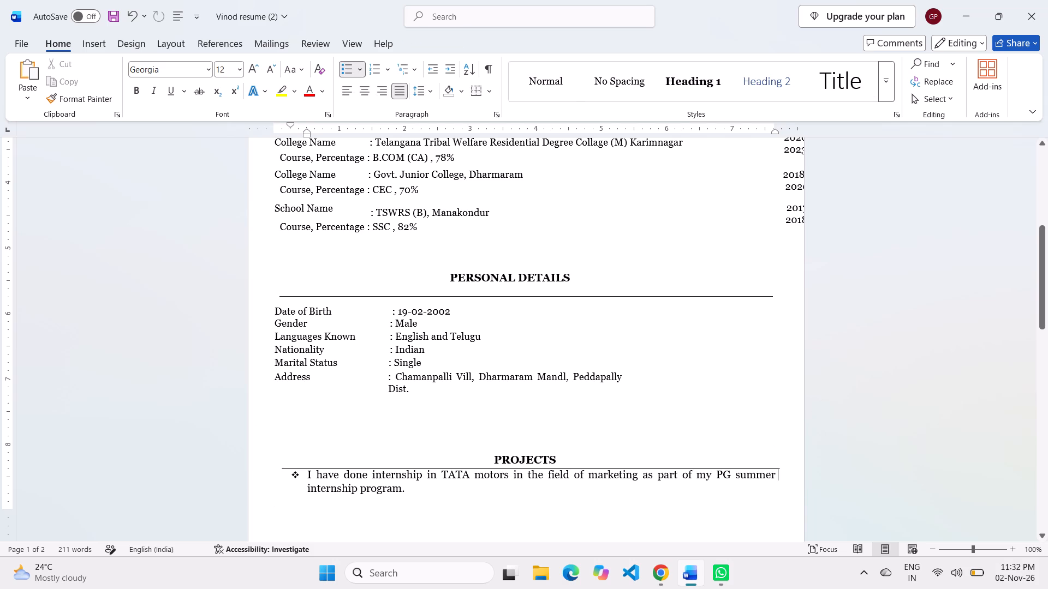
click(290, 472)
key(Left)
key(Left)
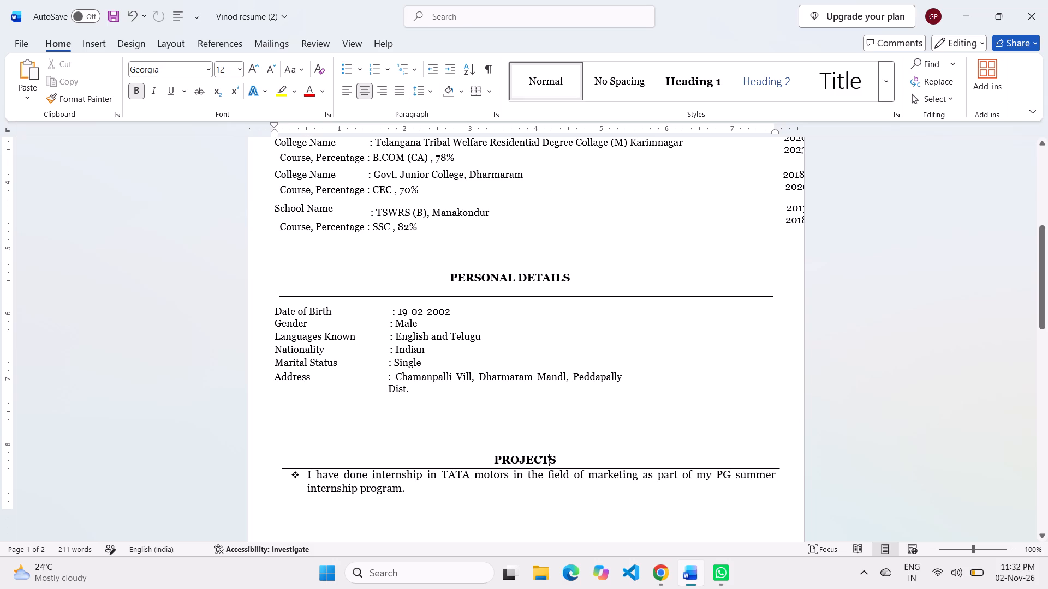
key(Right)
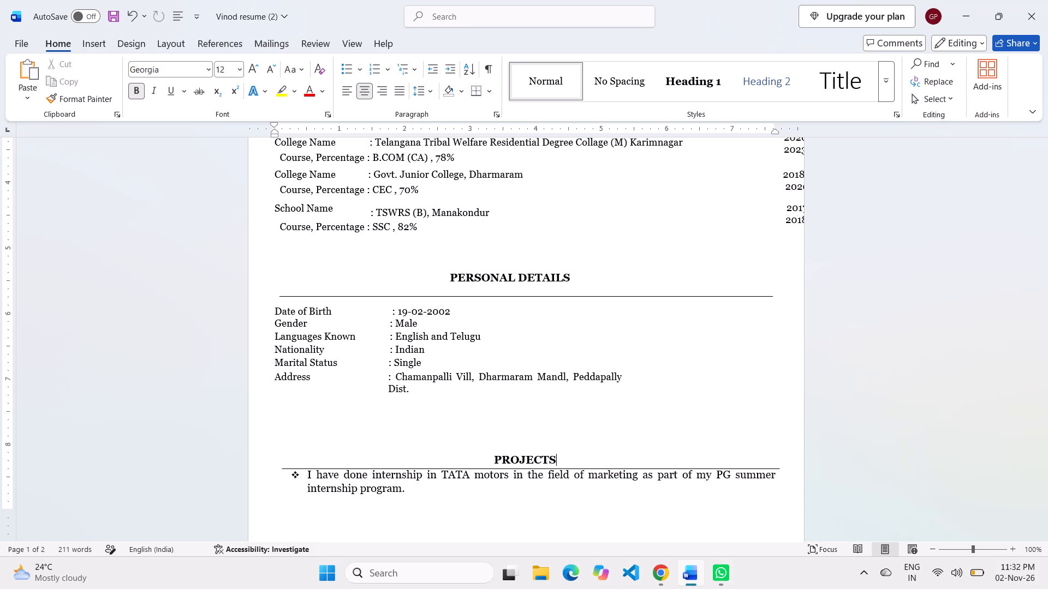
key(Right)
key(Return)
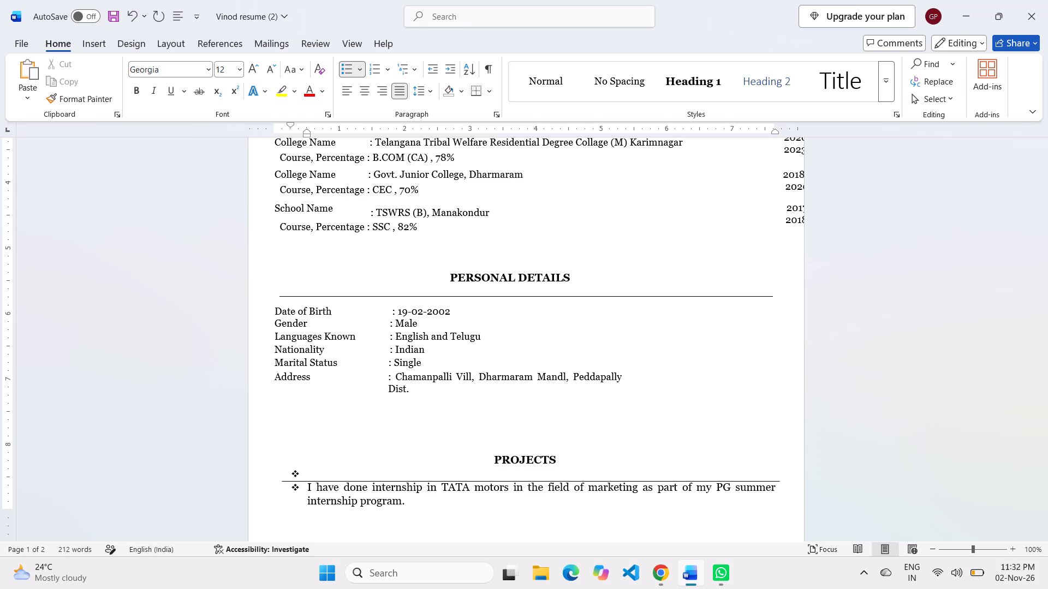
click(317, 475)
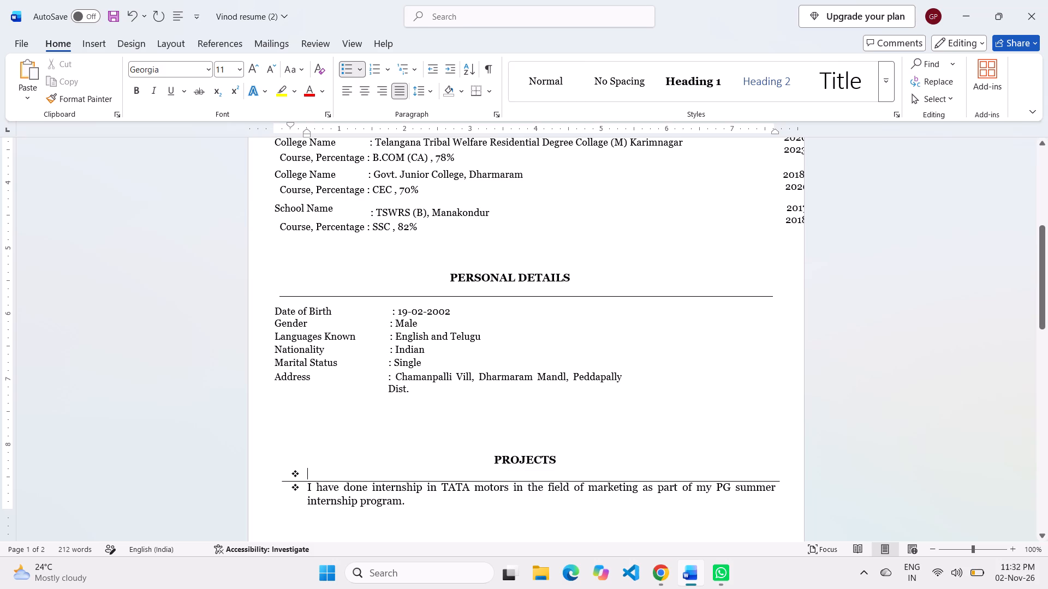
key(BackSpace)
key(BackSpace)
key(BackSpace)
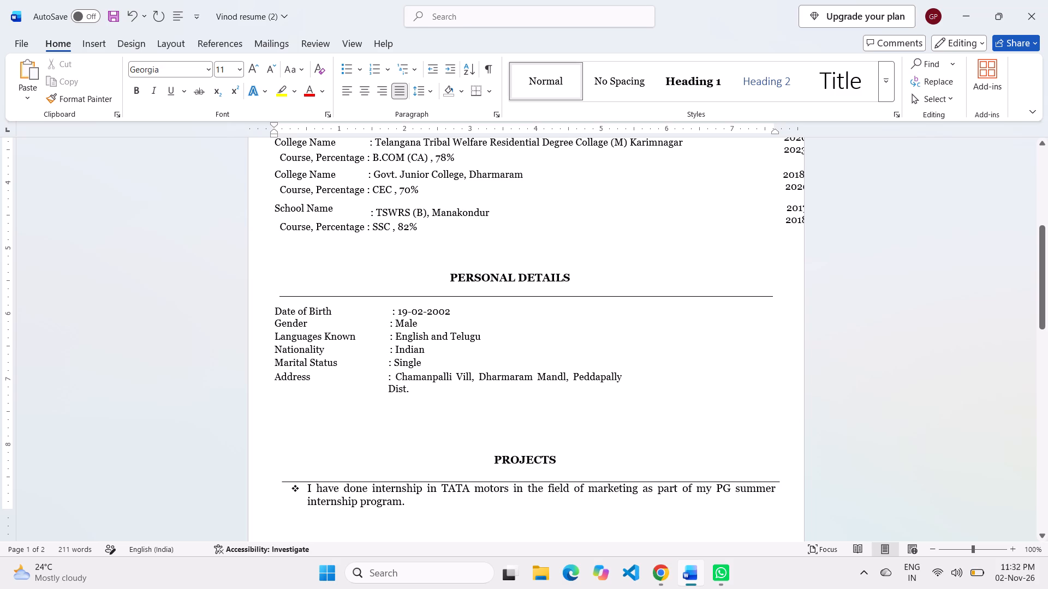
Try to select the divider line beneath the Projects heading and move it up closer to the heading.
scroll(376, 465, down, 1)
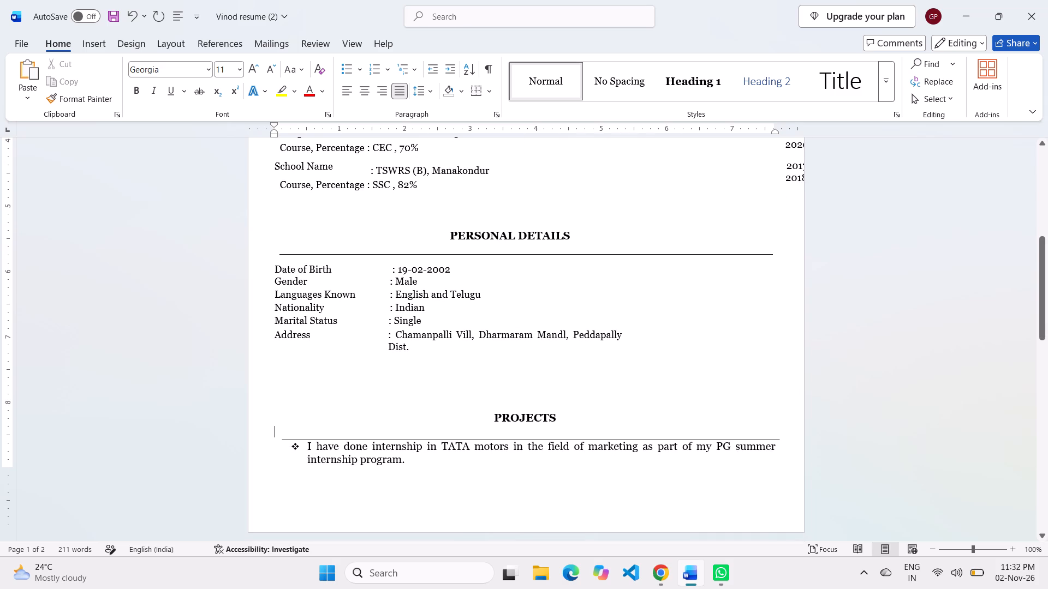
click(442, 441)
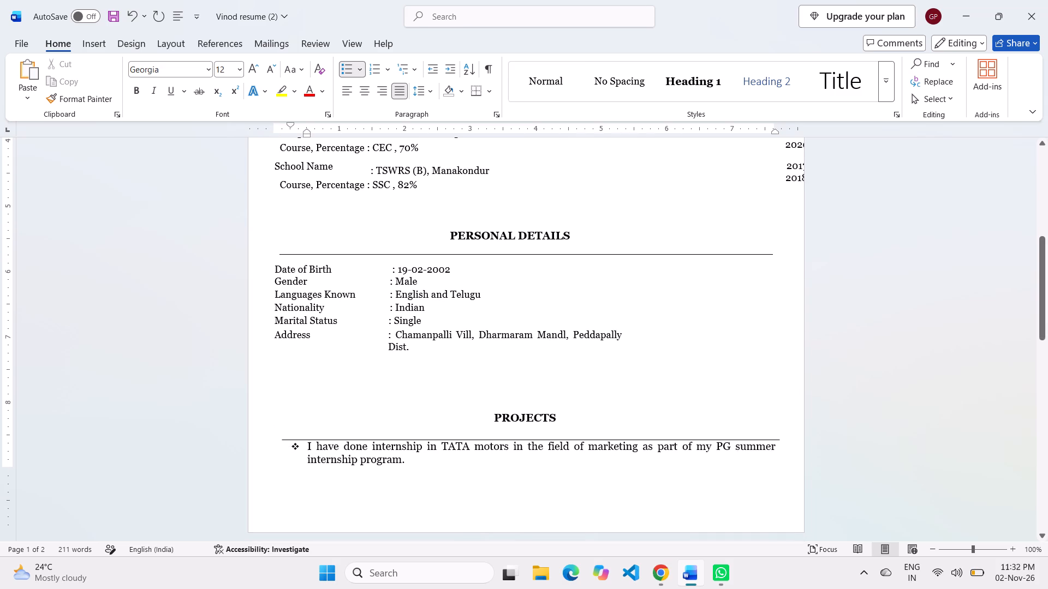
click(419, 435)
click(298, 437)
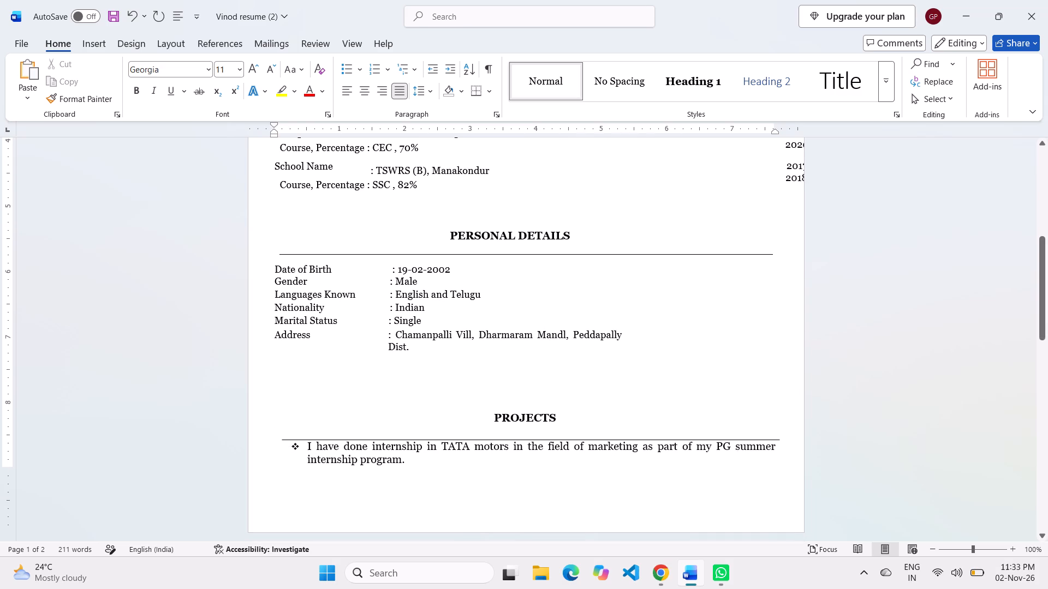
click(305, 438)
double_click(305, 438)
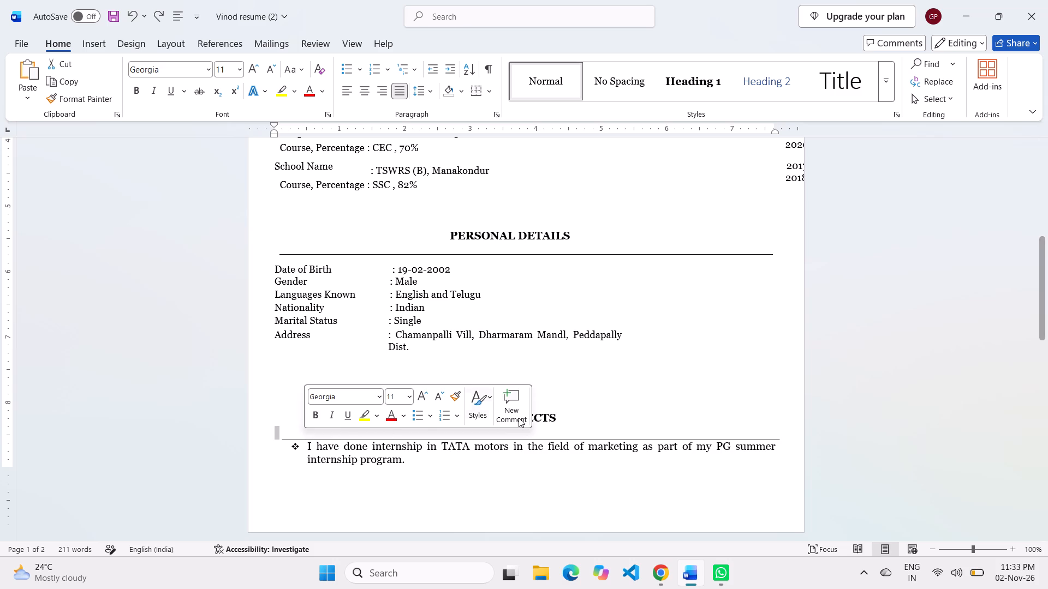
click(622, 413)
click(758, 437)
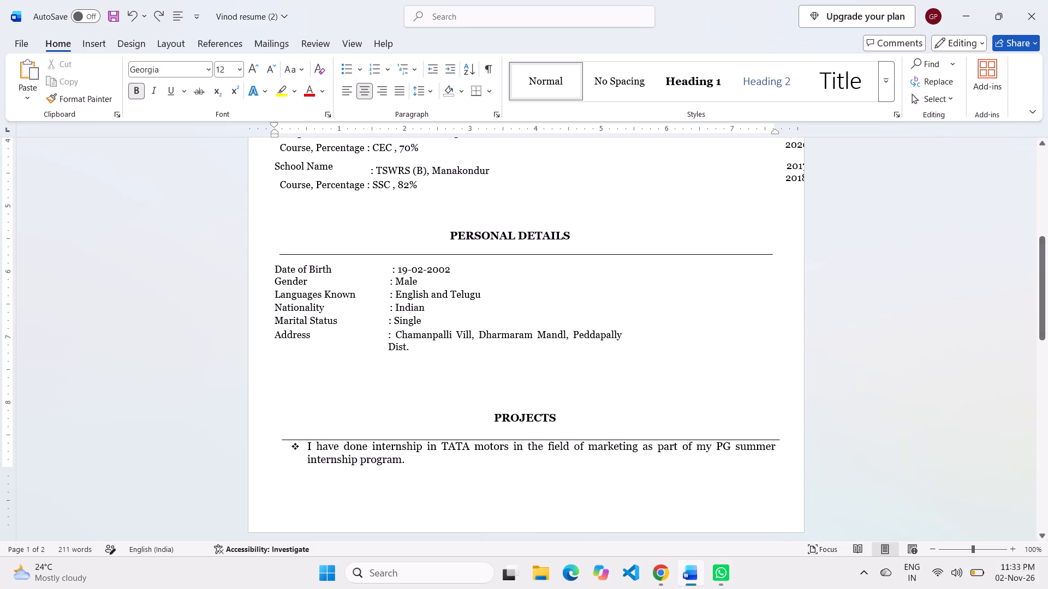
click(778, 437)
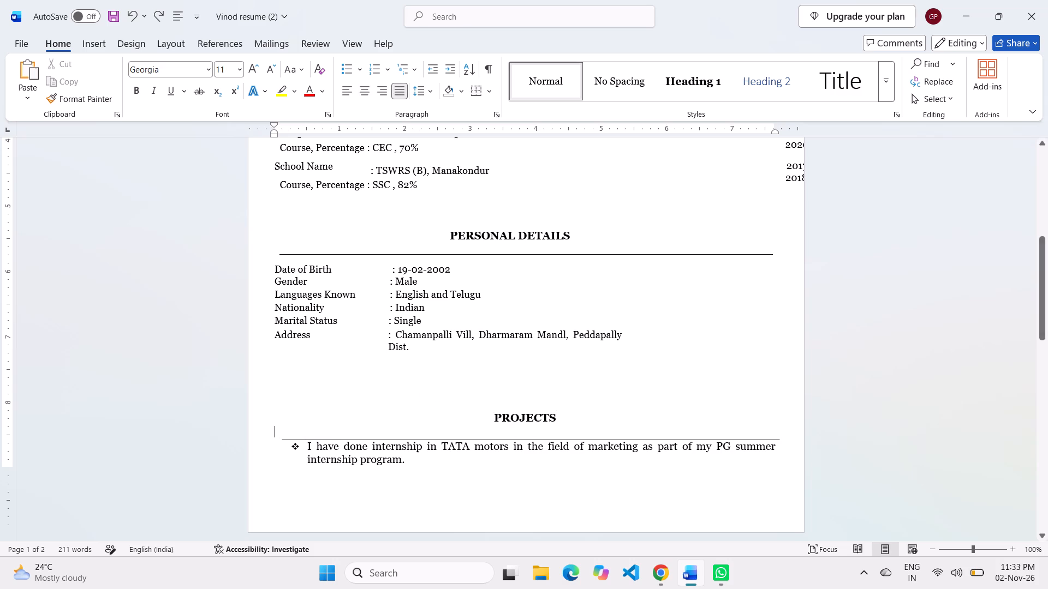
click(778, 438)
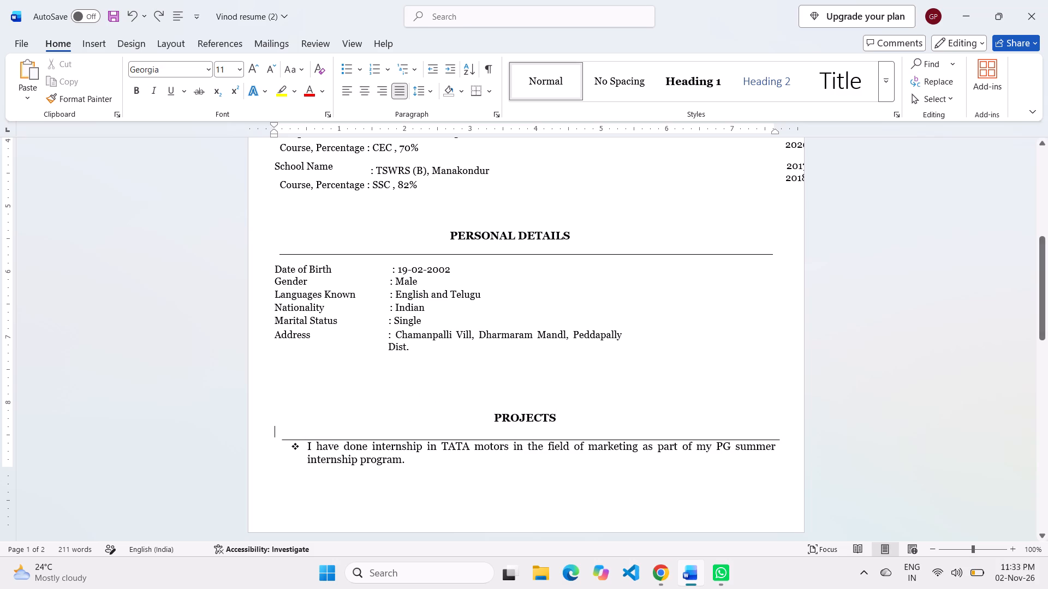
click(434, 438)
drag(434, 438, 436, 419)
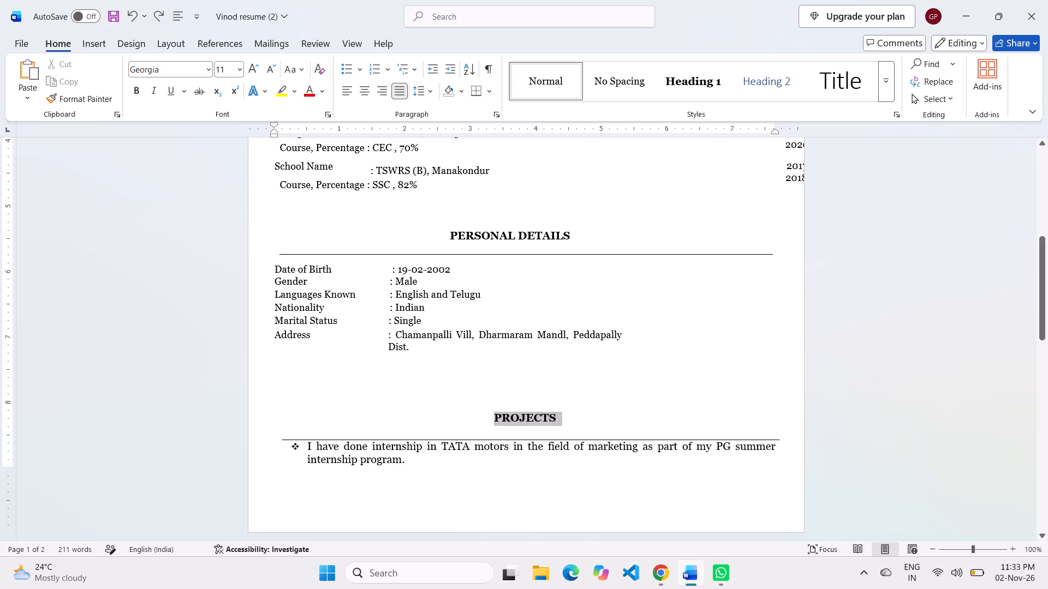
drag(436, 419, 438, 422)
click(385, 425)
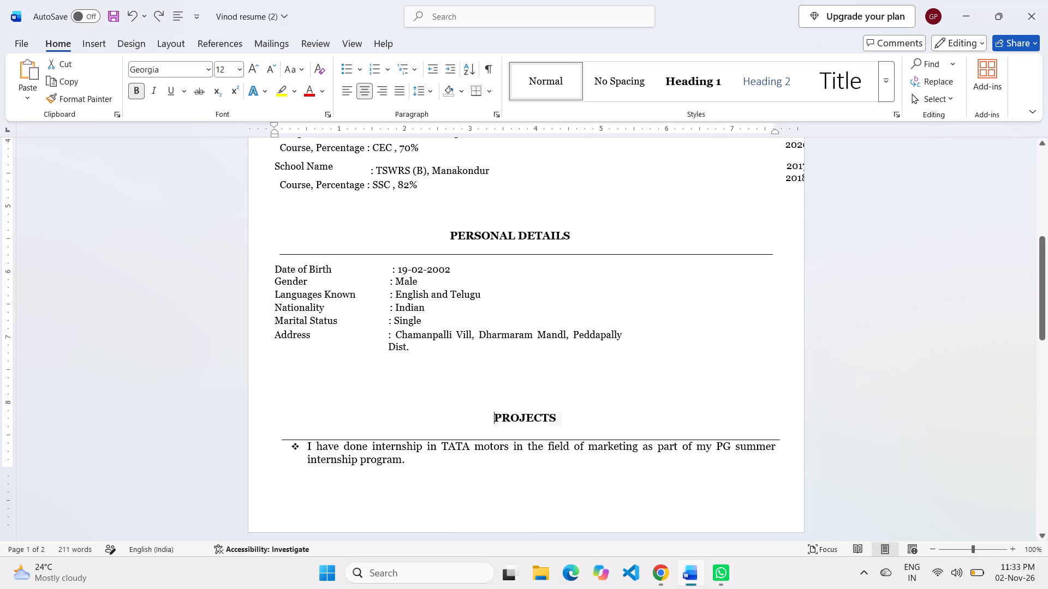
Raise both ends of the Projects divider line so it runs level directly beneath the heading, clear of the internship bullet.
click(280, 441)
click(284, 440)
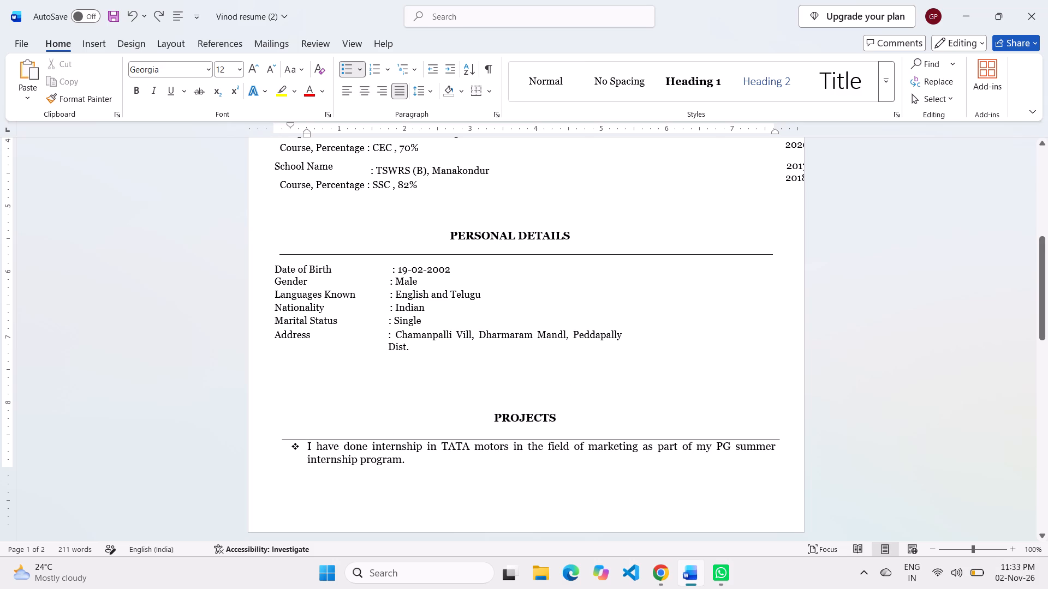
drag(284, 440, 284, 423)
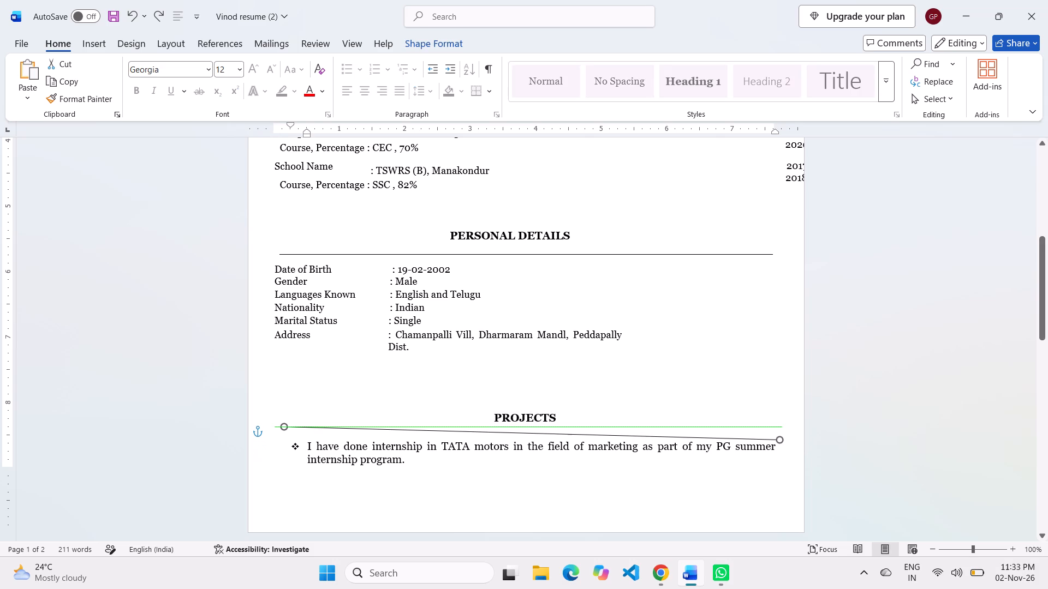
drag(284, 423, 283, 424)
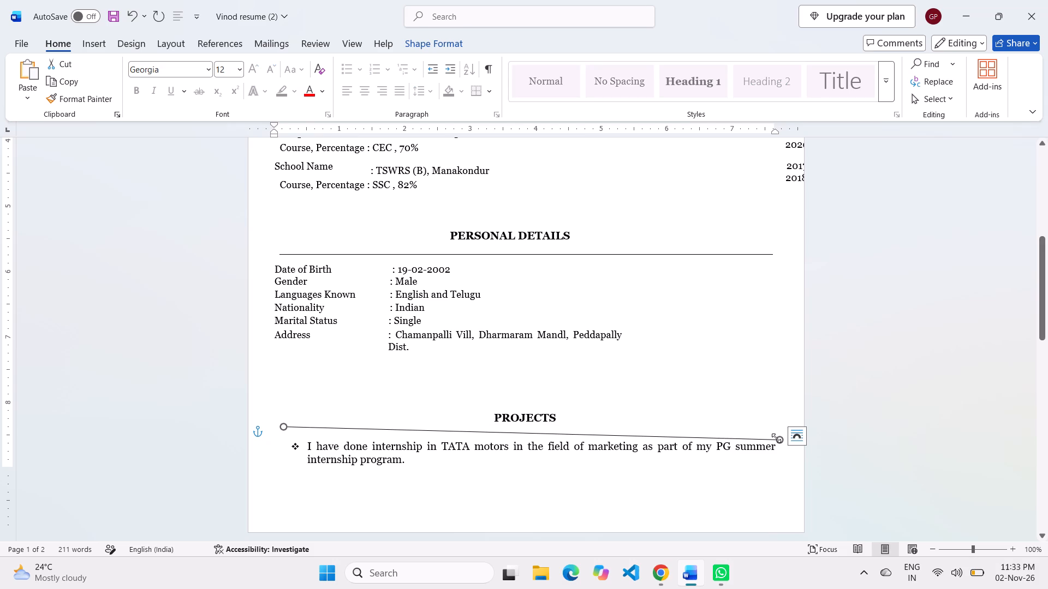
drag(776, 438, 779, 429)
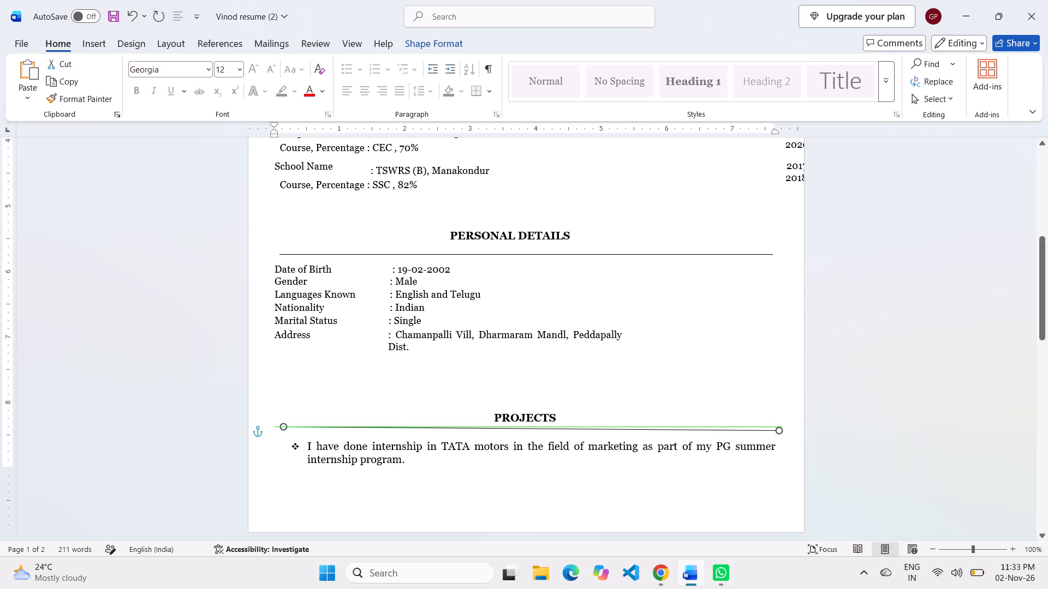
drag(779, 429, 779, 428)
click(748, 388)
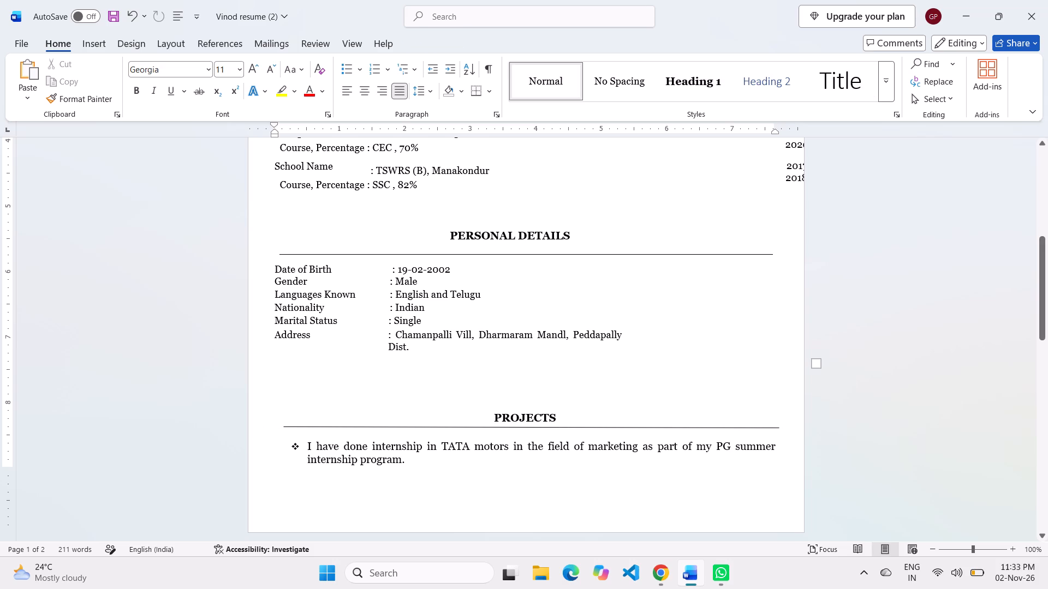
Review the resume's layout from Education through Personal Details, Projects, Strengths and Declaration, checking the divider lines and spacing.
scroll(590, 345, down, 3)
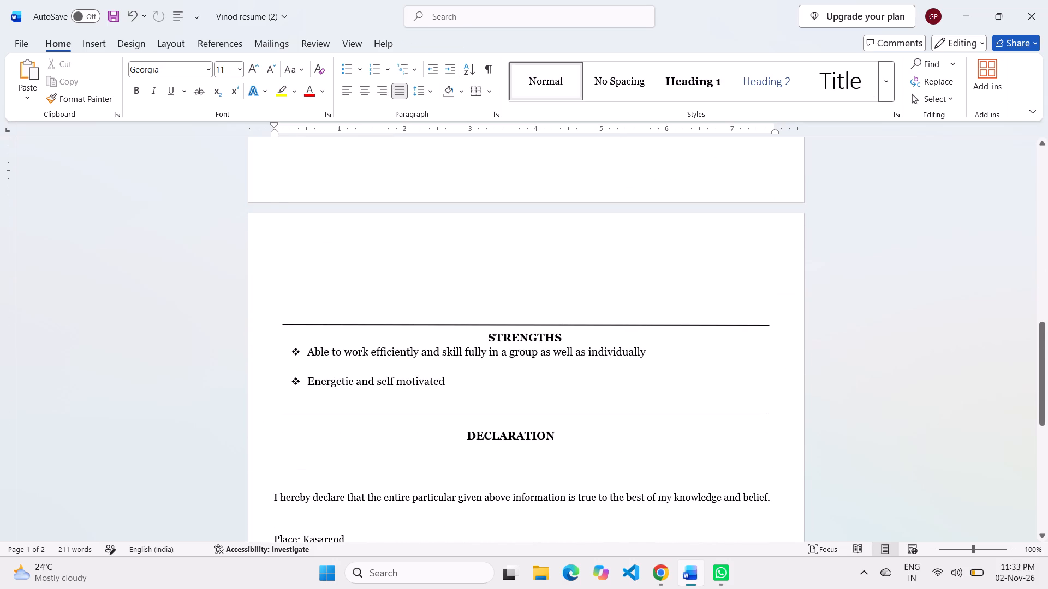
scroll(590, 345, up, 1)
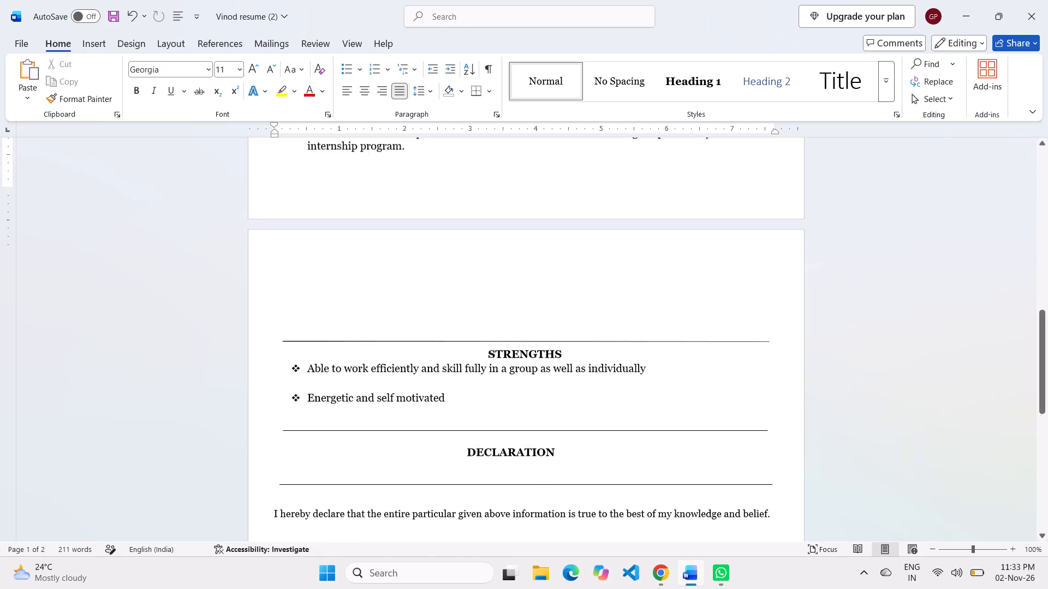
scroll(590, 345, up, 2)
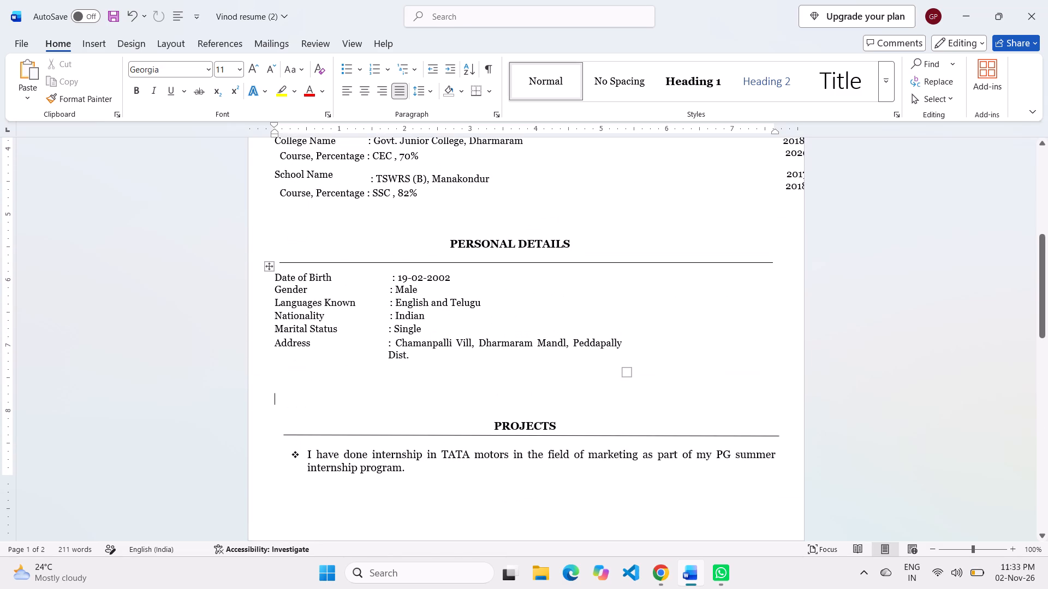
scroll(590, 345, down, 1)
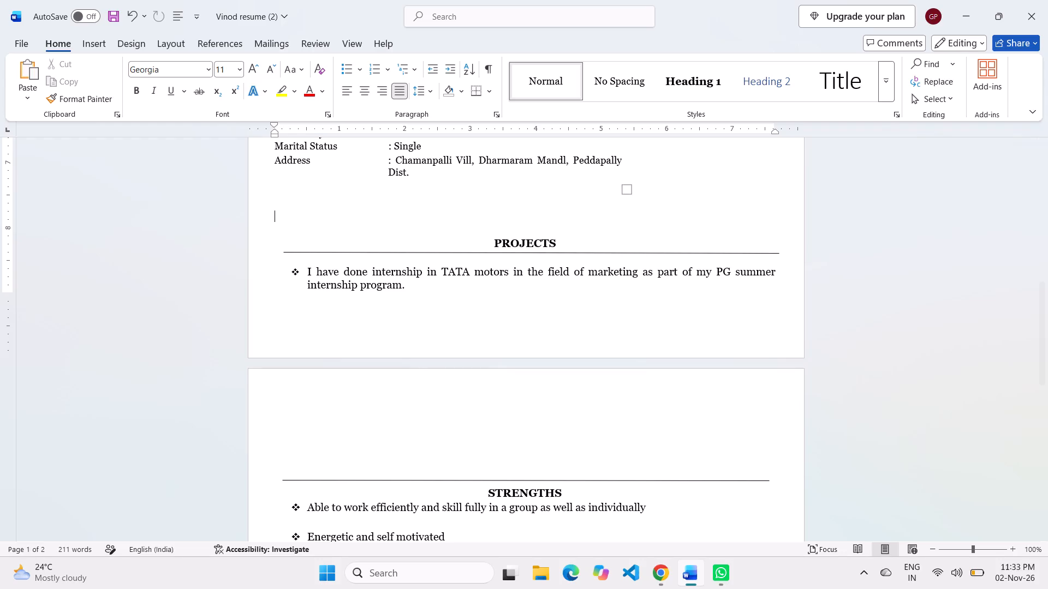
scroll(600, 300, up, 1)
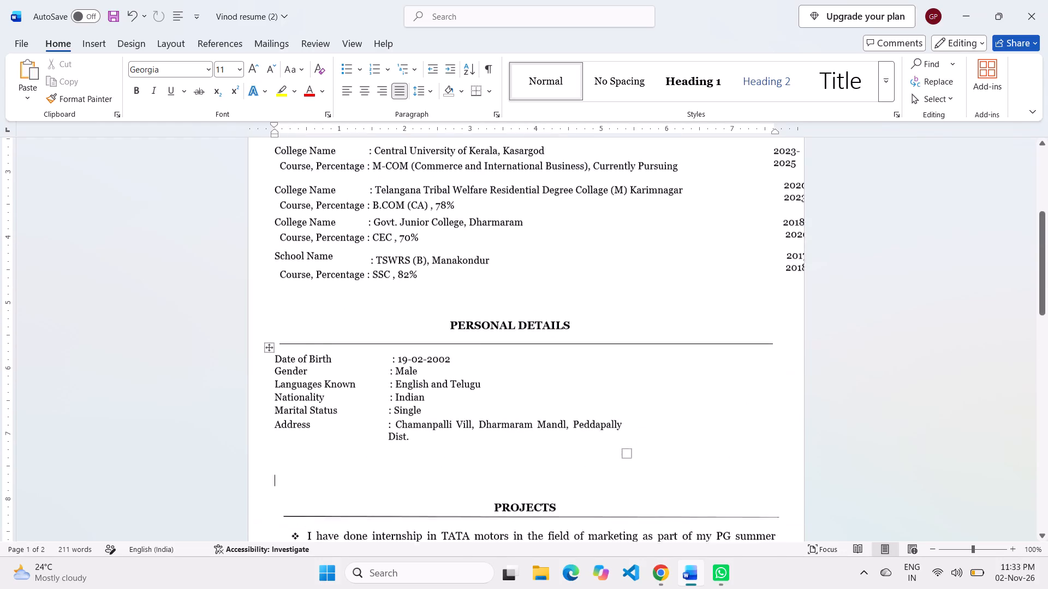
scroll(600, 300, up, 1)
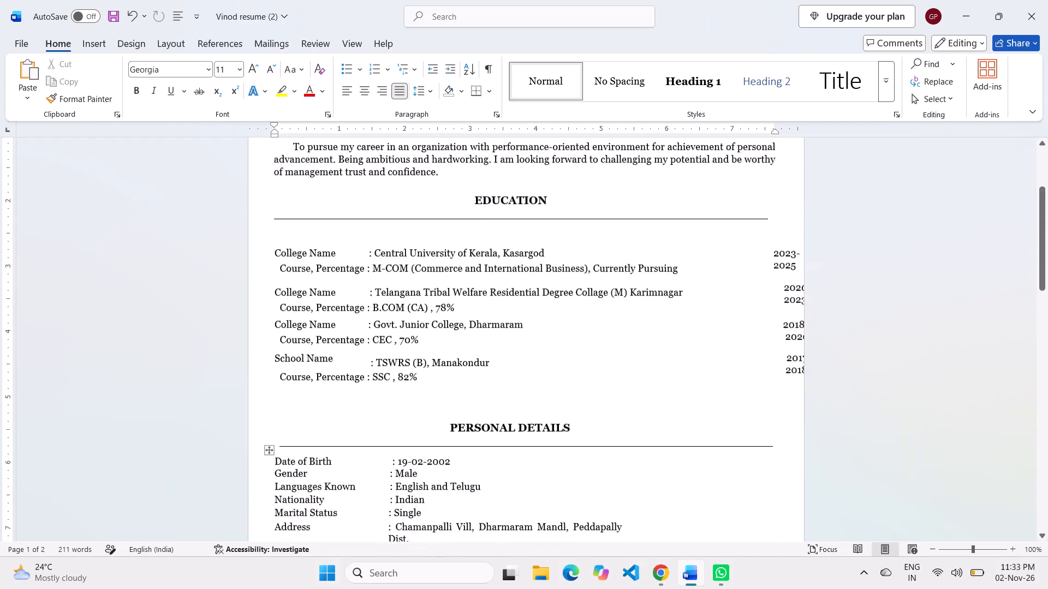
scroll(600, 300, down, 3)
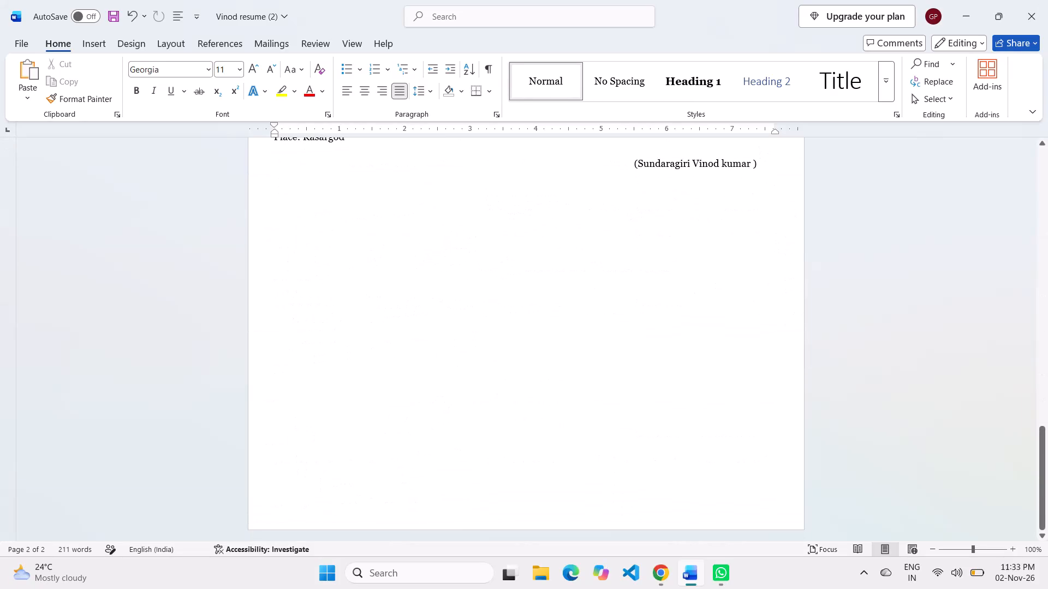
scroll(592, 286, up, 2)
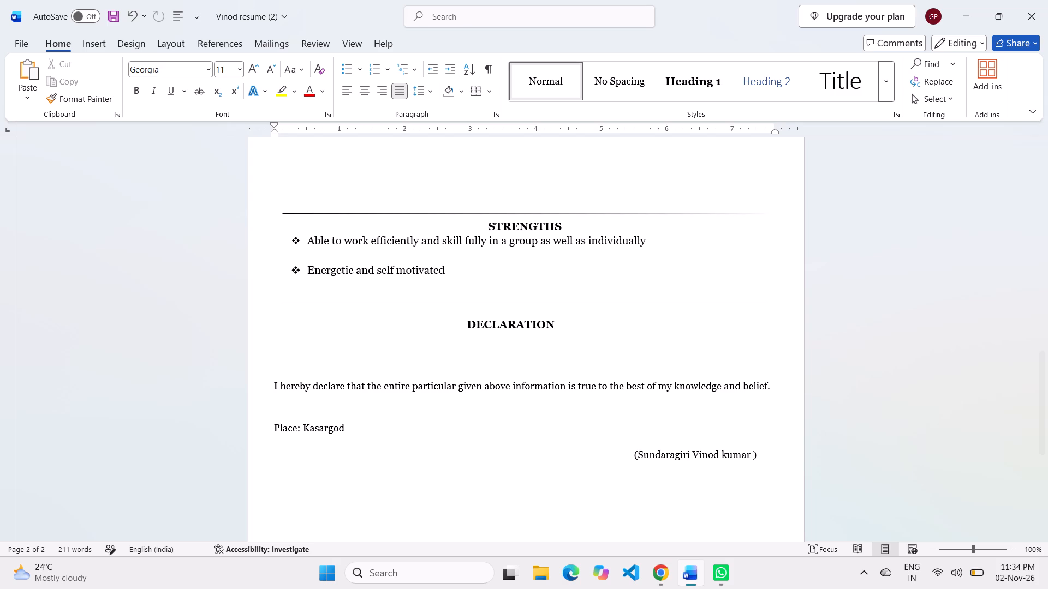
scroll(592, 286, up, 2)
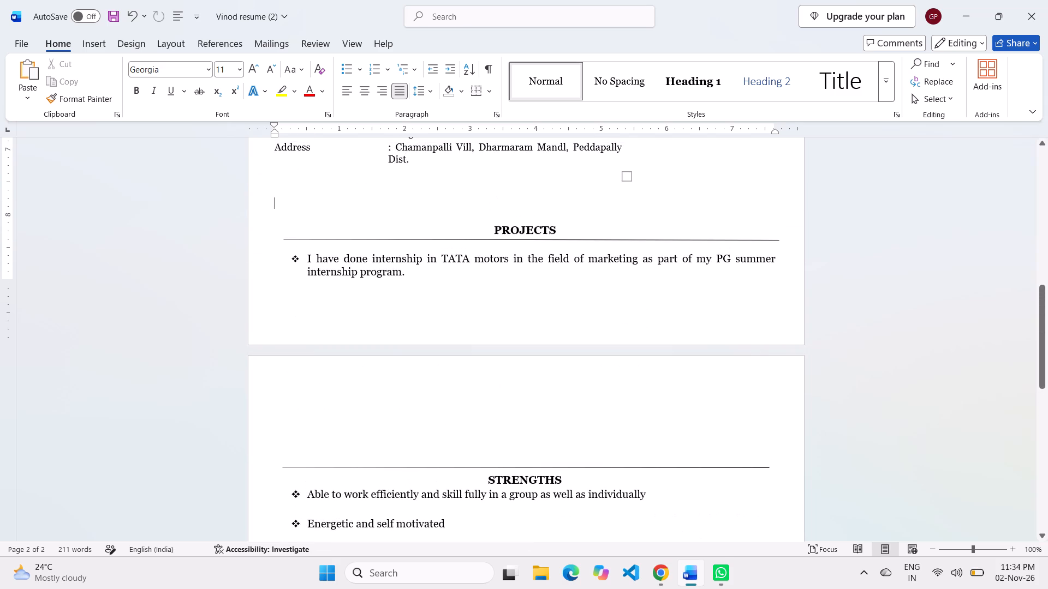
scroll(592, 286, up, 1)
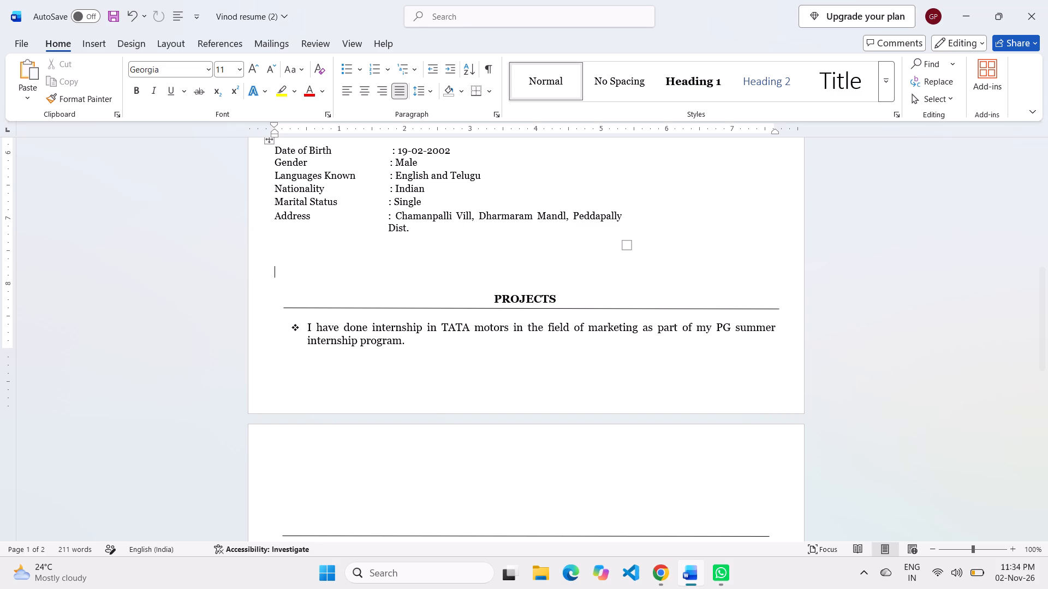
scroll(592, 286, up, 2)
scroll(592, 286, down, 1)
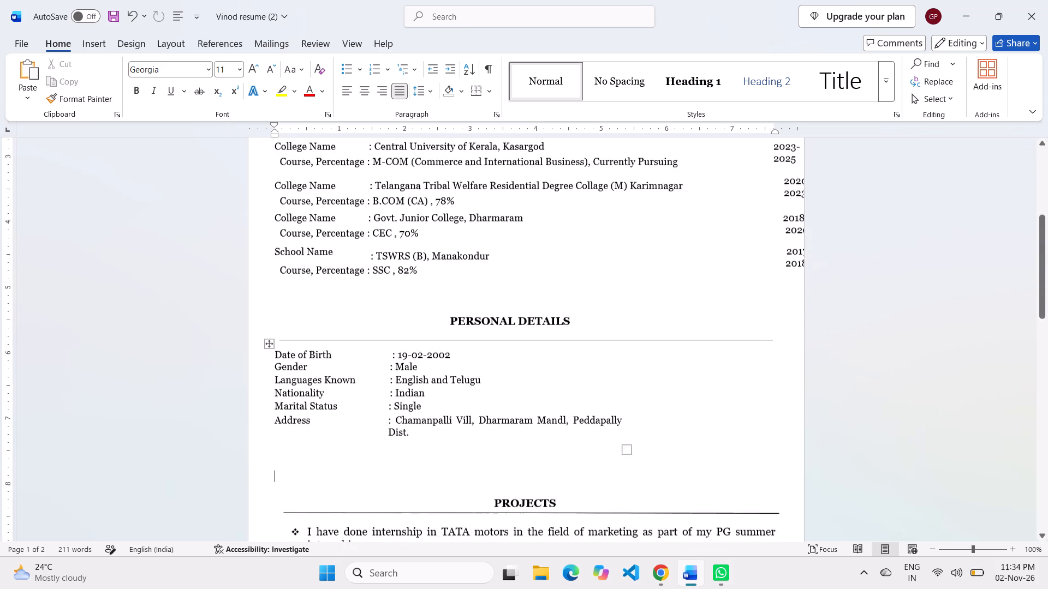
scroll(592, 286, down, 1)
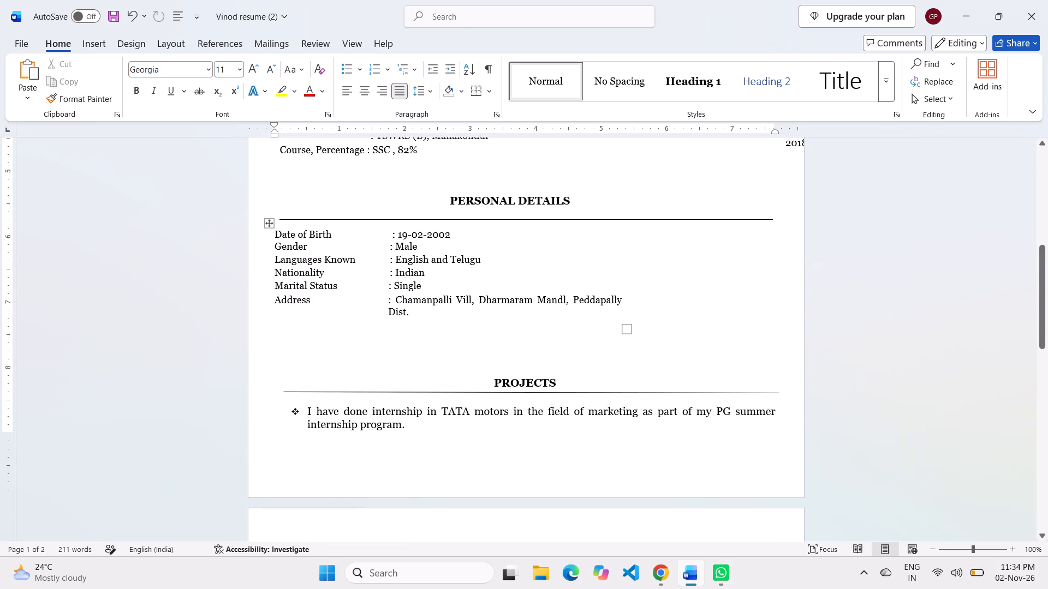
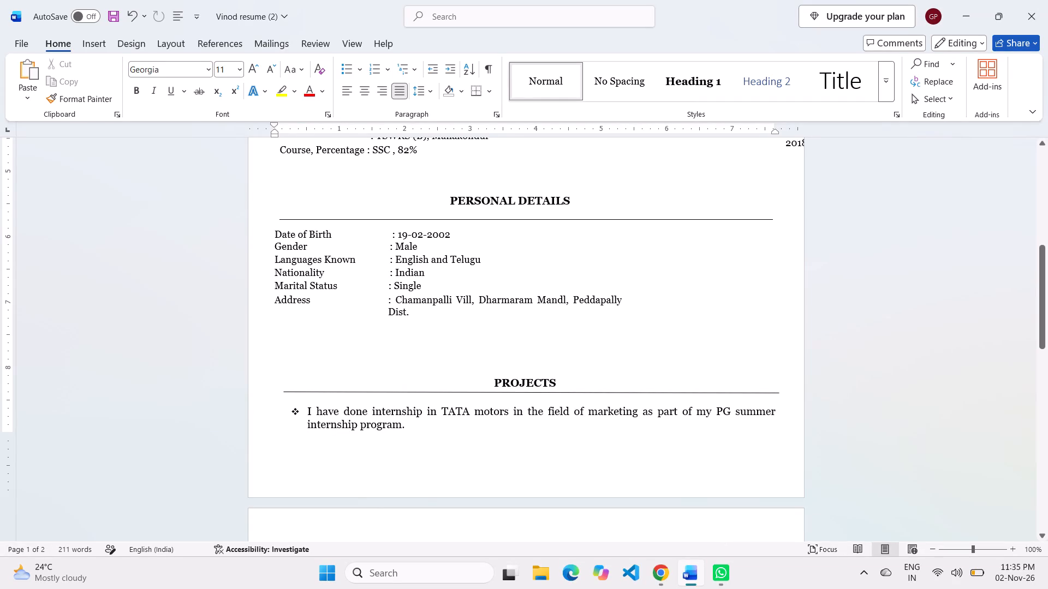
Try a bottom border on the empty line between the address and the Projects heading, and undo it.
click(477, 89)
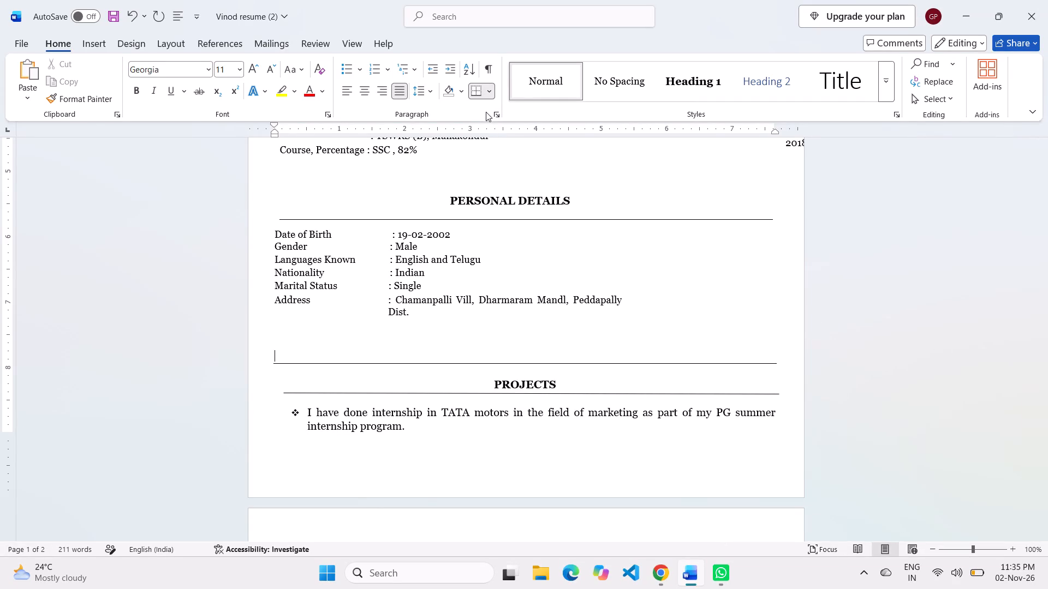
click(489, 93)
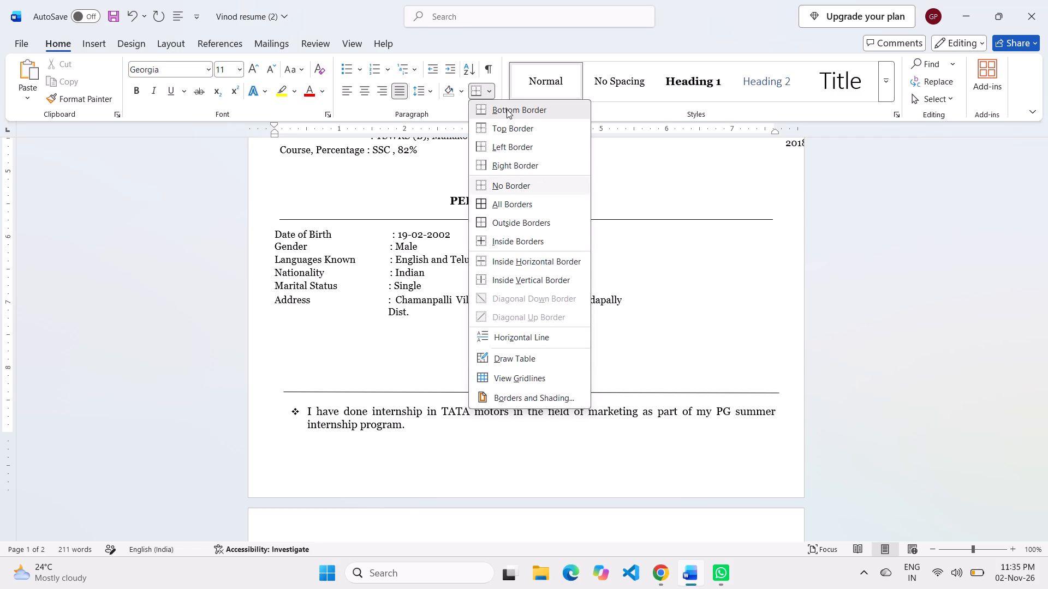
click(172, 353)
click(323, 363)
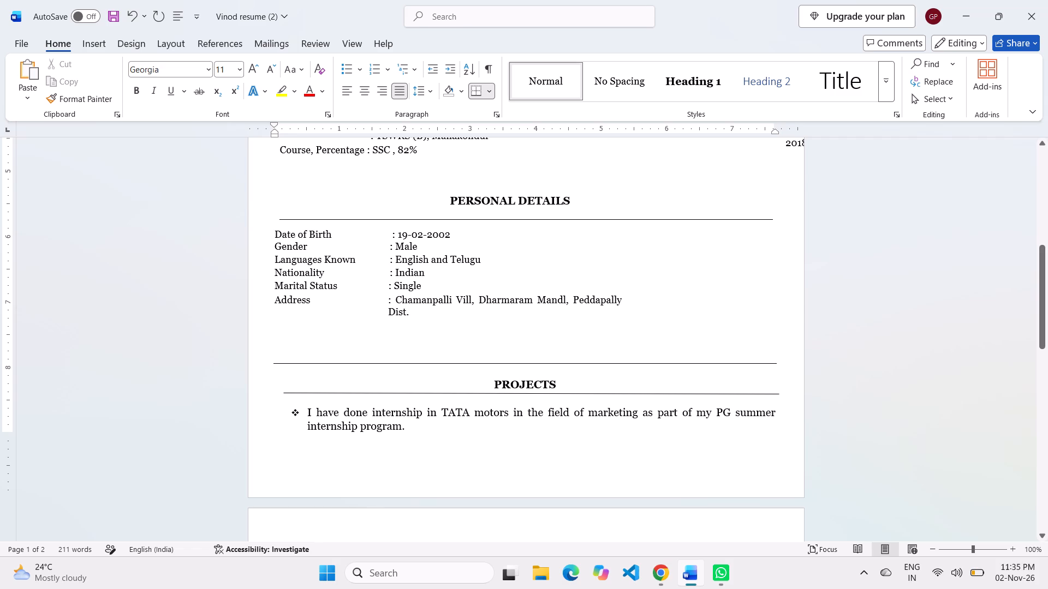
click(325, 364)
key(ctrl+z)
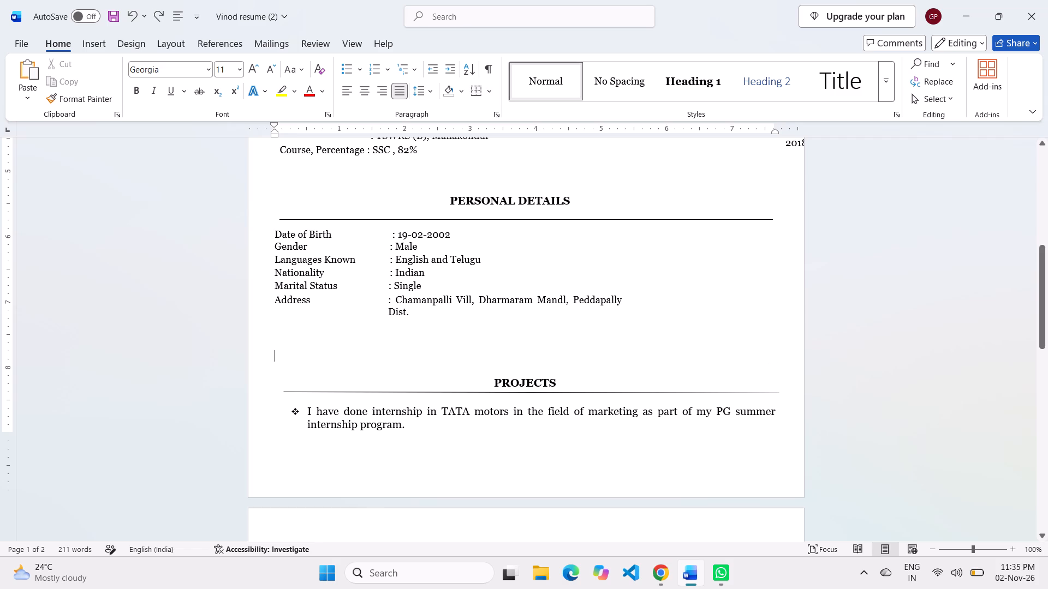
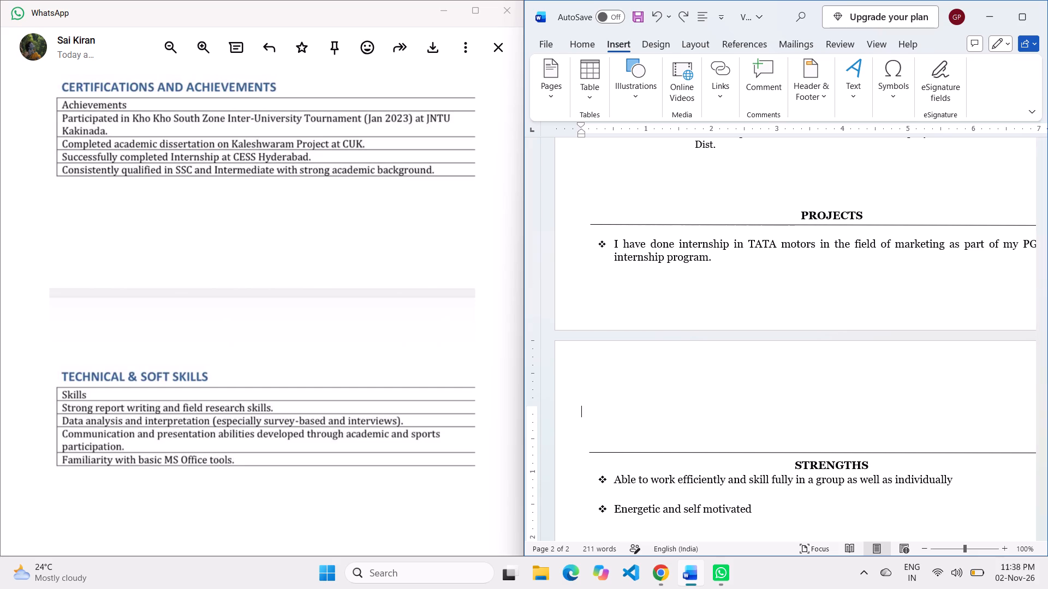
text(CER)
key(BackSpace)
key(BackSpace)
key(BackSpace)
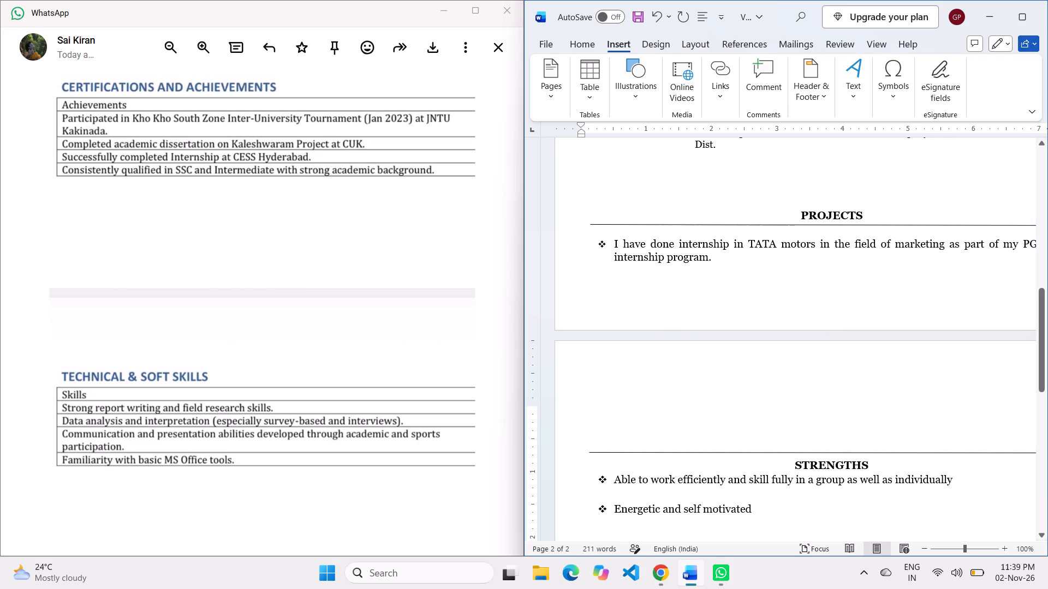
Check the font and size of the Projects heading.
click(819, 214)
click(819, 214)
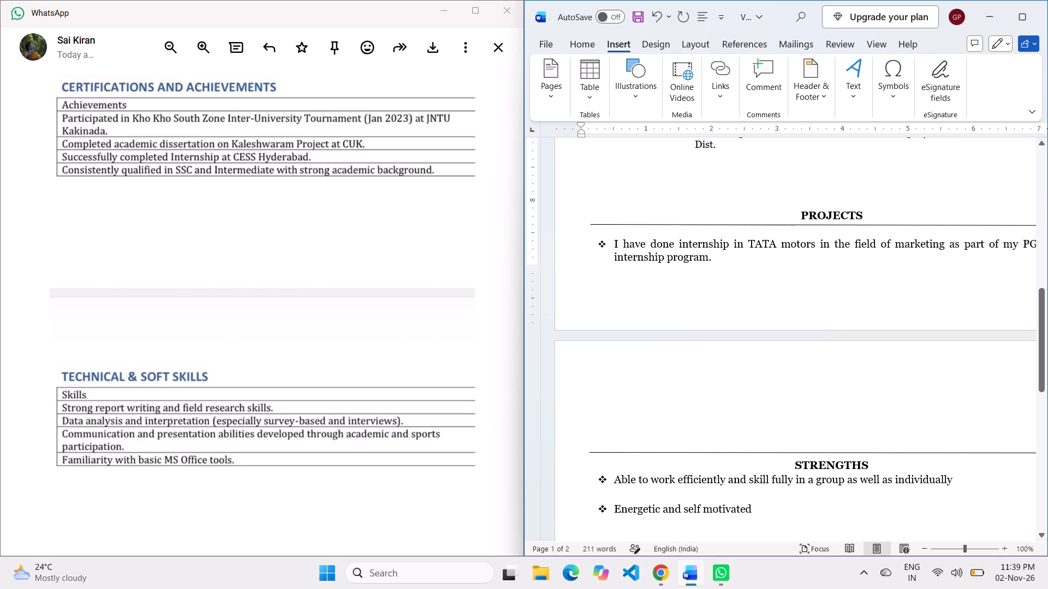
click(868, 212)
double_click(851, 212)
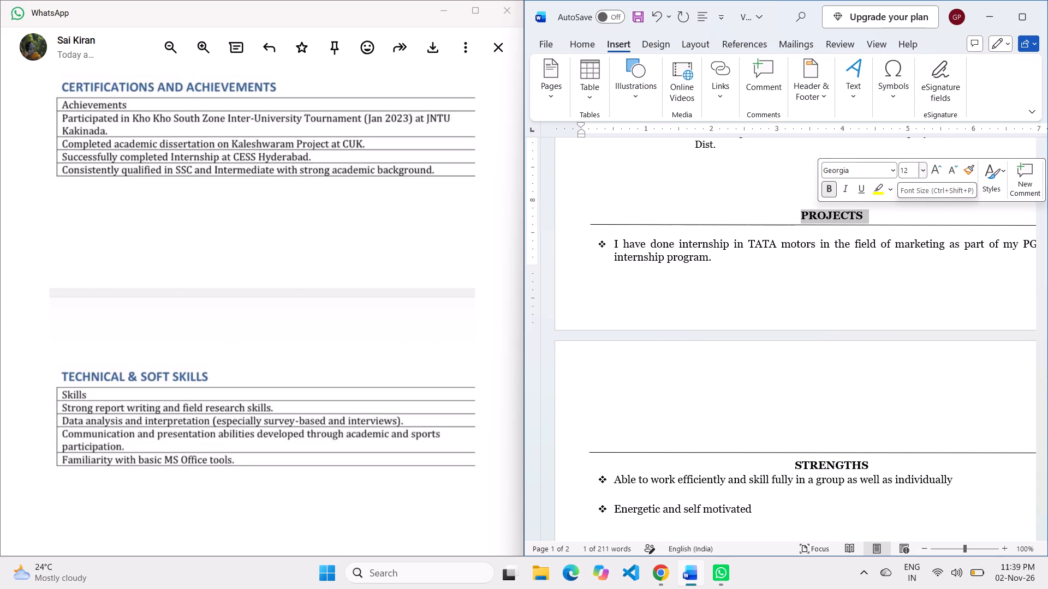
Place the insertion point on the empty line at the top of page two, above the Strengths divider line.
click(831, 405)
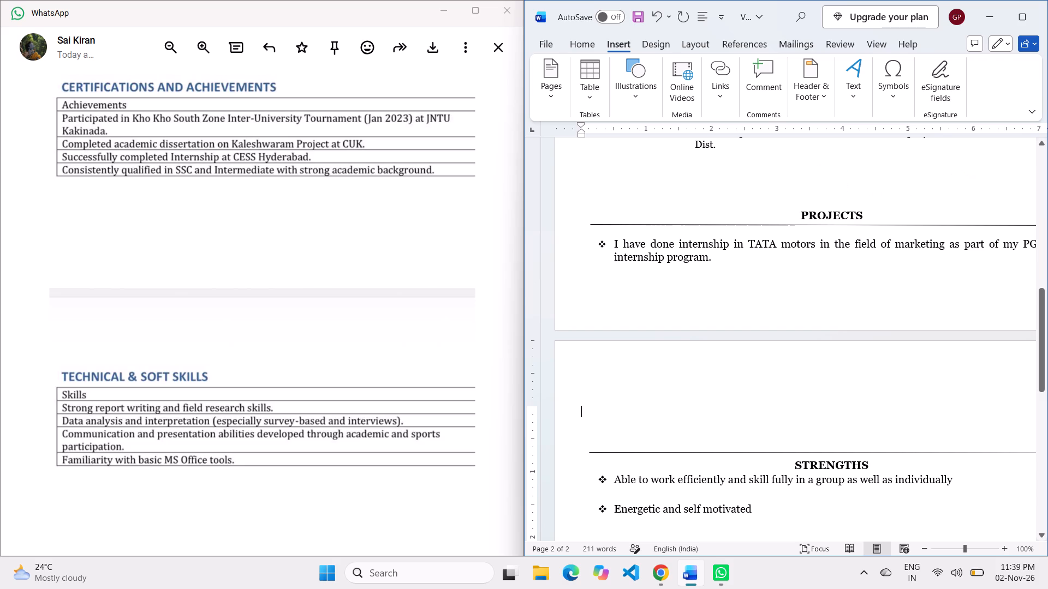
Add the bold heading "CERTIFICATIONS AND ACHIEVEMENTS", indented to about the 3-inch mark, on the empty line above the Strengths section.
key(Tab)
key(Tab)
key(Tab)
key(Tab)
key(Tab)
key(Tab)
key(Tab)
key(Tab)
key(Tab)
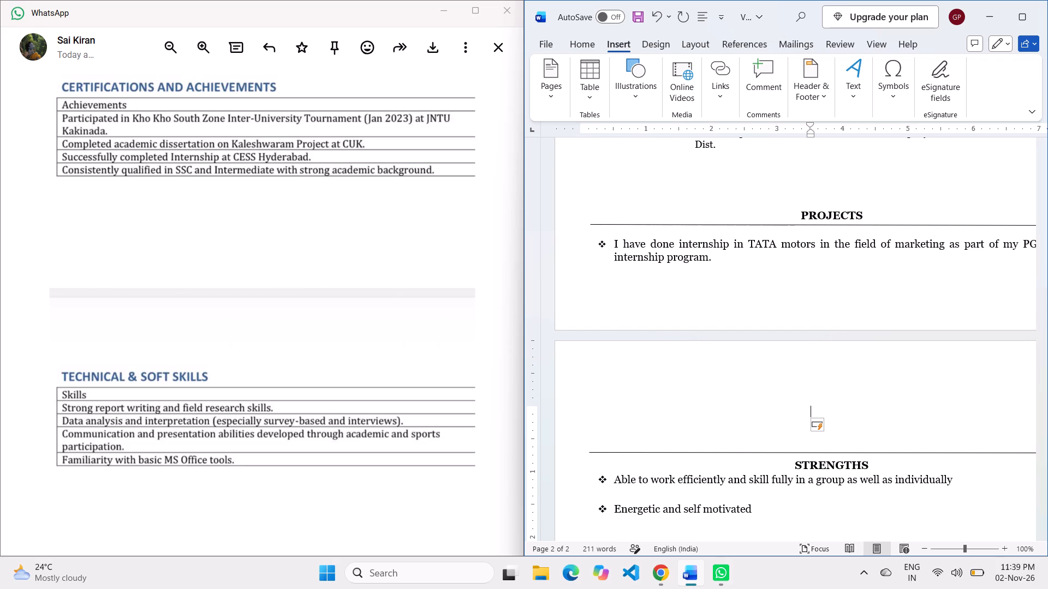
key(BackSpace)
text(CER)
text(TI)
text(FICATION)
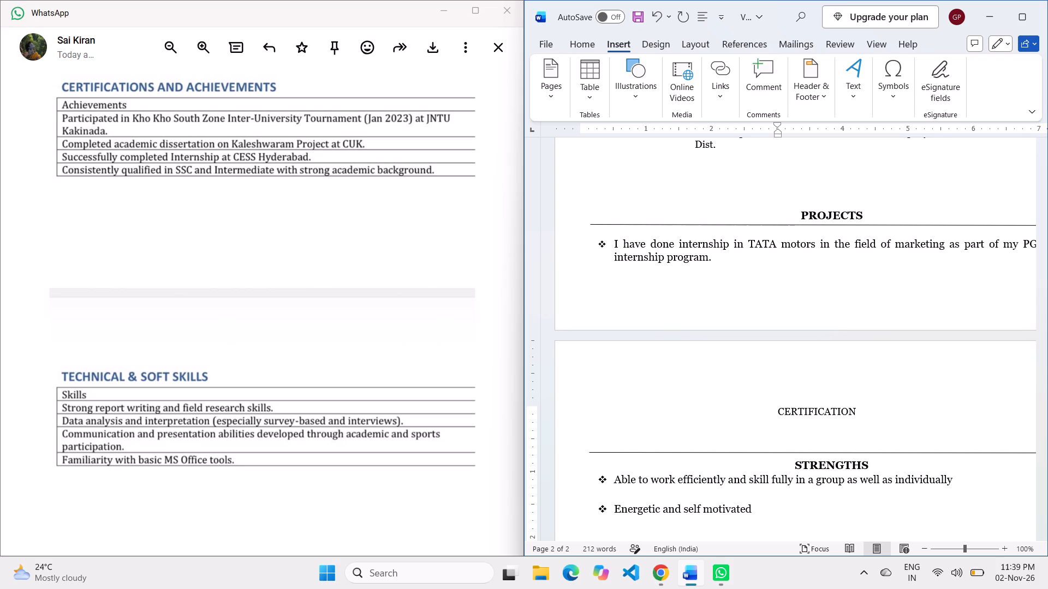
key(s)
key(space)
text(AND)
key(space)
key(space)
text(ACH)
text(IEVE)
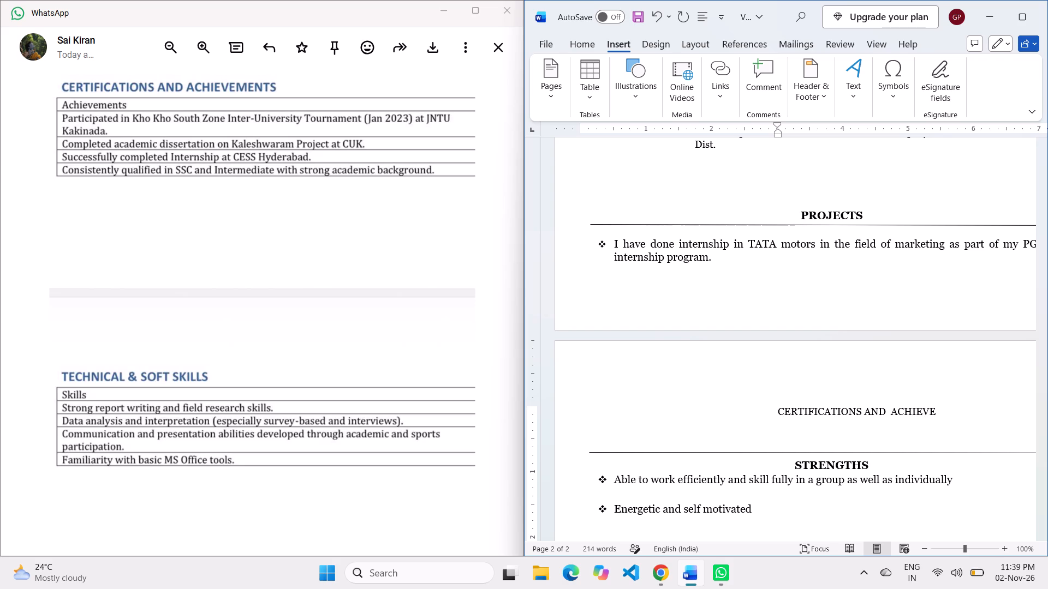
Complete the new heading above the Strengths section so it reads "CERTIFICATIONS AND ACHIEVEMENTS".
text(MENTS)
Format the "CERTIFICATIONS AND ACHIEVEMENTS" heading in bold at 12 pt.
click(901, 418)
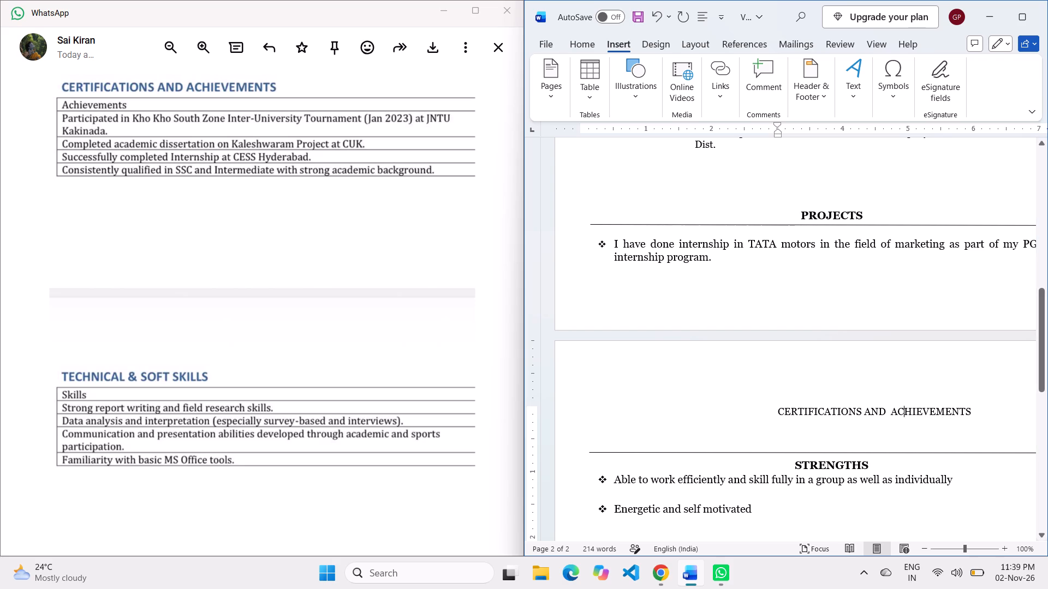
click(975, 411)
drag(975, 411, 802, 408)
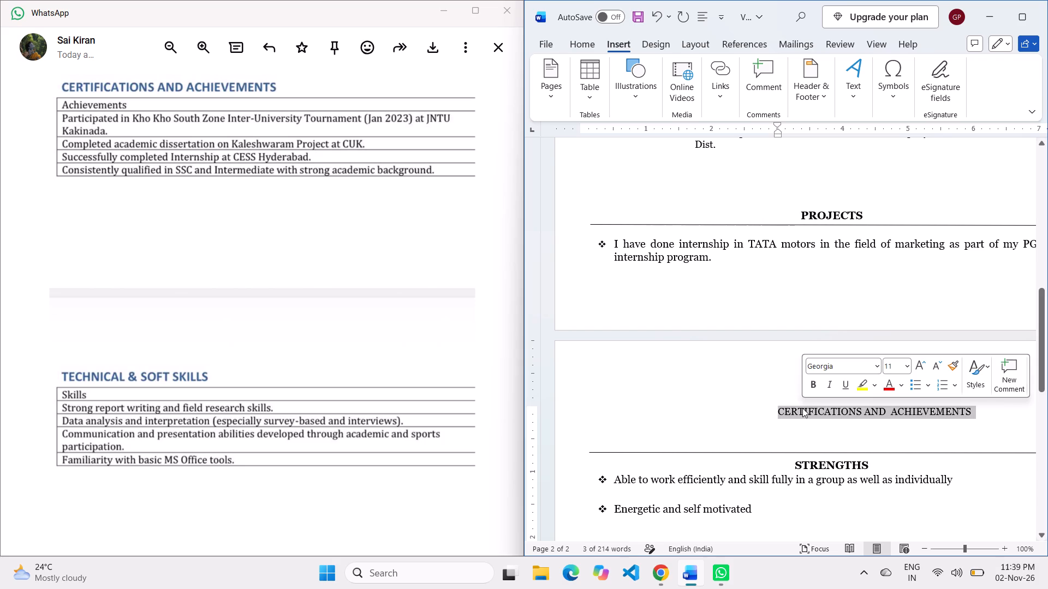
click(907, 365)
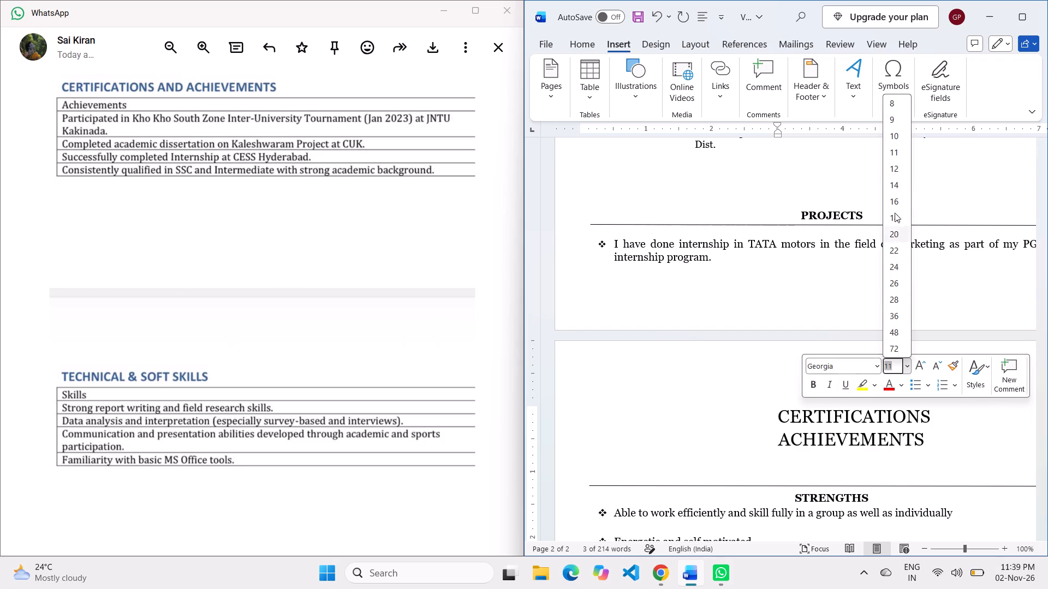
click(893, 171)
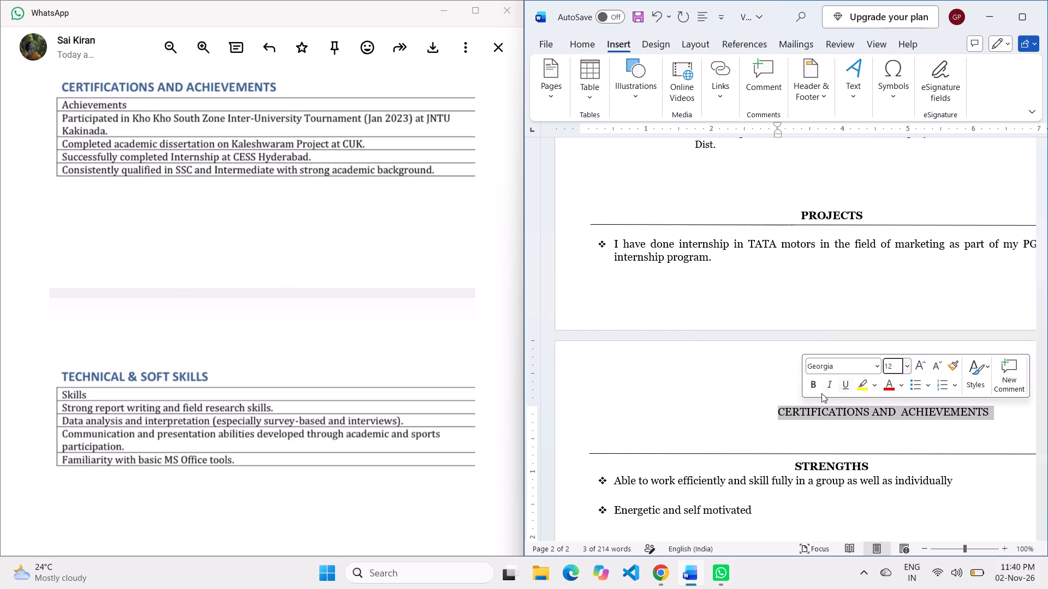
click(813, 389)
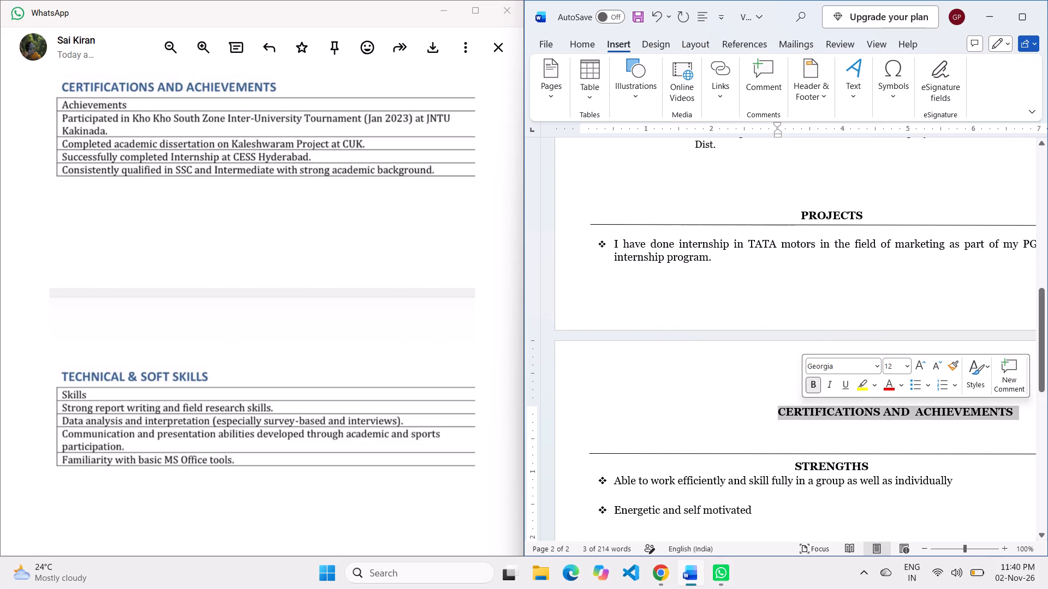
click(753, 414)
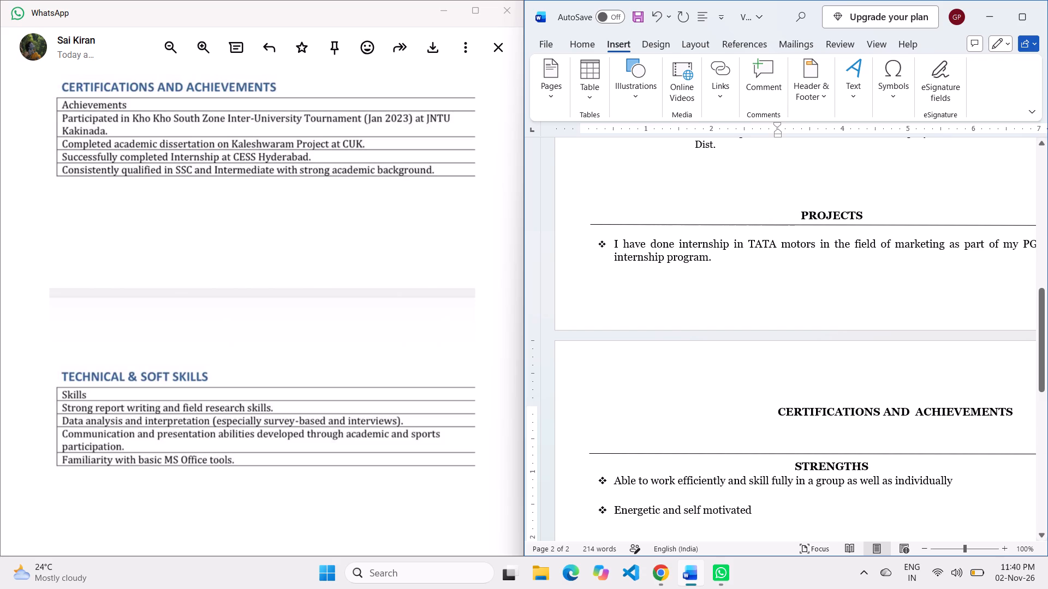
click(846, 216)
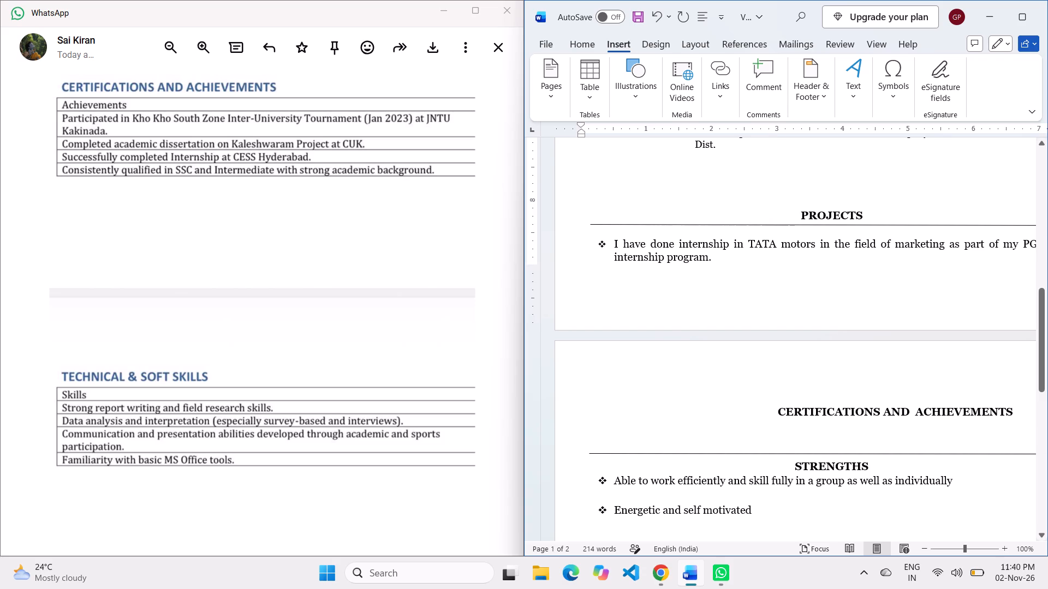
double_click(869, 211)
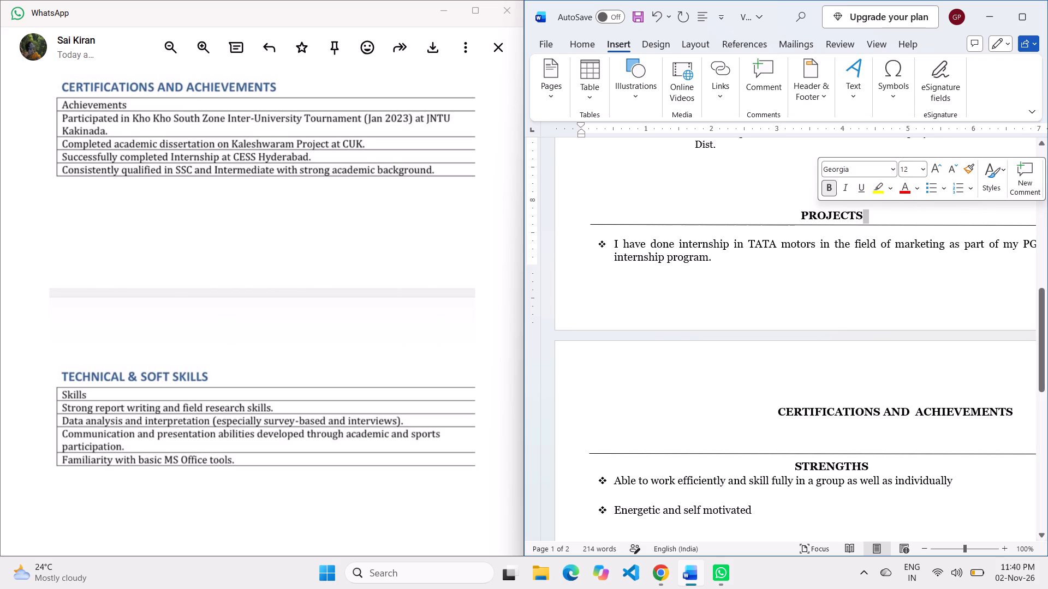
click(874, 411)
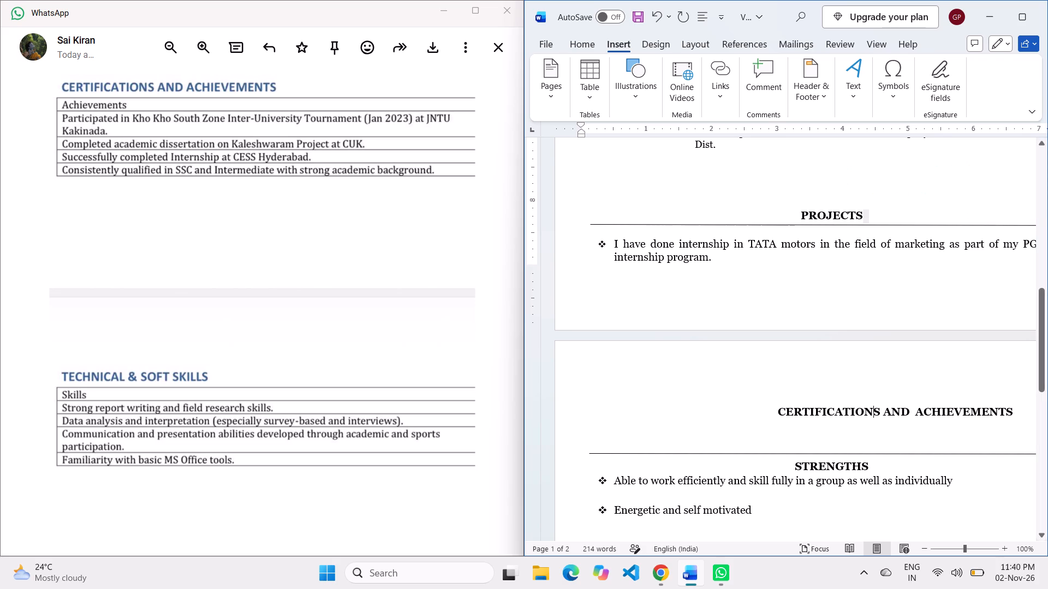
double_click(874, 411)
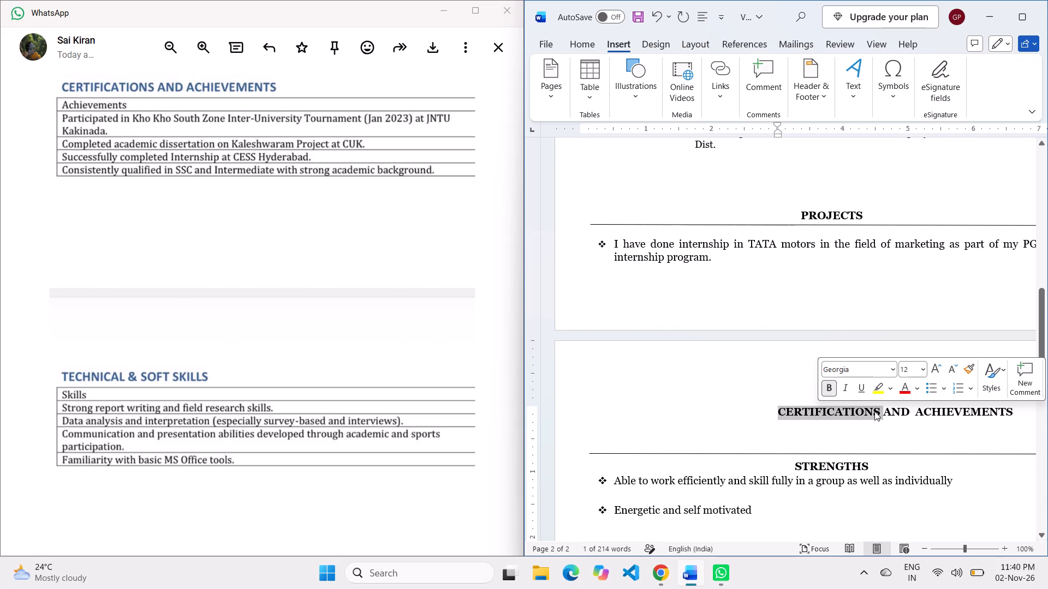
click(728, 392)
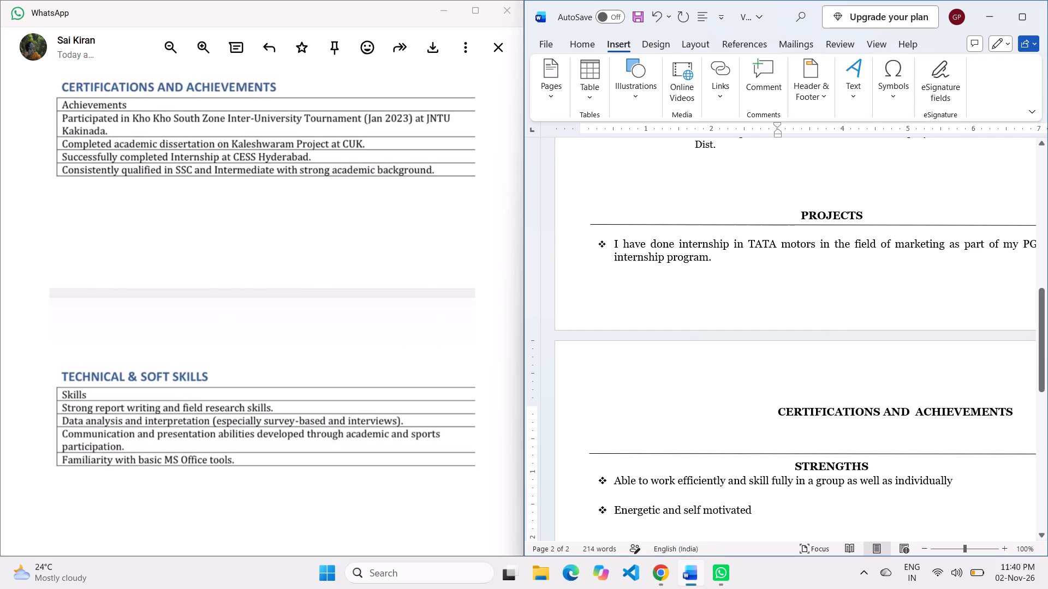
Copy the divider line above Strengths and paste it on a new line beneath the Certifications and Achievements heading.
click(880, 454)
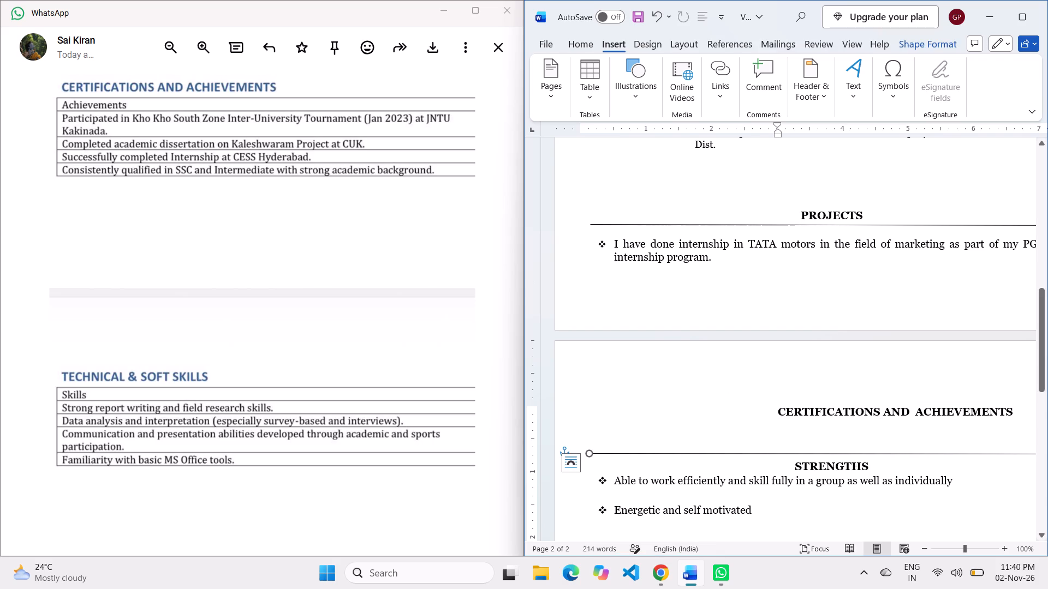
click(880, 454)
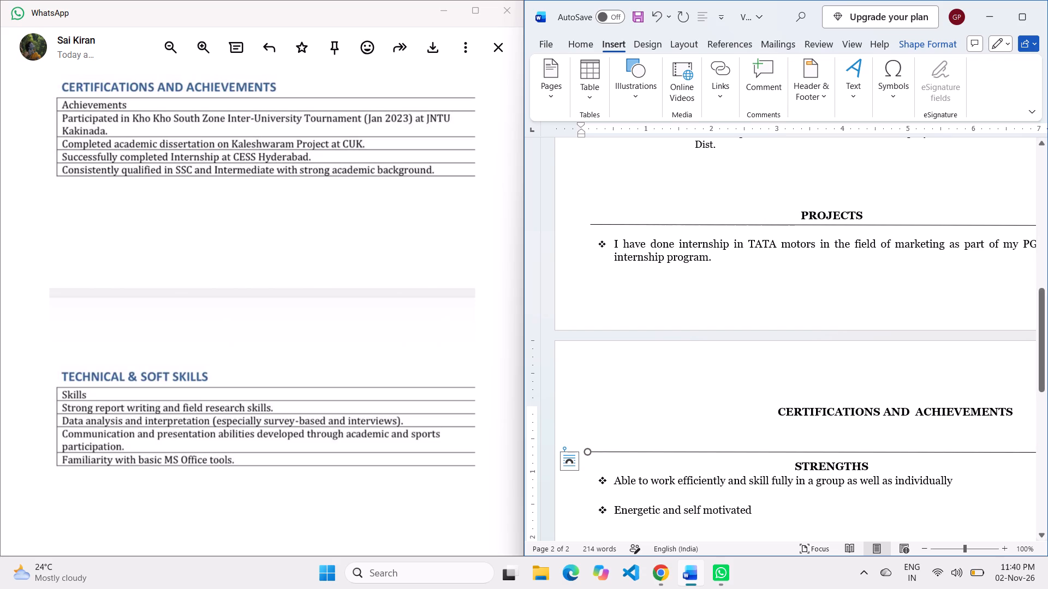
key(ctrl+c)
click(859, 419)
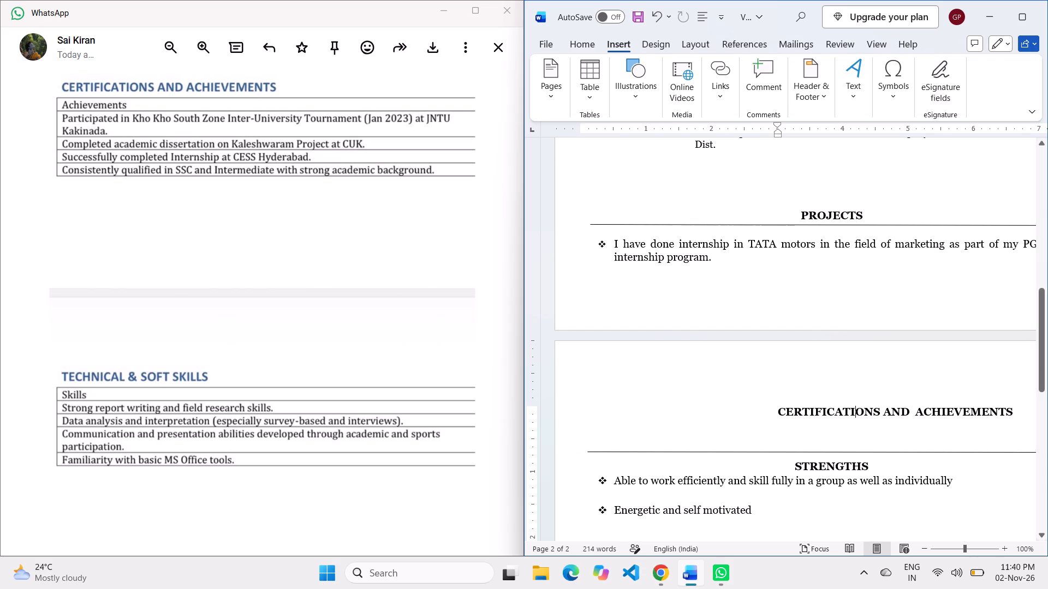
click(1016, 418)
key(Return)
key(ctrl+v)
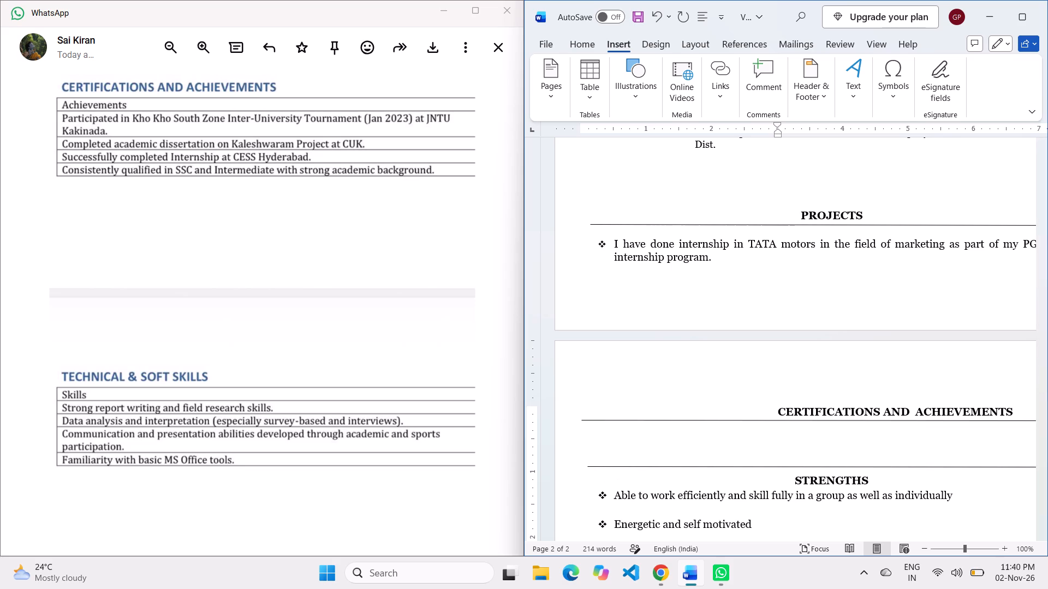
click(949, 438)
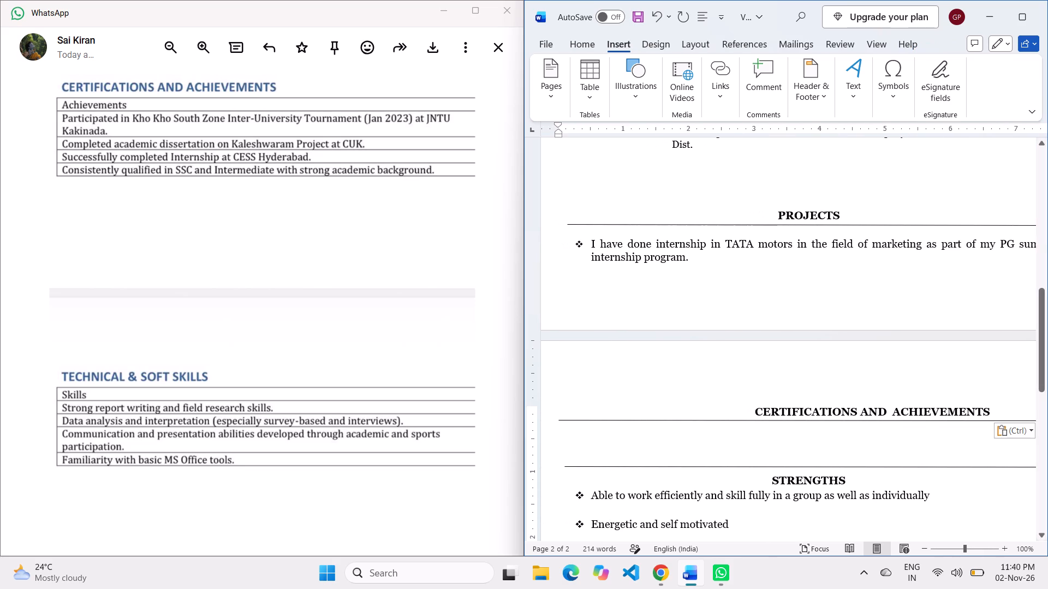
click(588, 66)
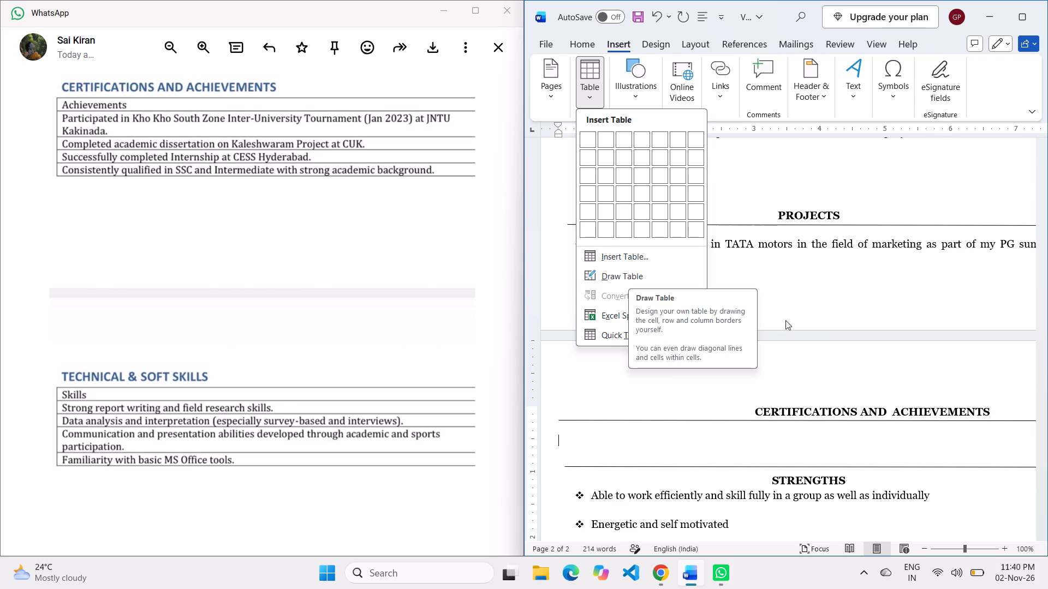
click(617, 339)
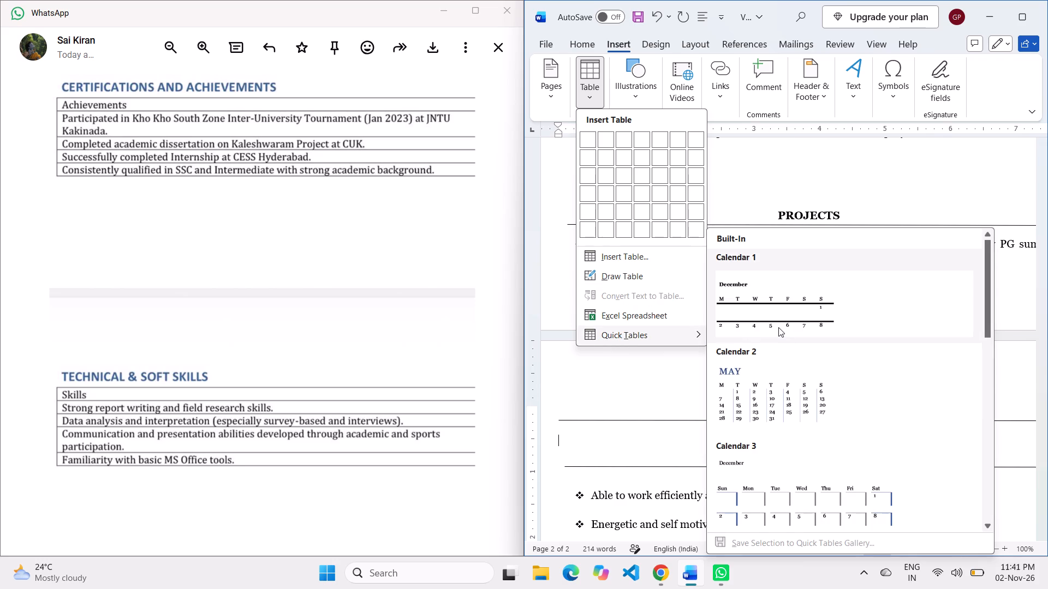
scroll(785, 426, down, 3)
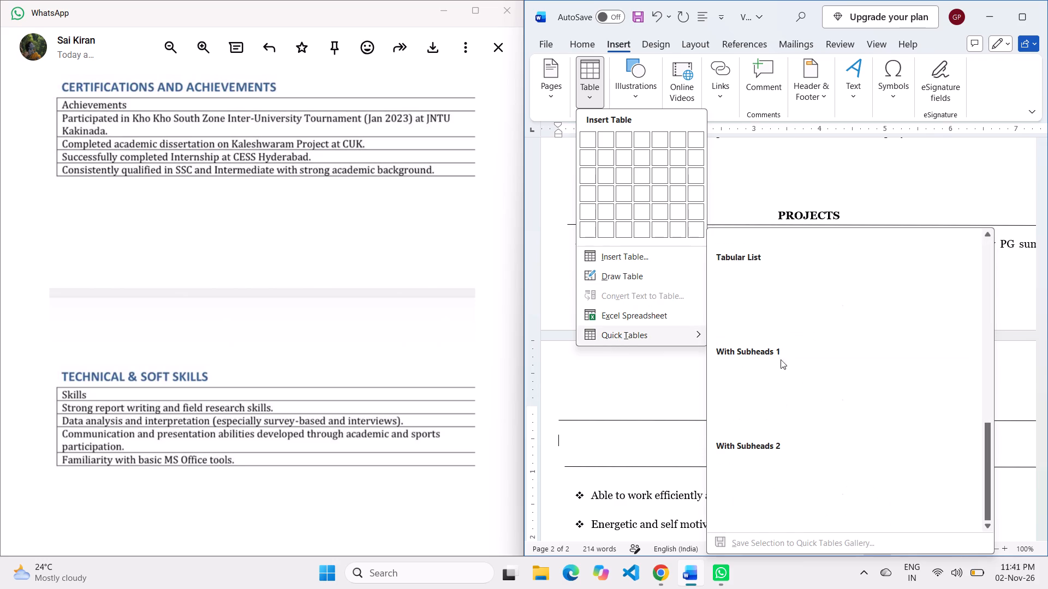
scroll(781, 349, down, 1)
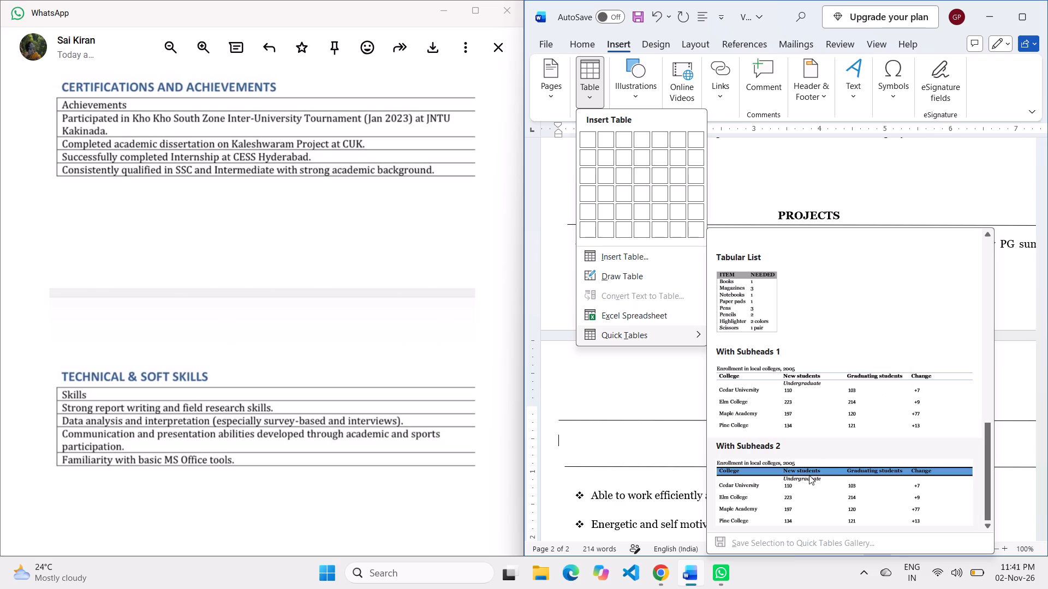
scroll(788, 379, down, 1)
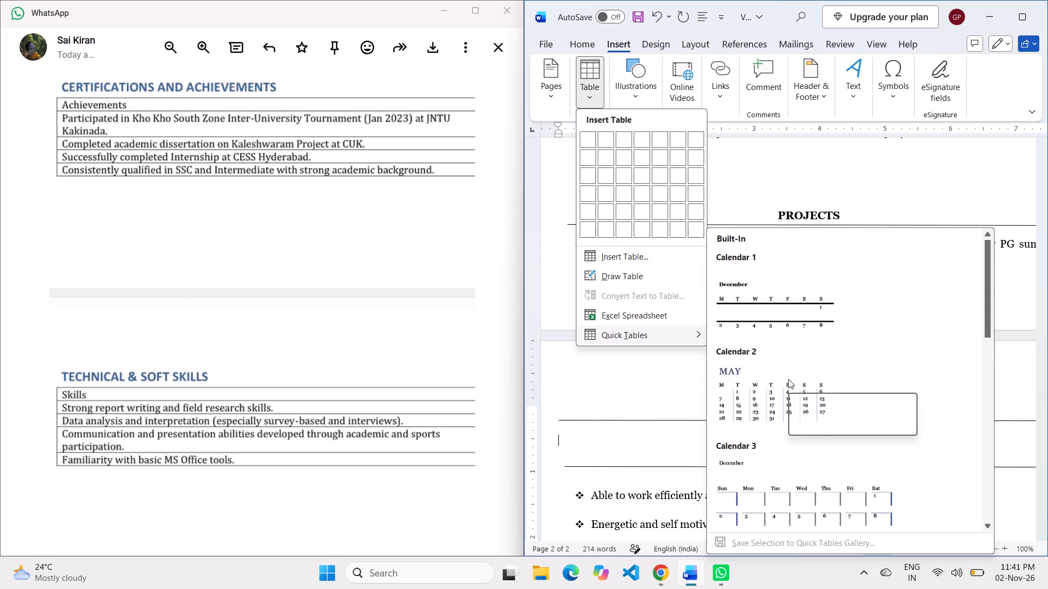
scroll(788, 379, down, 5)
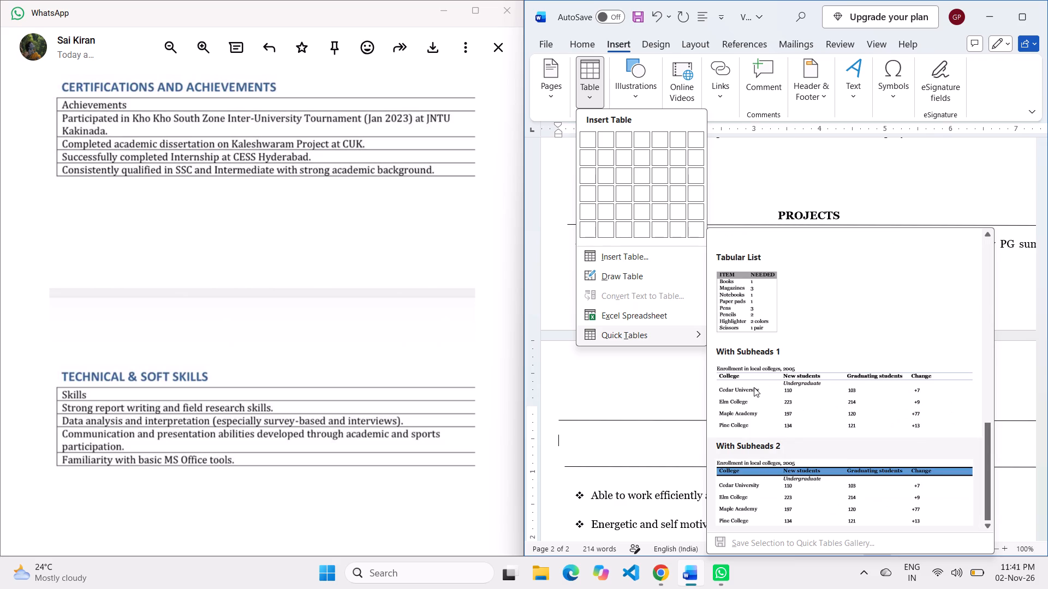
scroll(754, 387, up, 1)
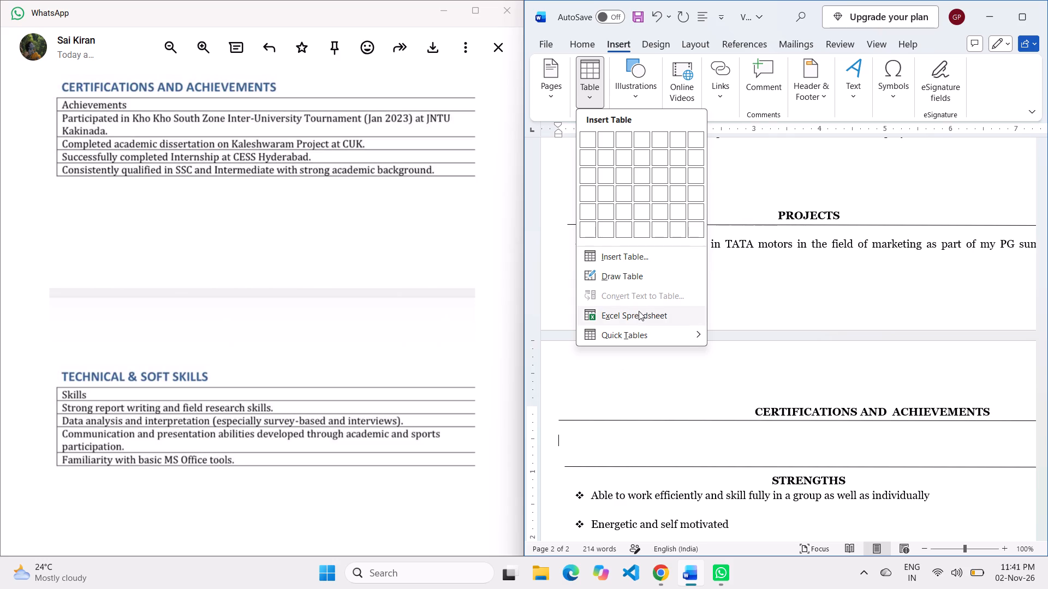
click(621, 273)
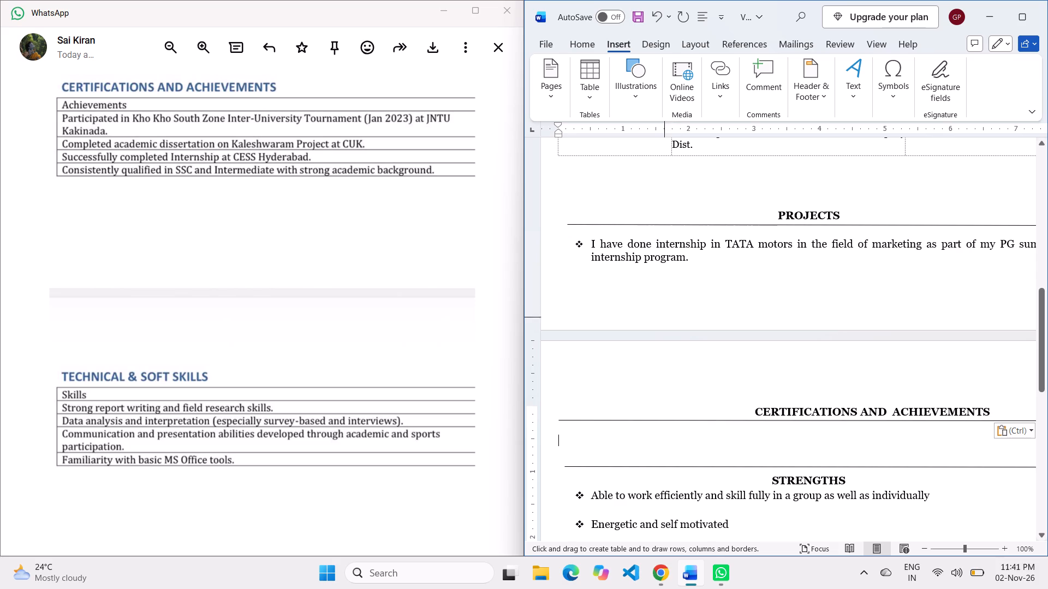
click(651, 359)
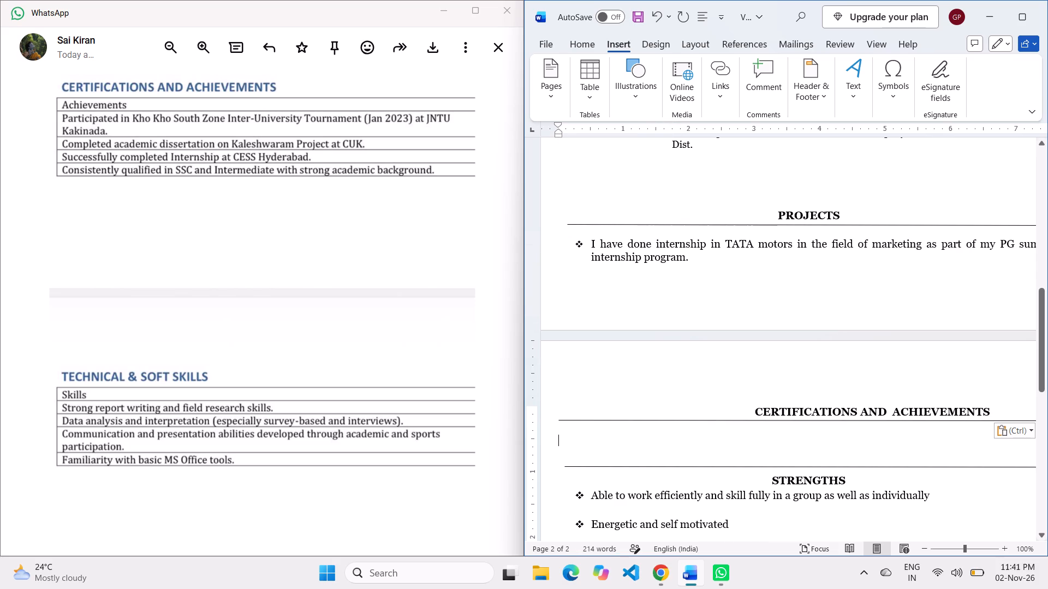
Try to insert a table with 0 columns and 5 rows on the empty line beneath the Certifications and Achievements divider.
click(594, 88)
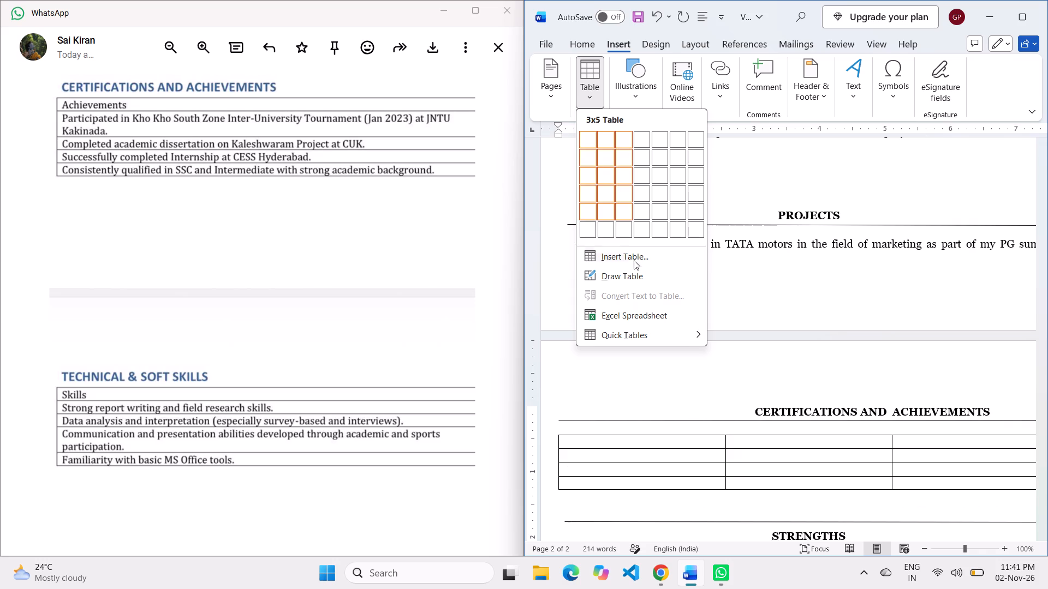
click(635, 256)
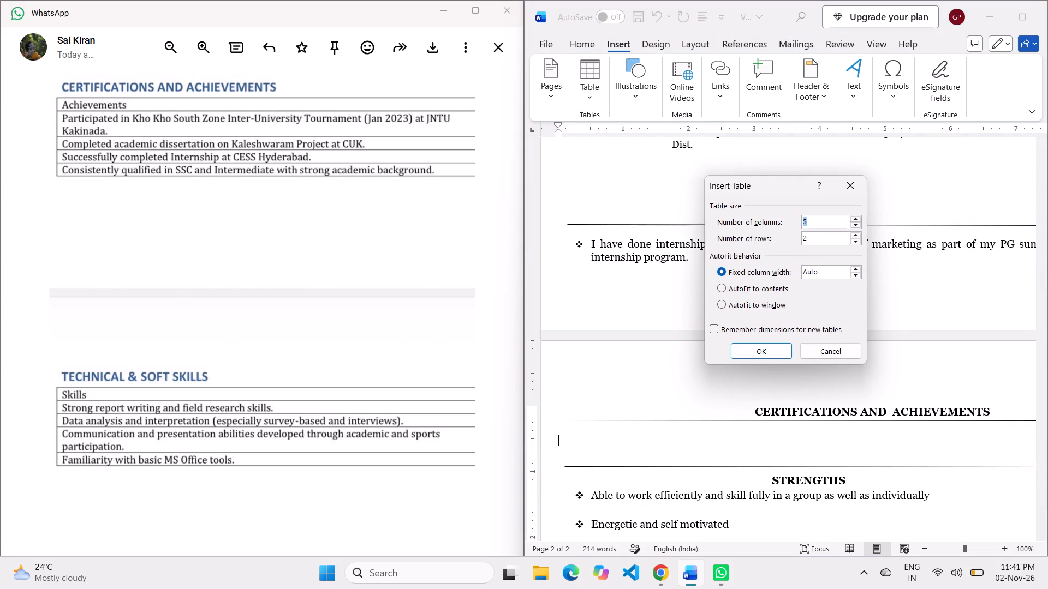
click(832, 219)
key(BackSpace)
key(0)
click(841, 235)
key(BackSpace)
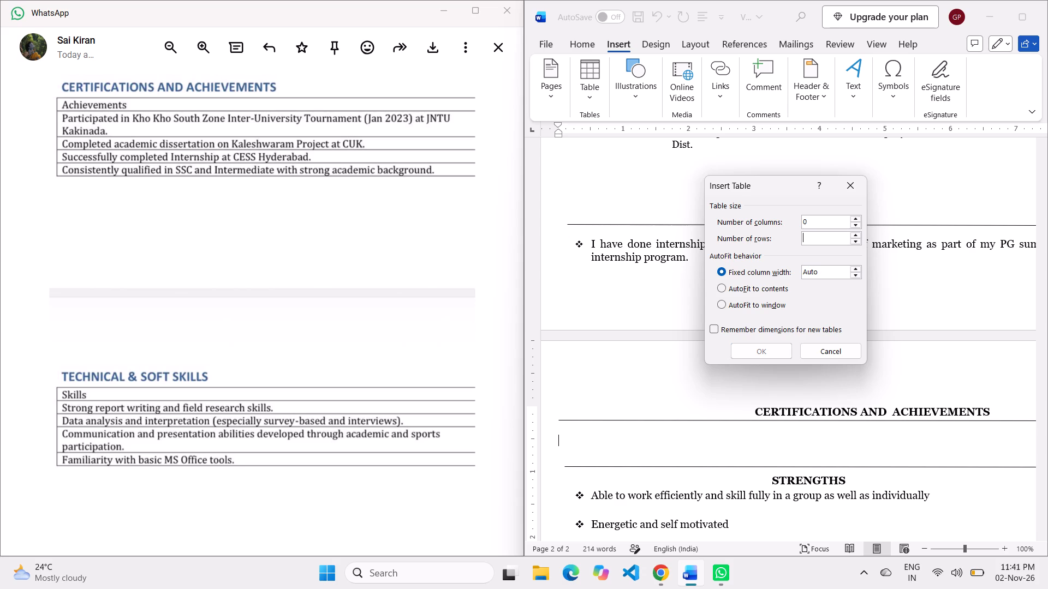
key(5)
click(761, 350)
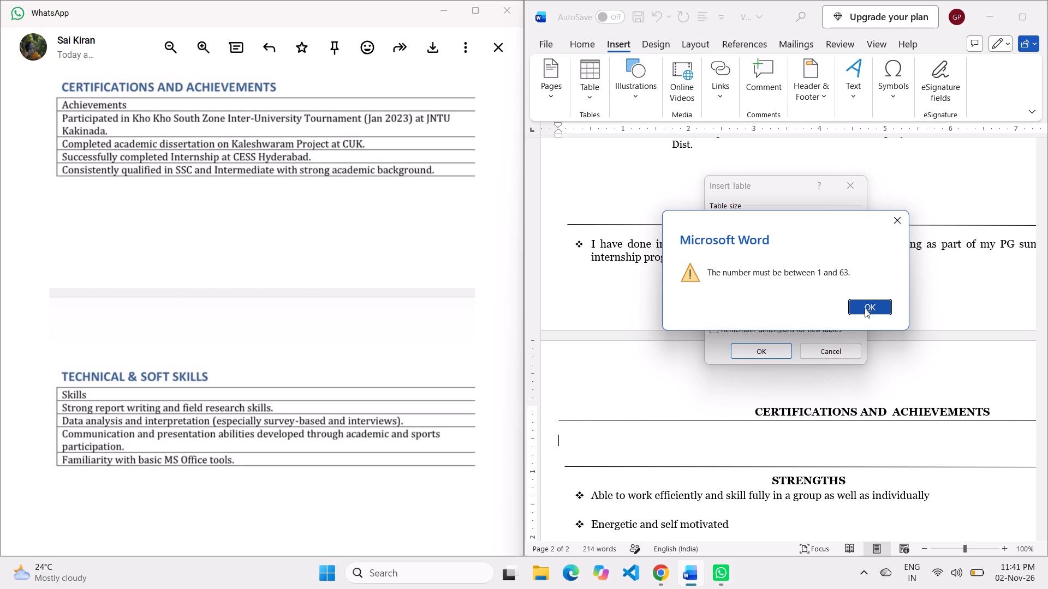
Insert a table with 1 column and 5 rows on the empty line beneath the Certifications and Achievements divider.
click(865, 308)
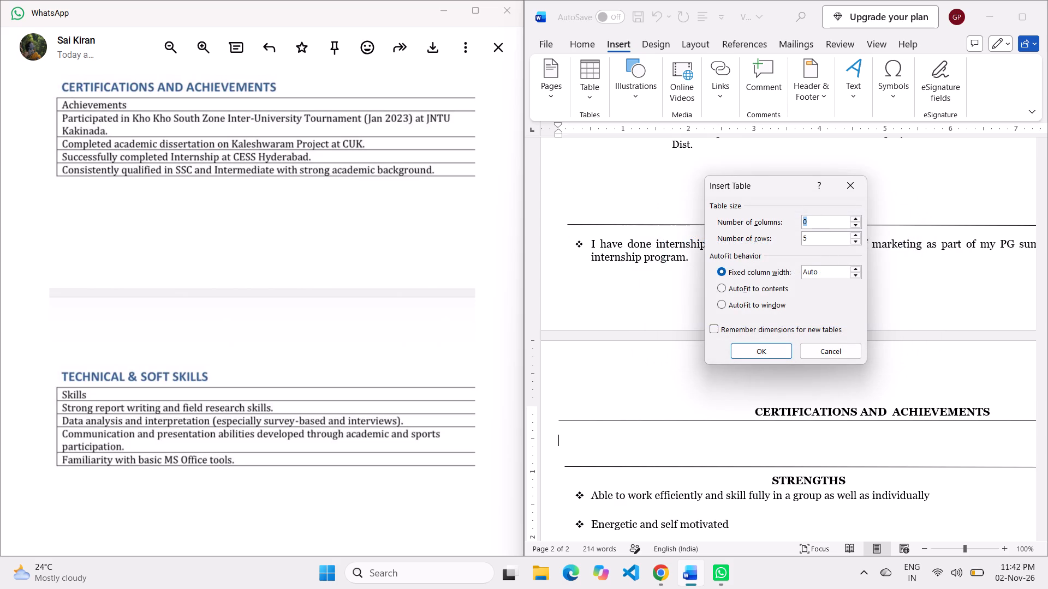
click(821, 225)
key(BackSpace)
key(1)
click(765, 351)
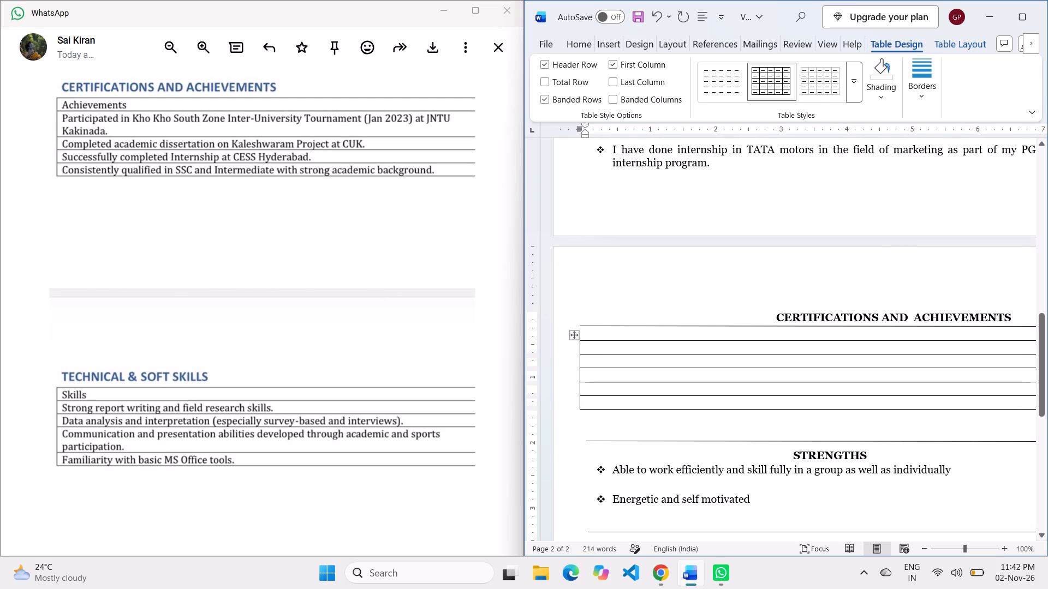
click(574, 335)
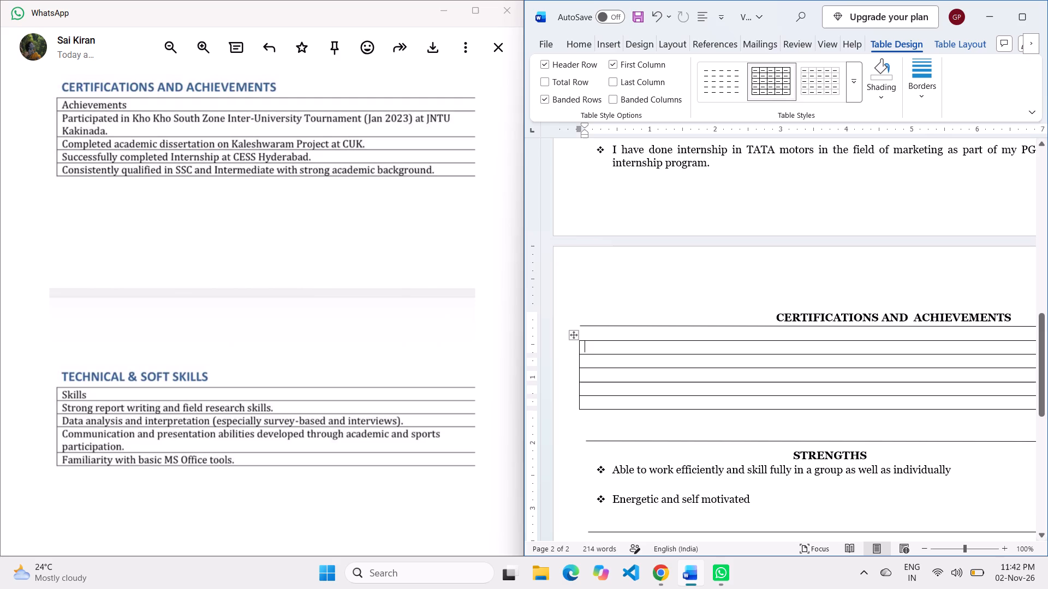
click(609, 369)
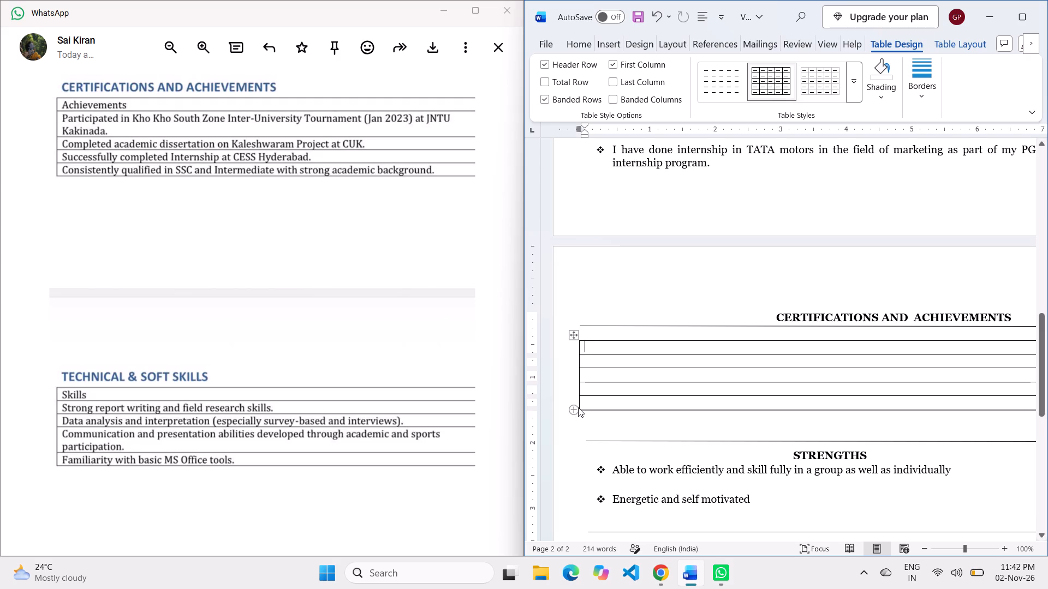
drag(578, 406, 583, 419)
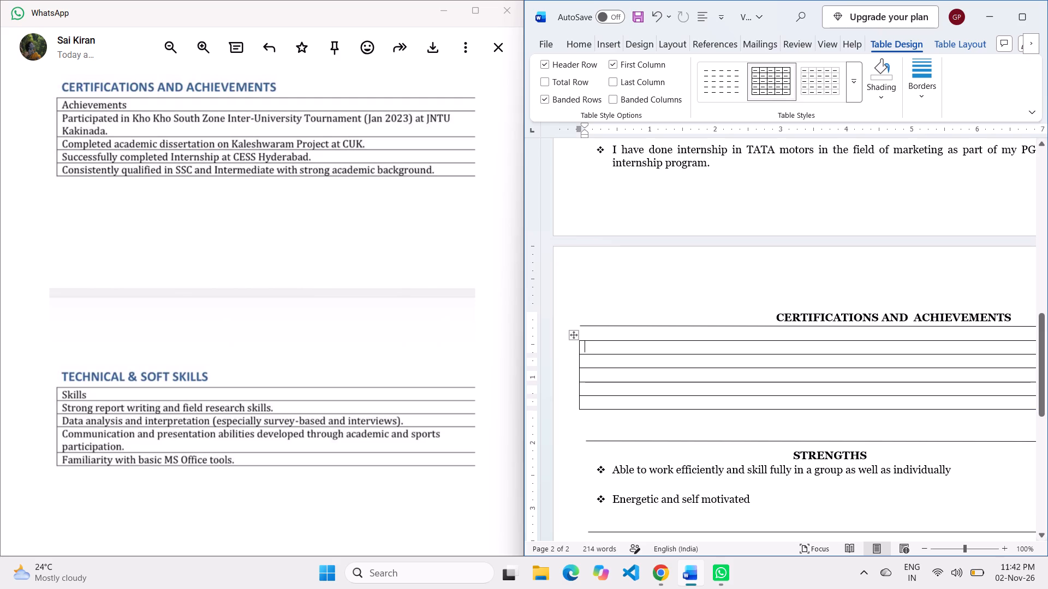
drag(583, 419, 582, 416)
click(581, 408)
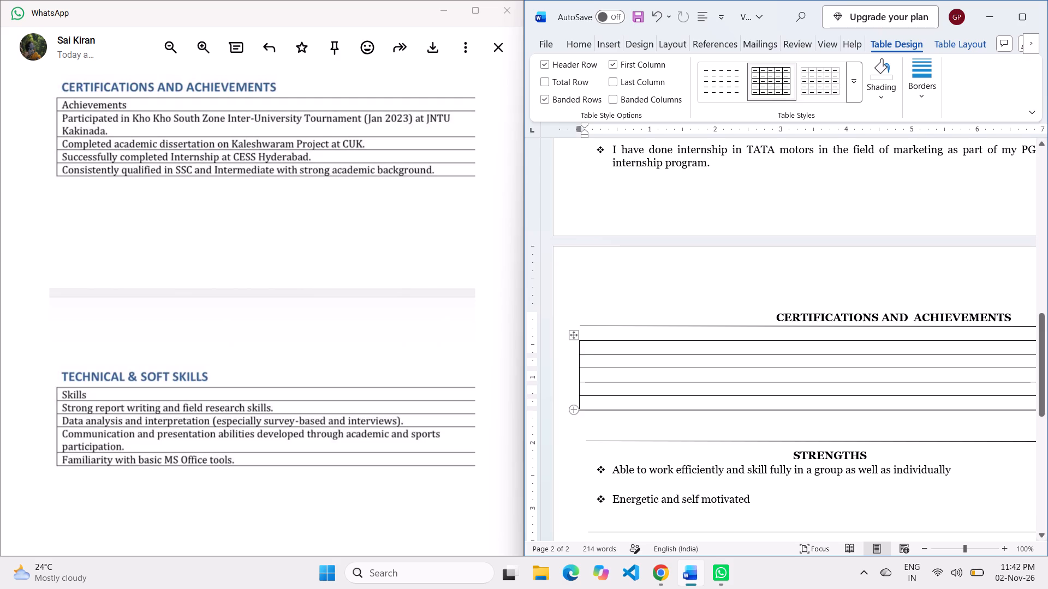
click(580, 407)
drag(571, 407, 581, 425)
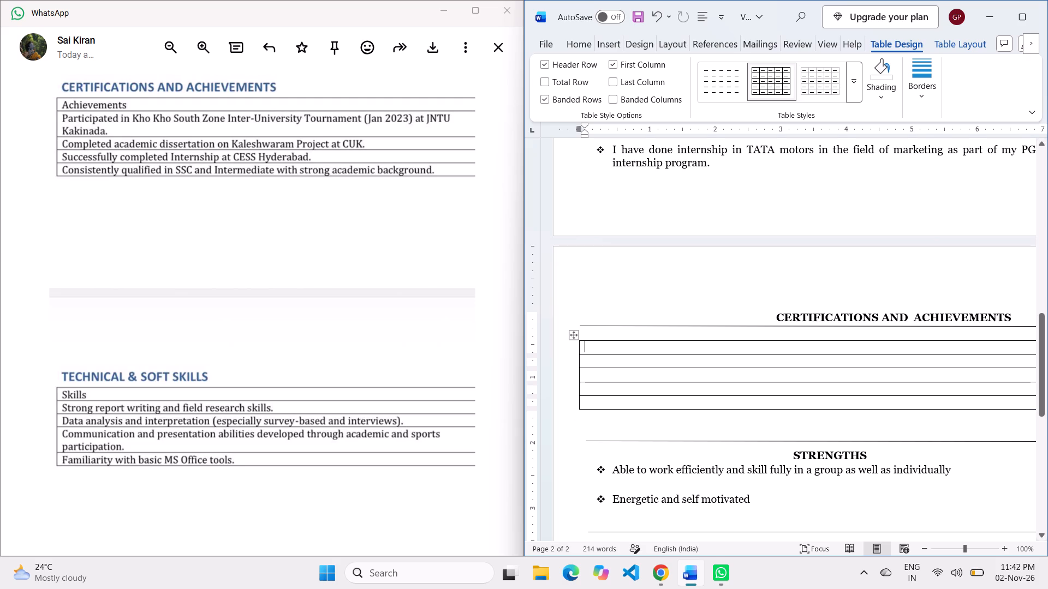
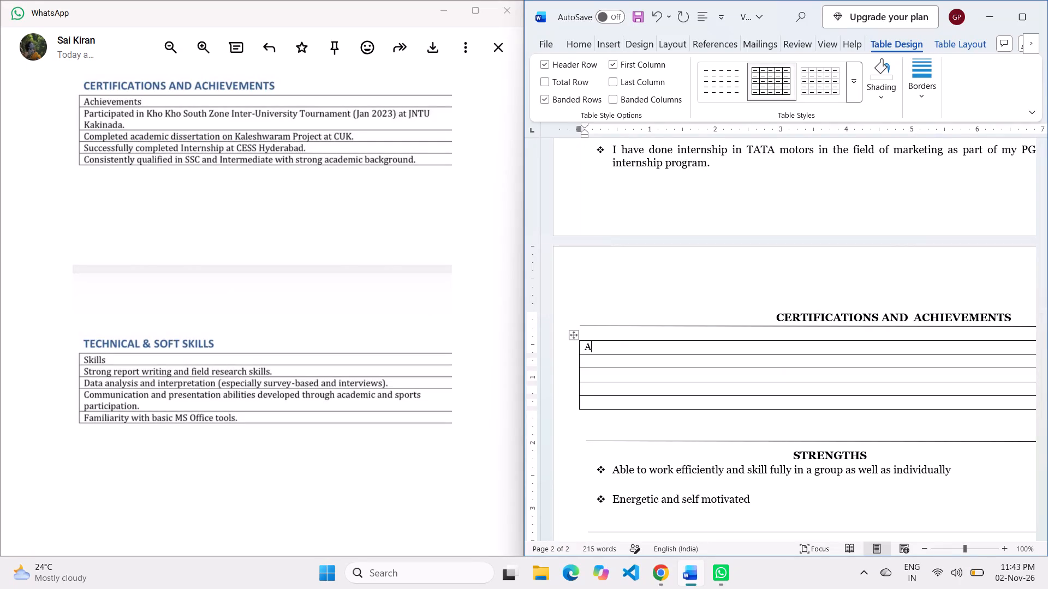
Complete the header text "Achievements" in the first row of the Certifications and Achievements table.
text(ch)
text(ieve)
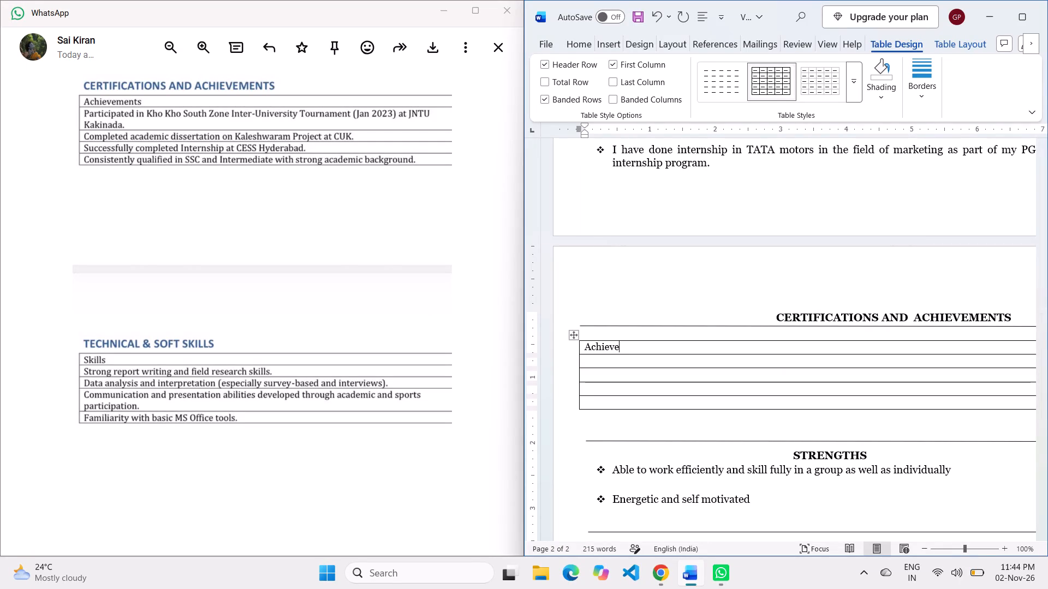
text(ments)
click(632, 363)
scroll(781, 437, down, 1)
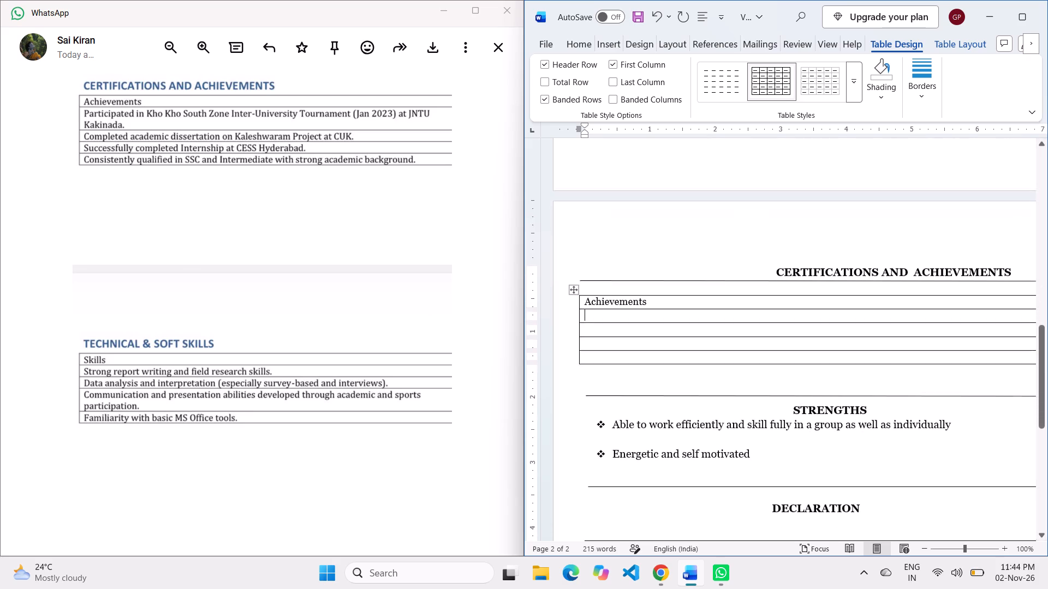
scroll(781, 437, down, 2)
scroll(781, 437, up, 2)
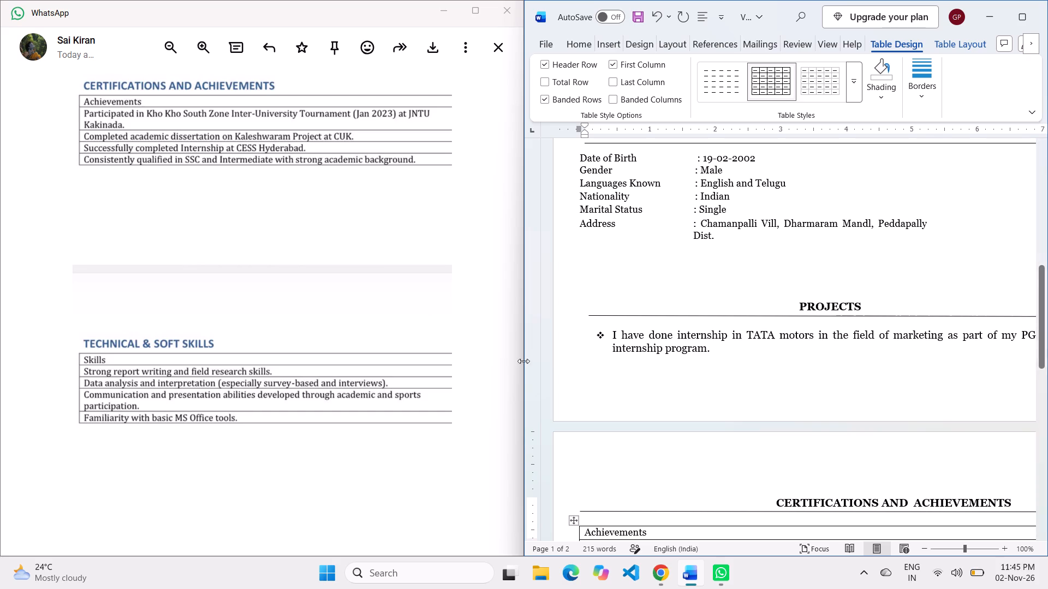
scroll(720, 305, down, 1)
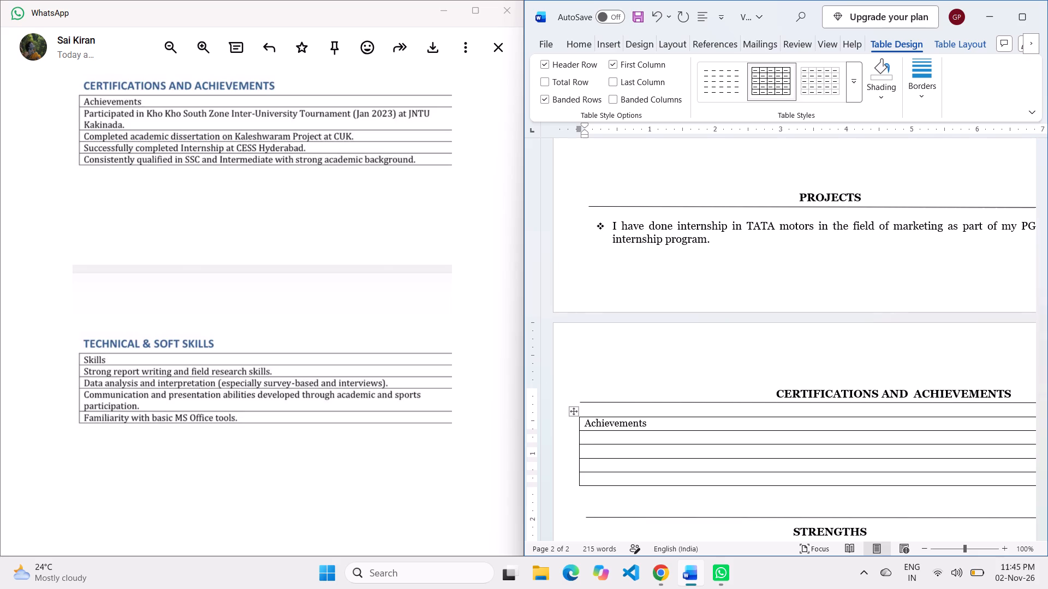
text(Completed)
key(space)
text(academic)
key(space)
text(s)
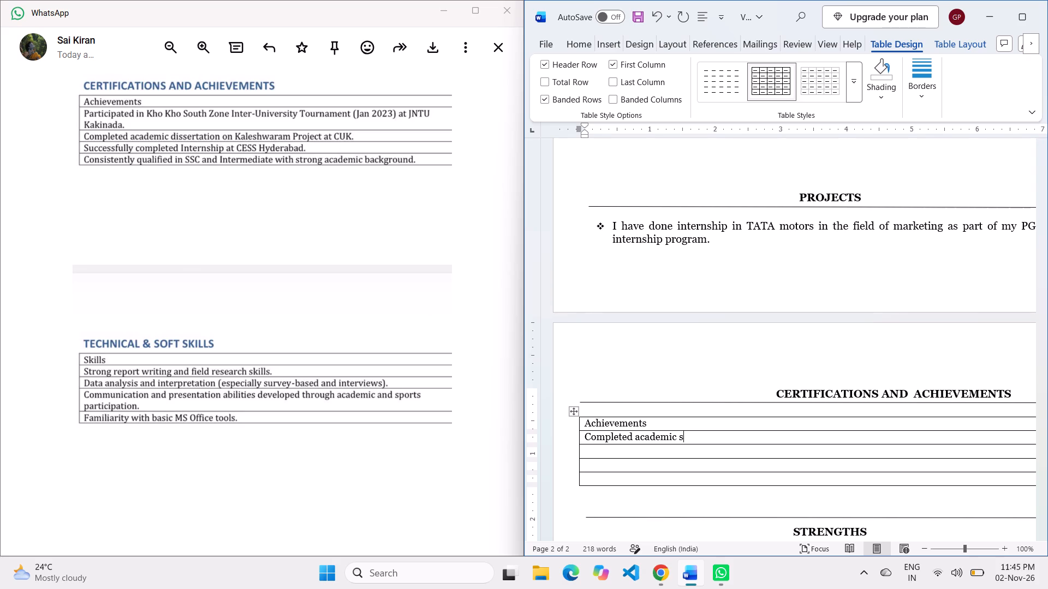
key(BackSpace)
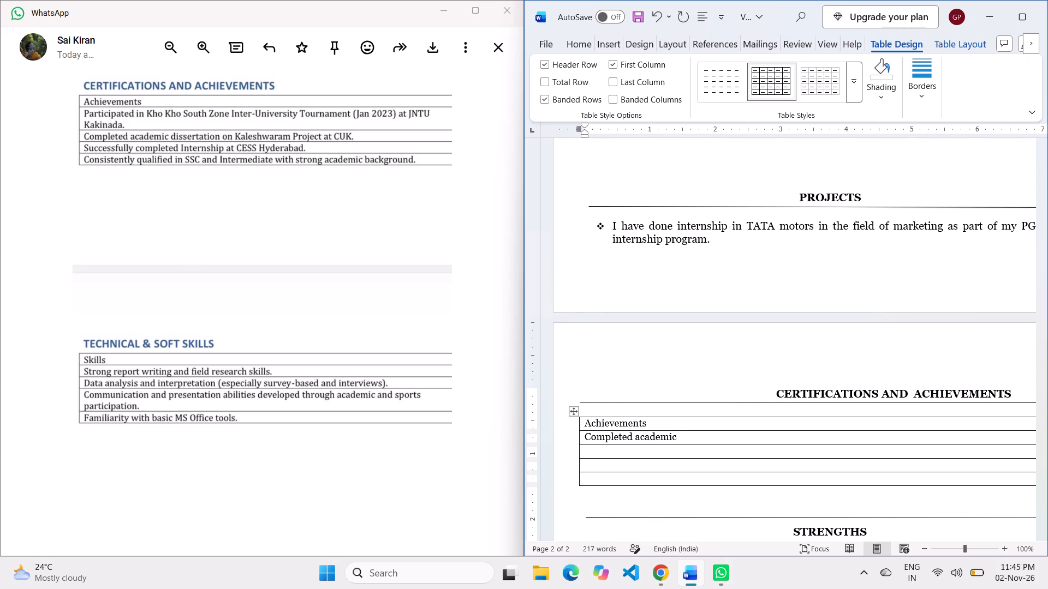
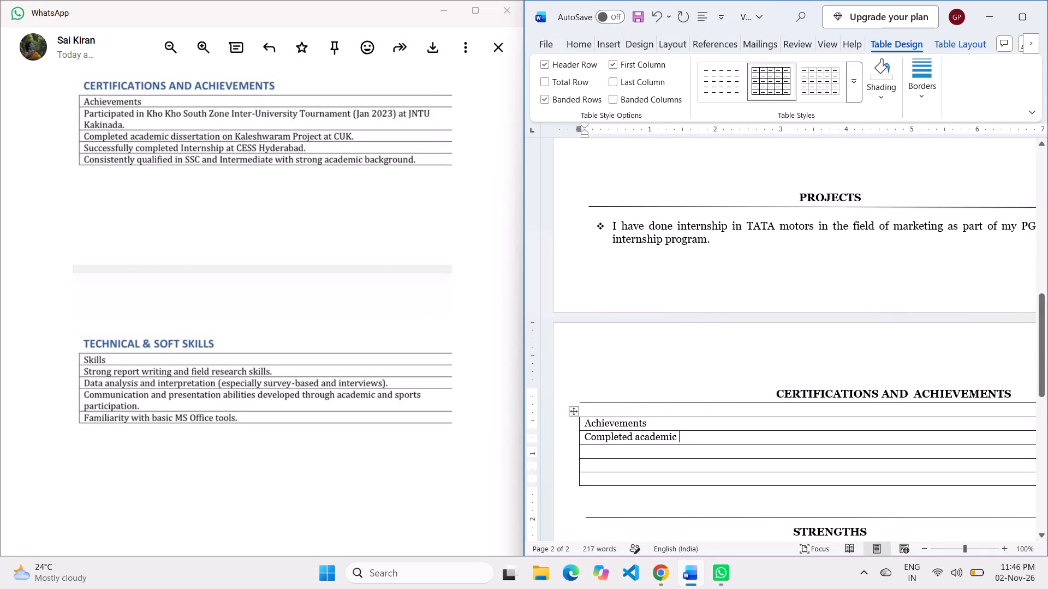
Continue the first achievement entry with the text 'dessertation on “Tourism market in kerala', opening the quoted title before "Tourism".
text(desser)
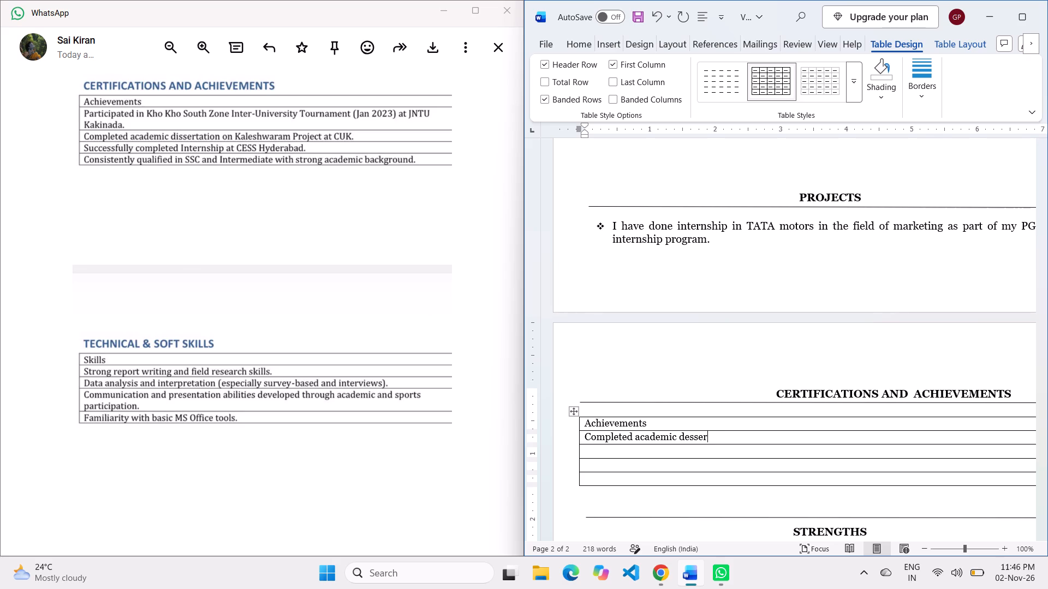
text(tation)
key(space)
text(on)
key(space)
key(shift+quotedbl)
text(Tp)
key(BackSpace)
text(ourism)
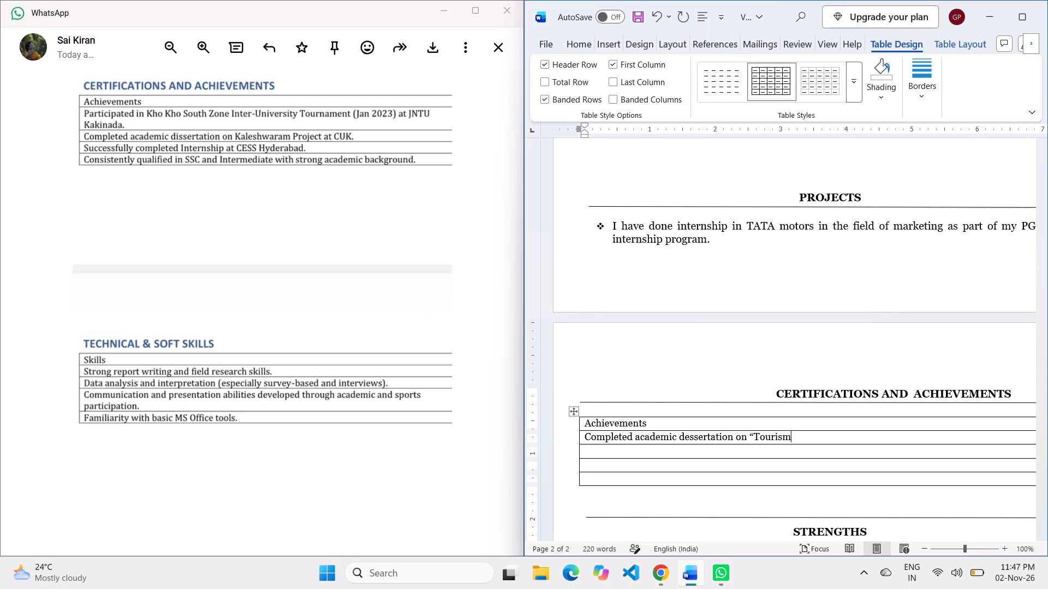
key(space)
text(marke)
key(t)
key(space)
text(in kerala)
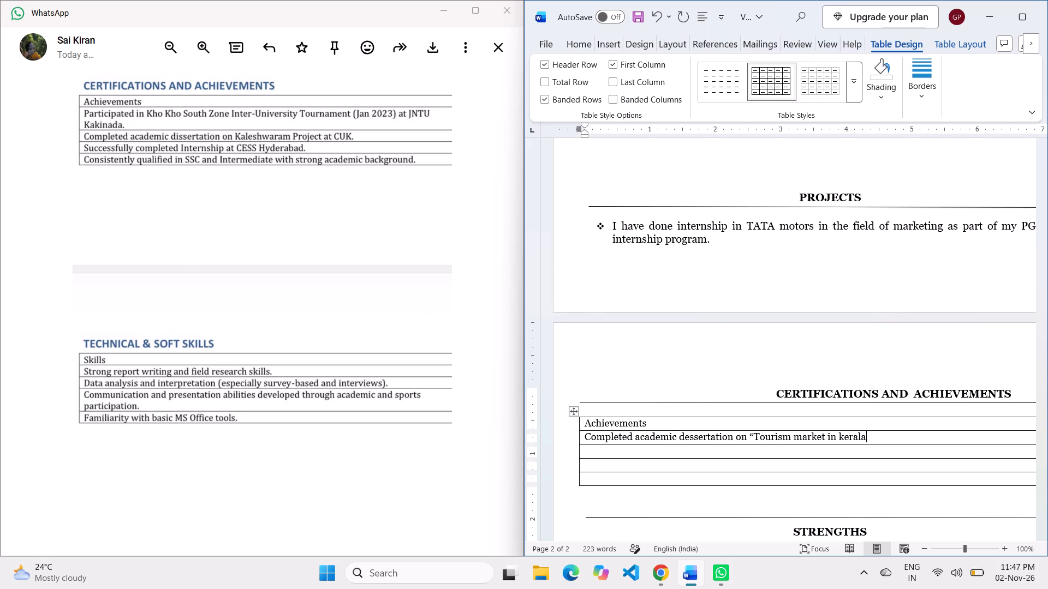
Extend the quoted dissertation title after "kerala" with the text ": An analysis of Tourist perception".
text(: An)
key(space)
text(analysis)
key(space)
text(of)
key(space)
text(Tp)
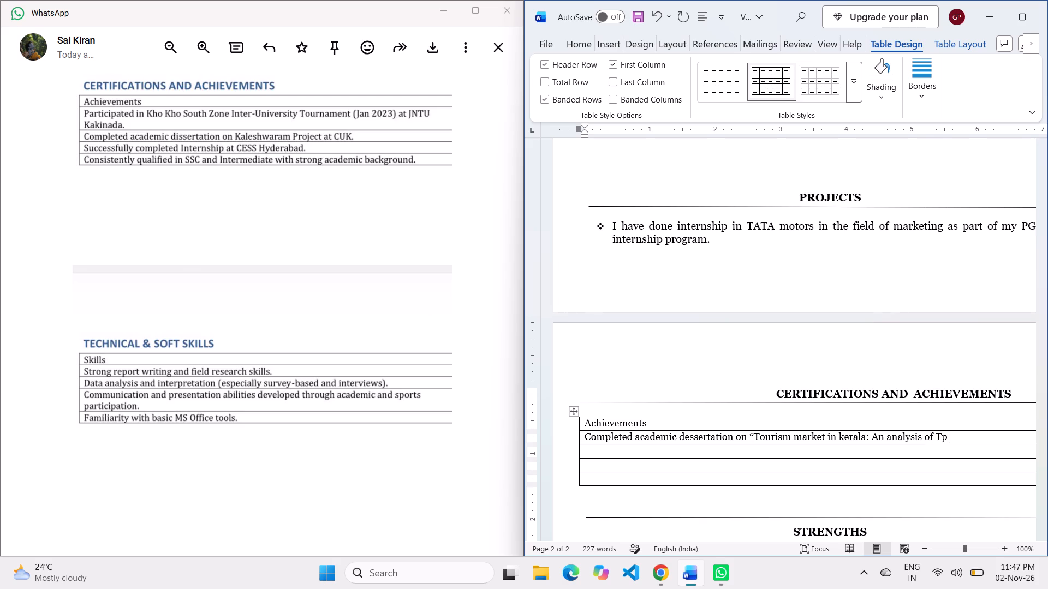
key(BackSpace)
text(ourist)
key(space)
text(perception)
Add "in Kasaragod" after "Tourist perception" in the dissertation title, correcting the district name's spelling.
key(space)
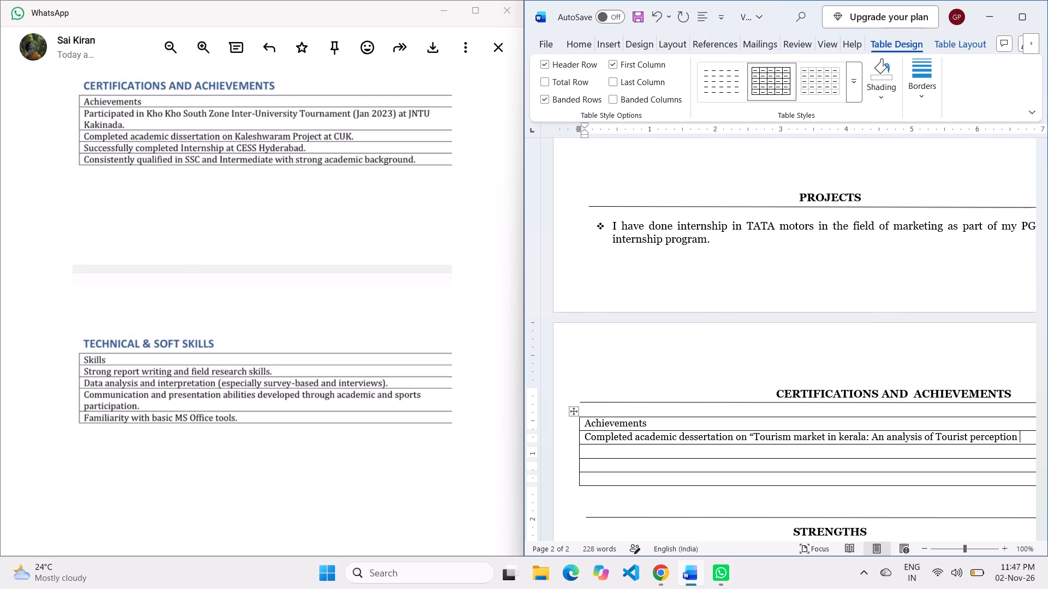
text(in)
key(space)
scroll(736, 469, left, 1)
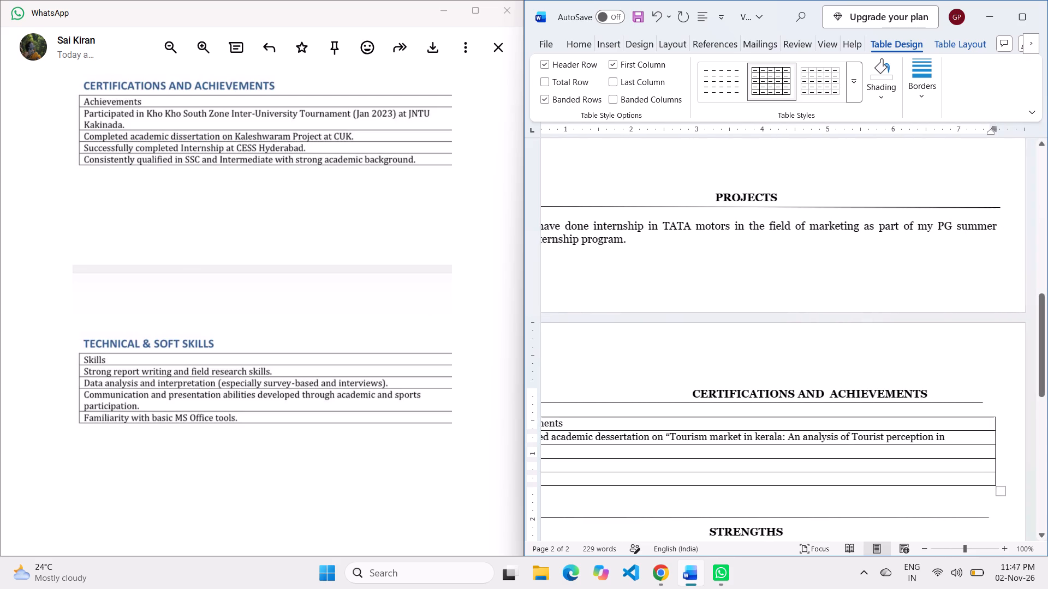
scroll(736, 469, left, 1)
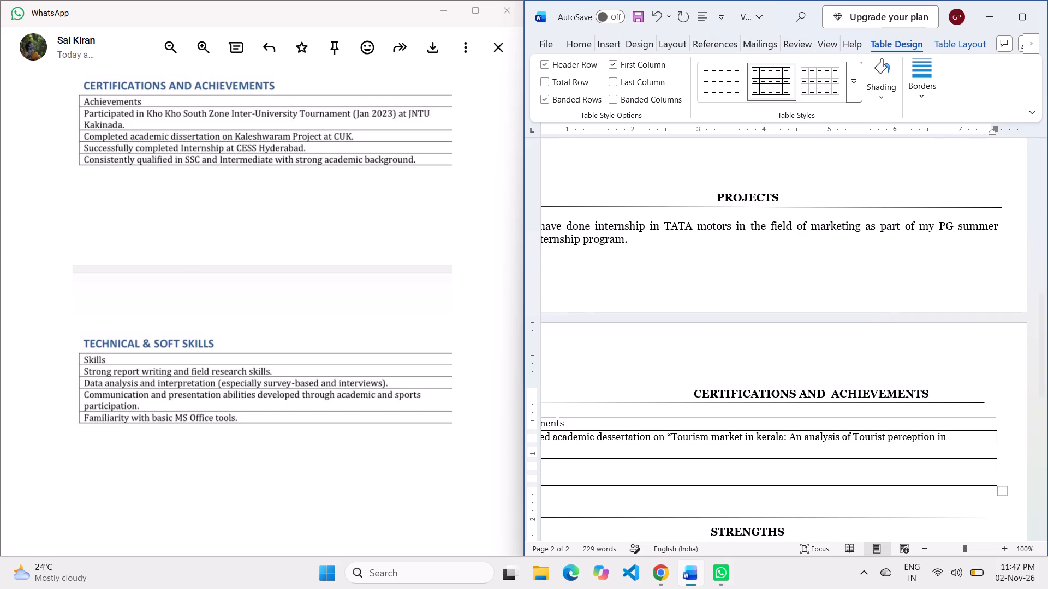
text(Ka)
text(sarga)
key(BackSpace)
text(od)
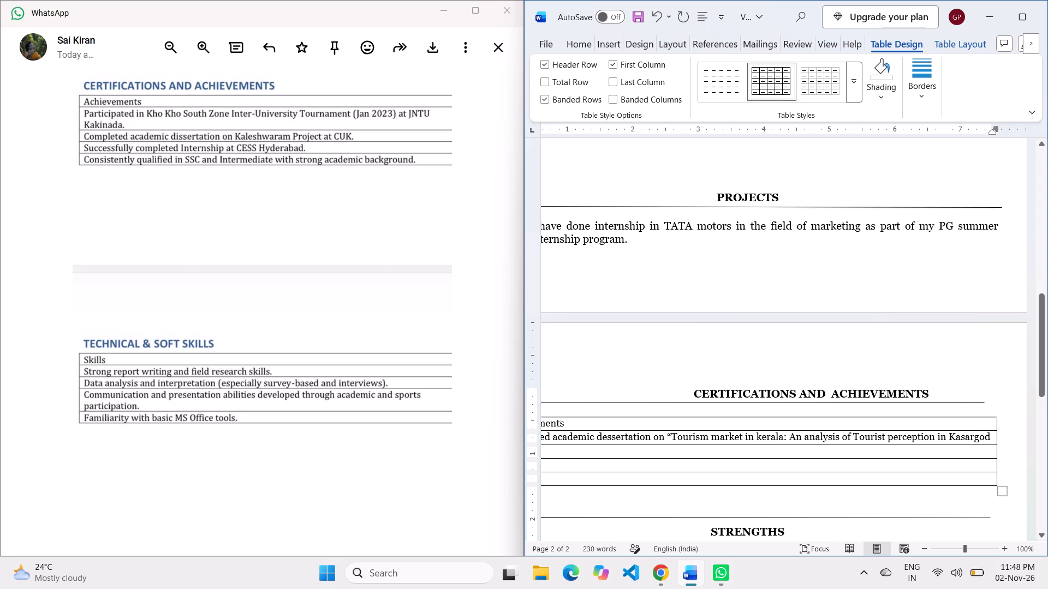
click(978, 437)
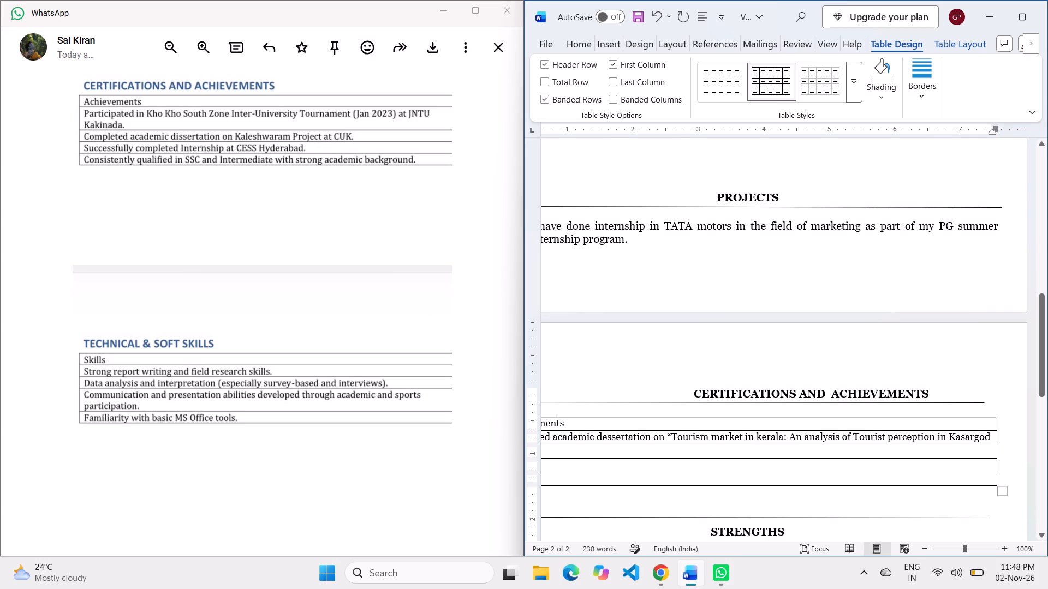
click(975, 439)
key(a)
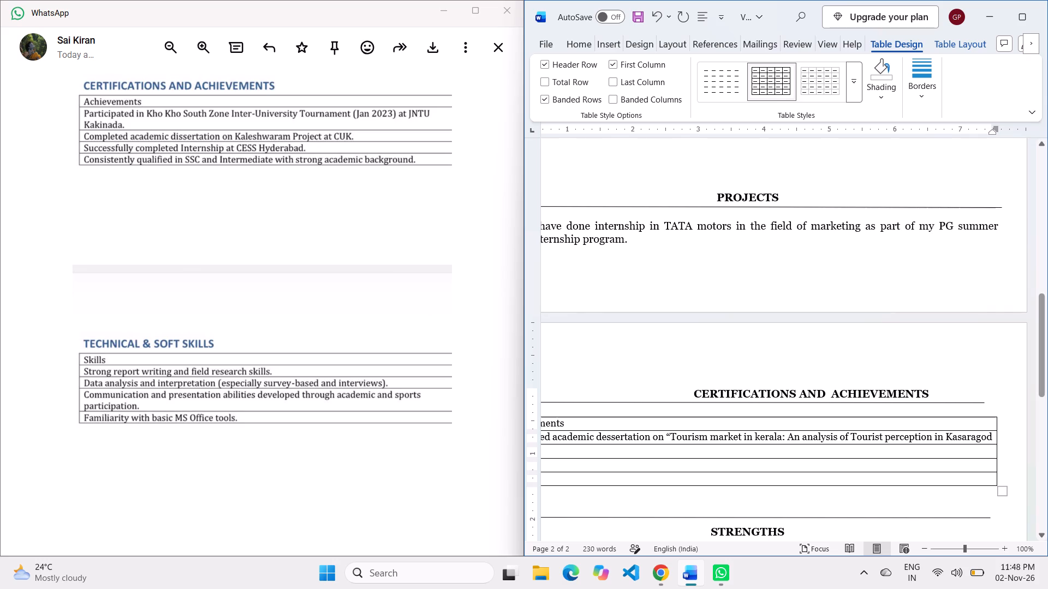
click(998, 436)
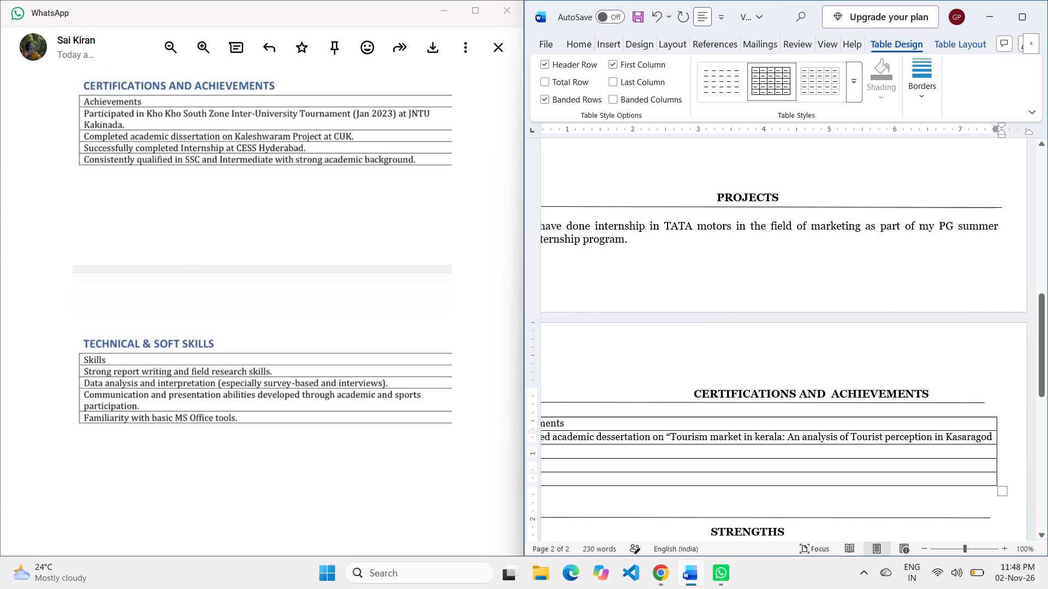
click(991, 437)
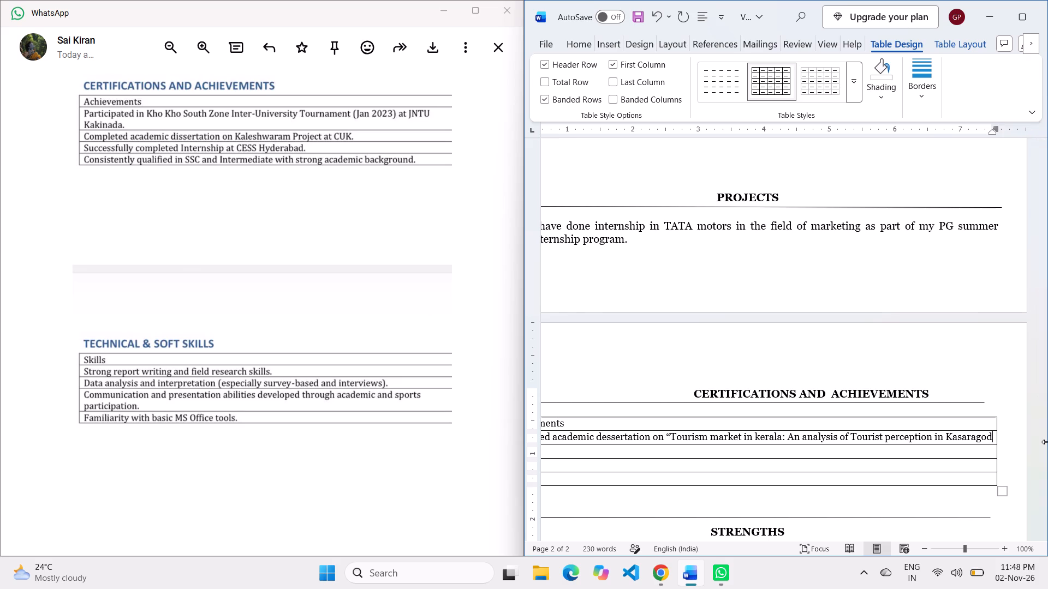
Finish the dissertation entry with "and Wayanad districts", adding the closing quotation mark and a full stop.
key(space)
text(an)
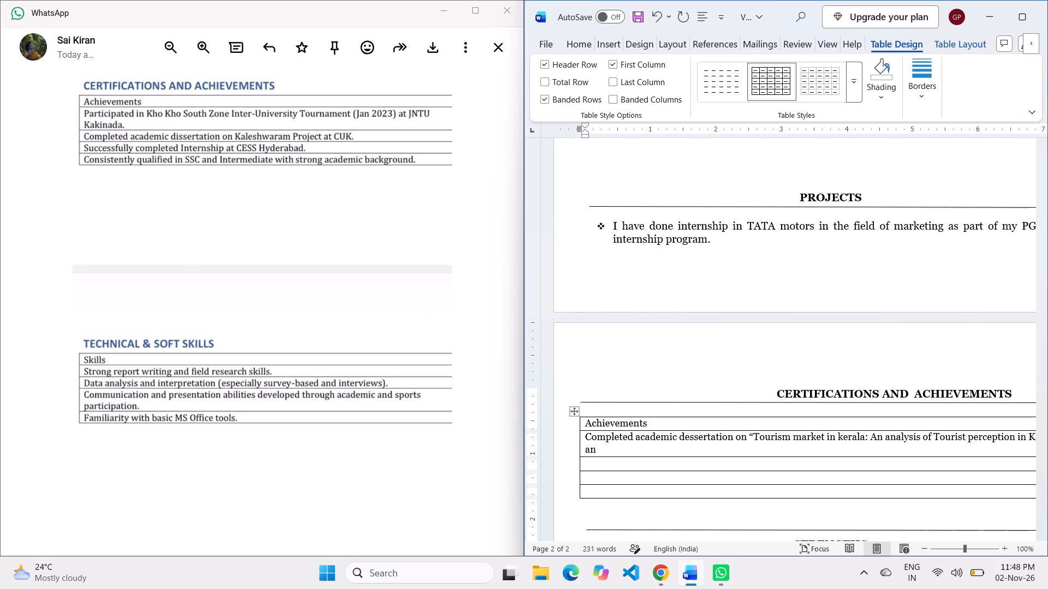
text(d)
key(space)
text(Waya)
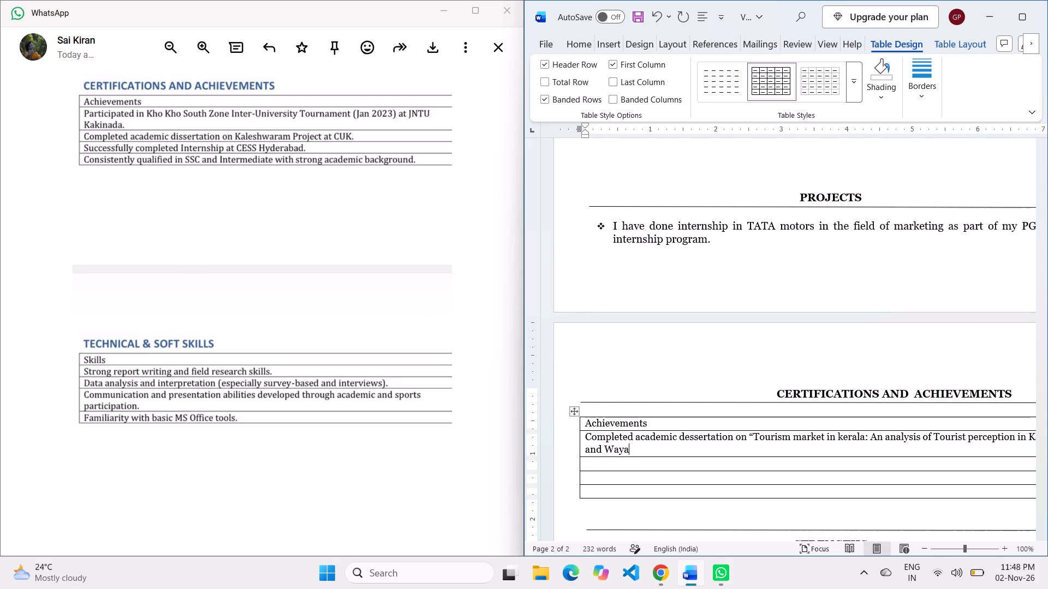
text(nad)
key(space)
text(districts)
key(shift+quotedbl)
key(period)
Begin the second achievement entry, in the empty row below the dissertation, with the text "Successsfully completed internship".
click(678, 464)
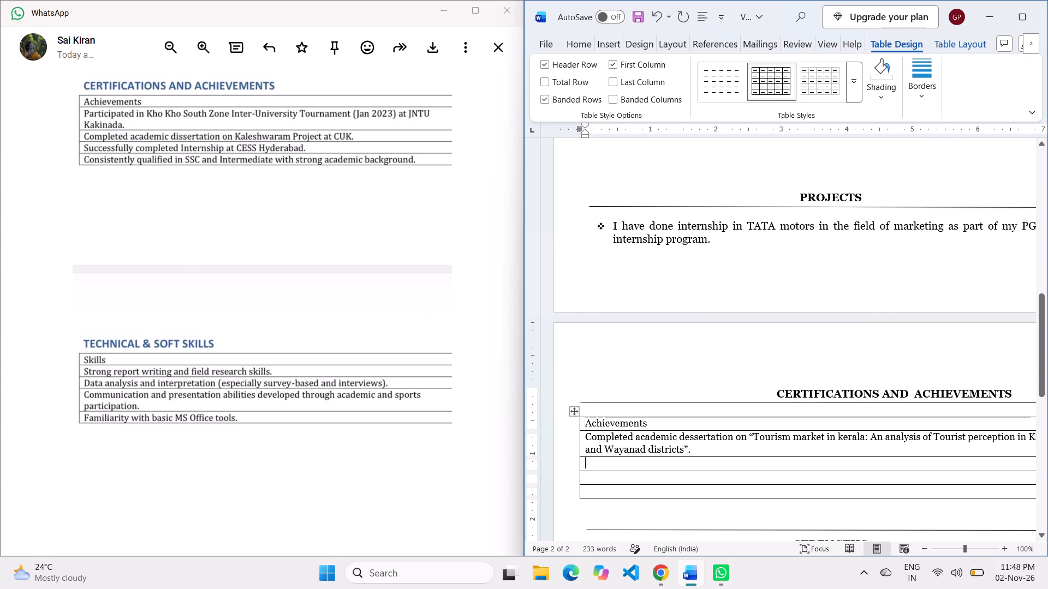
text(Su)
text(cee)
key(s)
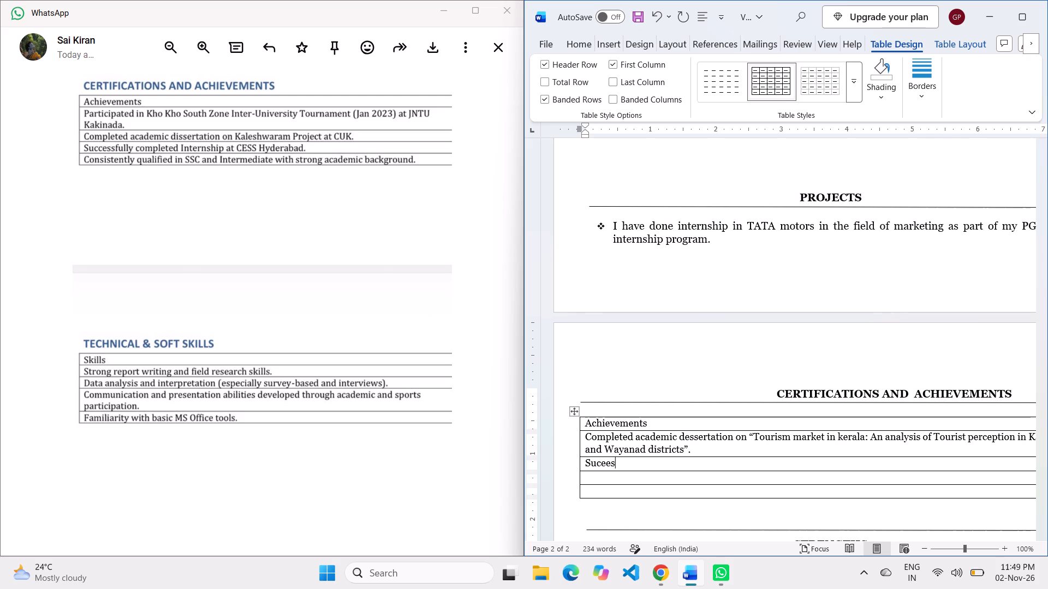
key(BackSpace)
key(BackSpace)
key(BackSpace)
key(c)
text(es)
text(ssfully)
key(space)
text(completed)
key(space)
text(internship)
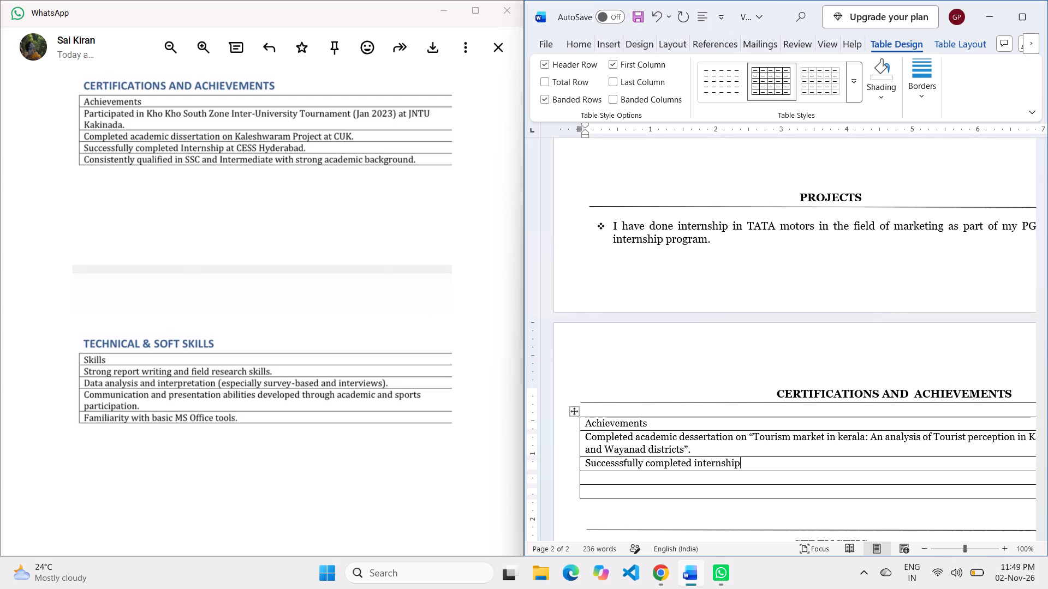
Add "in TATA" after "internship" in the second achievement entry, correcting the spacing and capitalisation of "in".
key(space)
text(i n)
text(TATA)
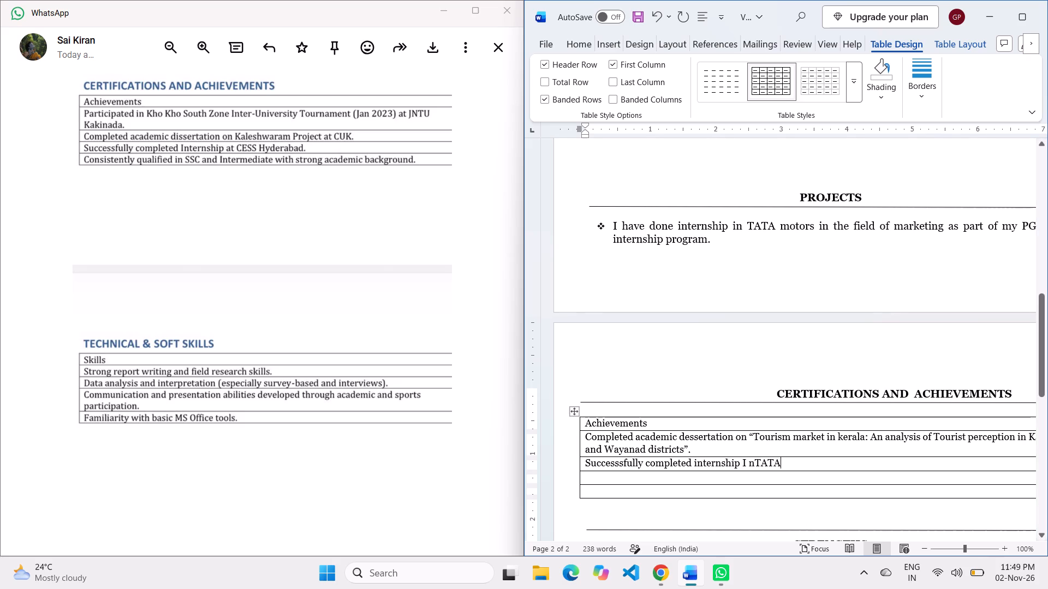
click(757, 461)
key(BackSpace)
key(BackSpace)
key(BackSpace)
text(IN)
key(space)
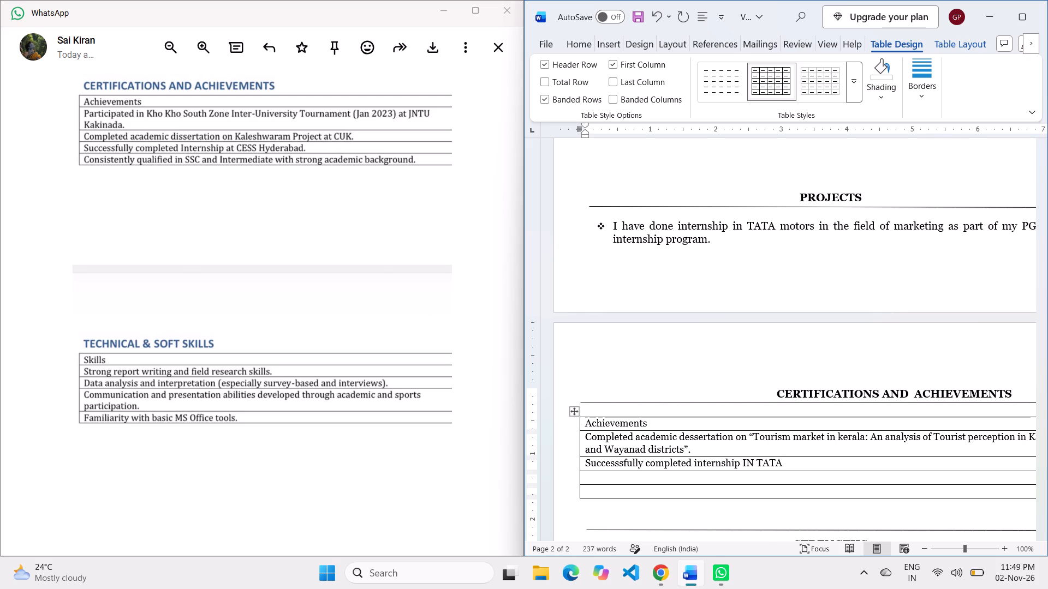
key(BackSpace)
key(BackSpace)
key(BackSpace)
key(space)
text(in)
key(space)
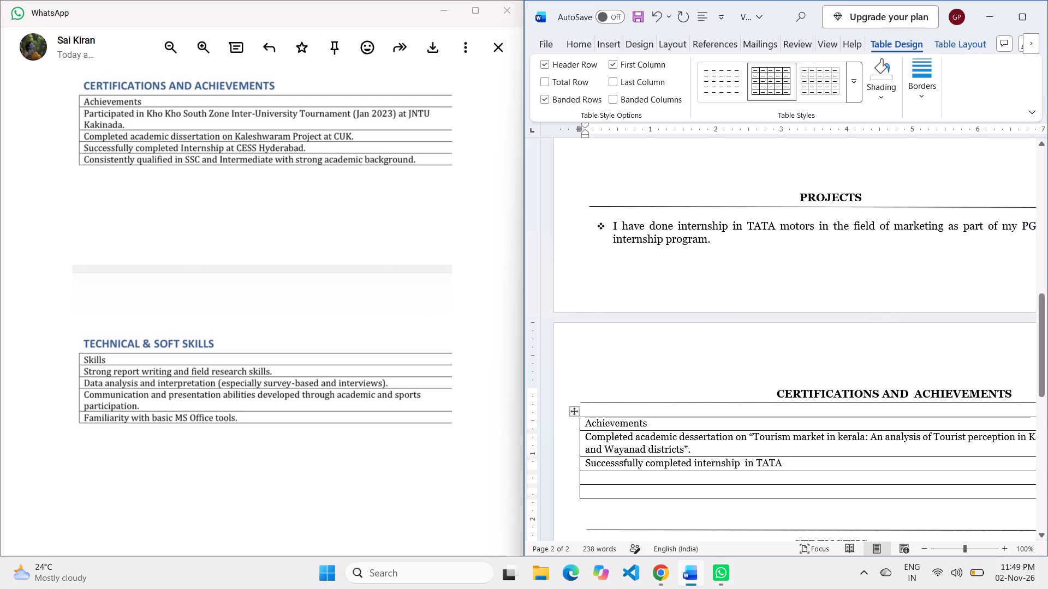
Finish the internship entry after "TATA" with the text "motors in the field of marketing" and a full stop.
click(803, 466)
key(space)
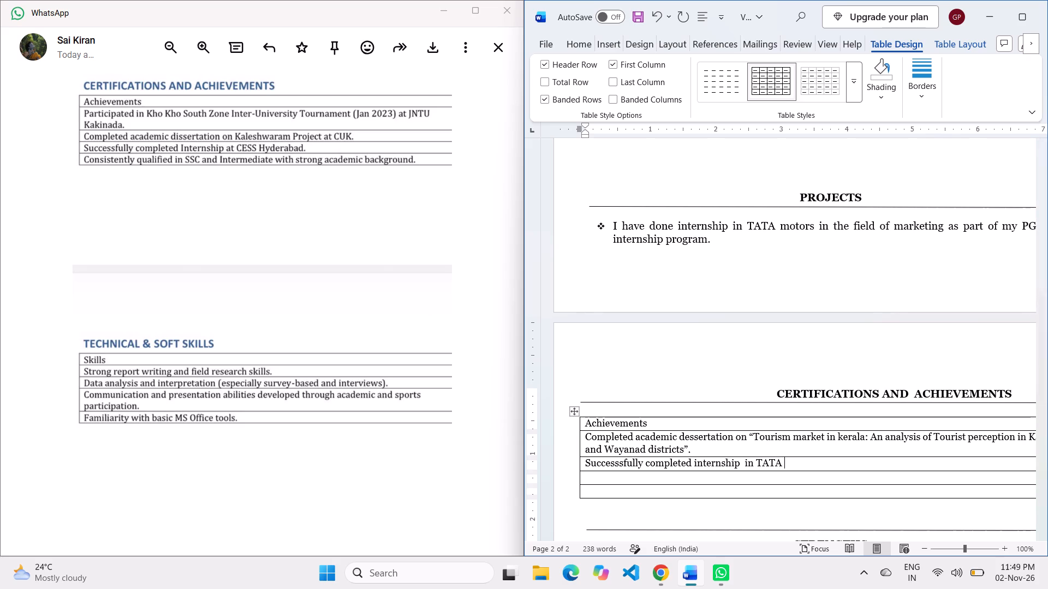
text(motors)
key(space)
text(in the)
key(space)
text(fiels)
key(BackSpace)
text(d)
key(space)
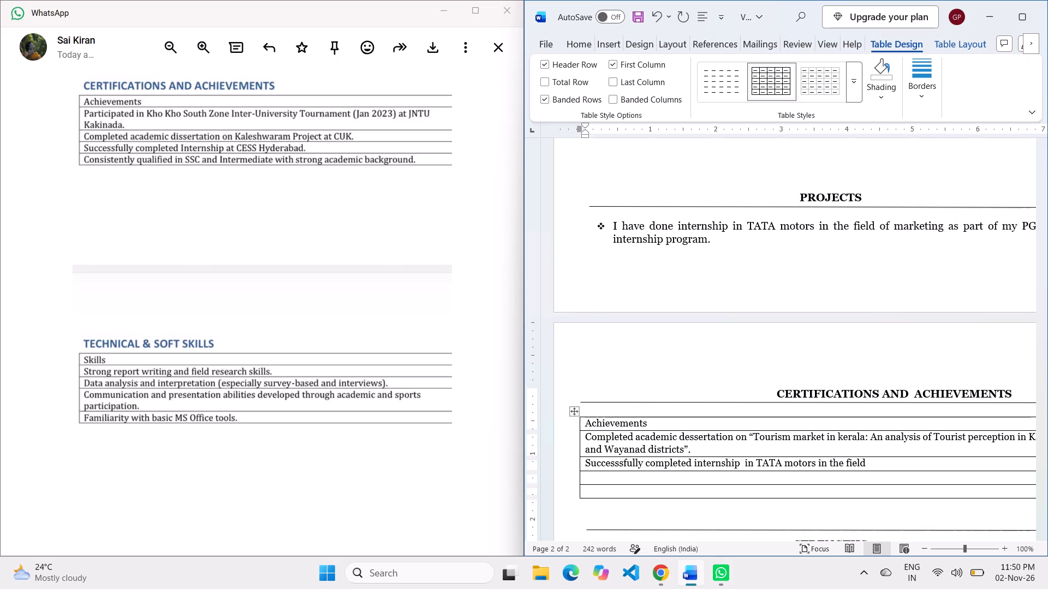
text(of markete)
key(BackSpace)
text(ing)
key(period)
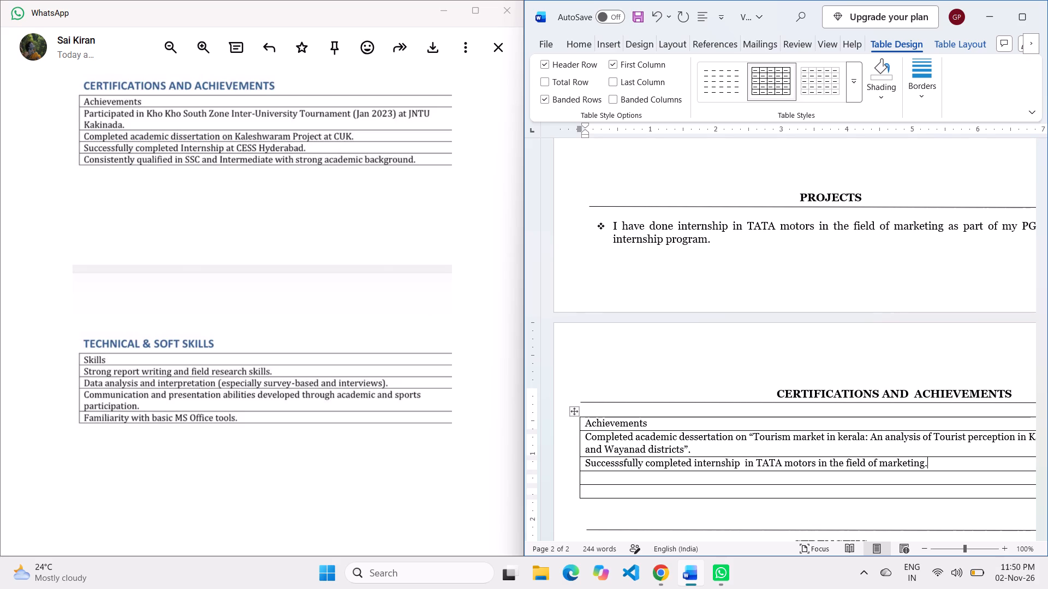
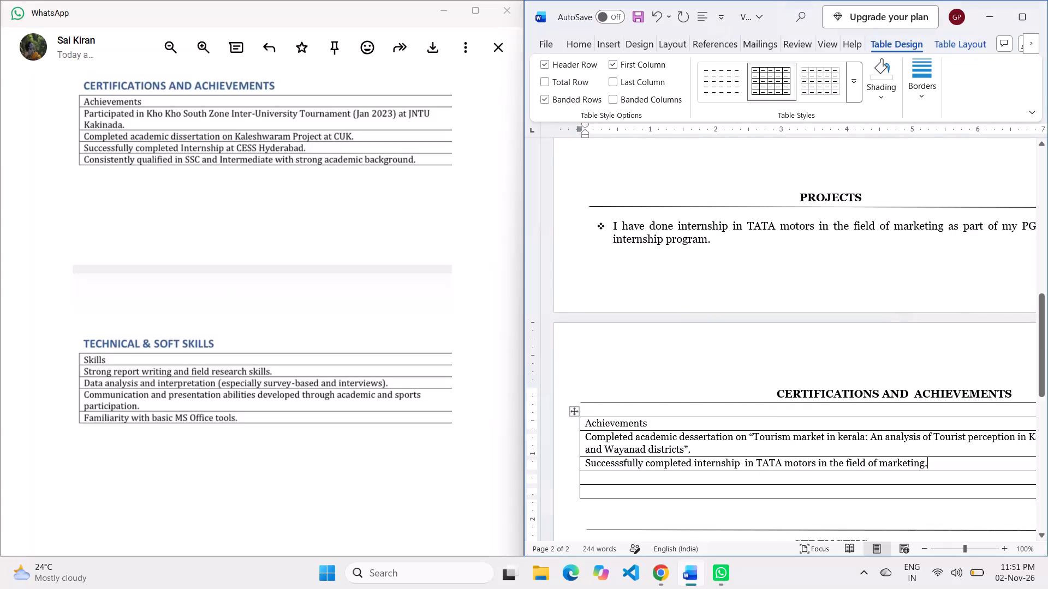
Begin the third achievement entry, in the empty row below the internship, with the text "Consistently qualified".
click(763, 478)
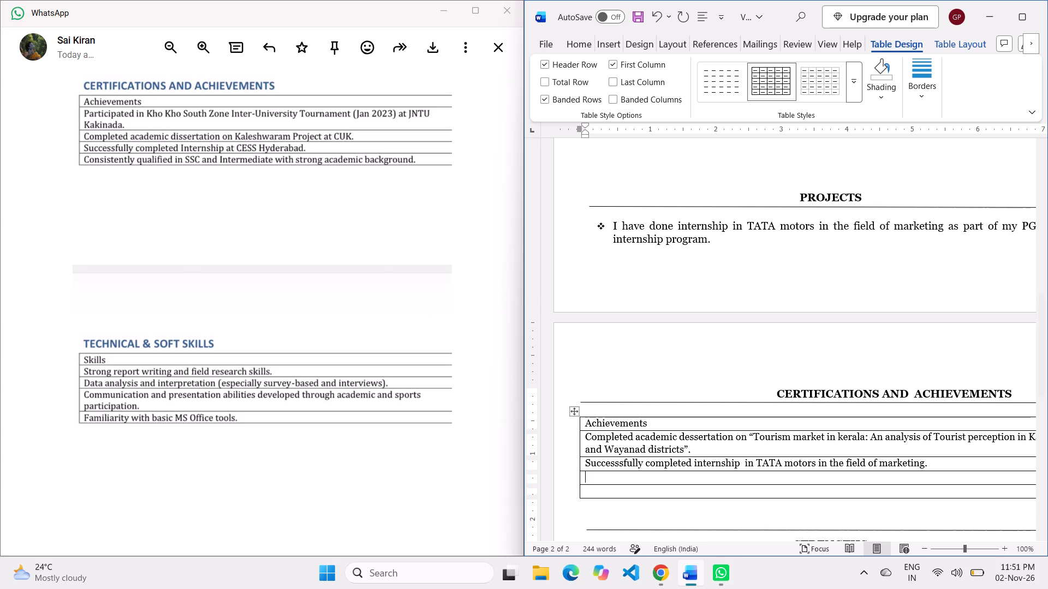
text(con)
key(BackSpace)
key(BackSpace)
key(BackSpace)
text(Consis)
text(ten)
text(tly)
key(space)
text(qy)
key(equal)
key(BackSpace)
key(BackSpace)
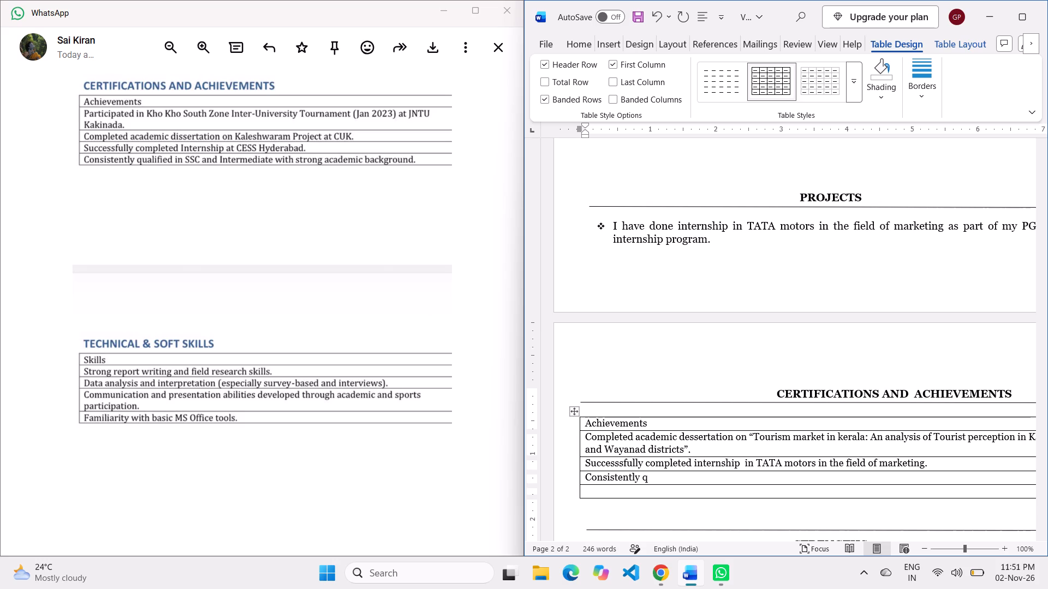
text(ua;)
key(BackSpace)
text(lified)
key(space)
Finish the third achievement entry with "in SSC and Intermediate with strong academic background" and a full stop.
text(in)
key(space)
text(SSC and Intermediate)
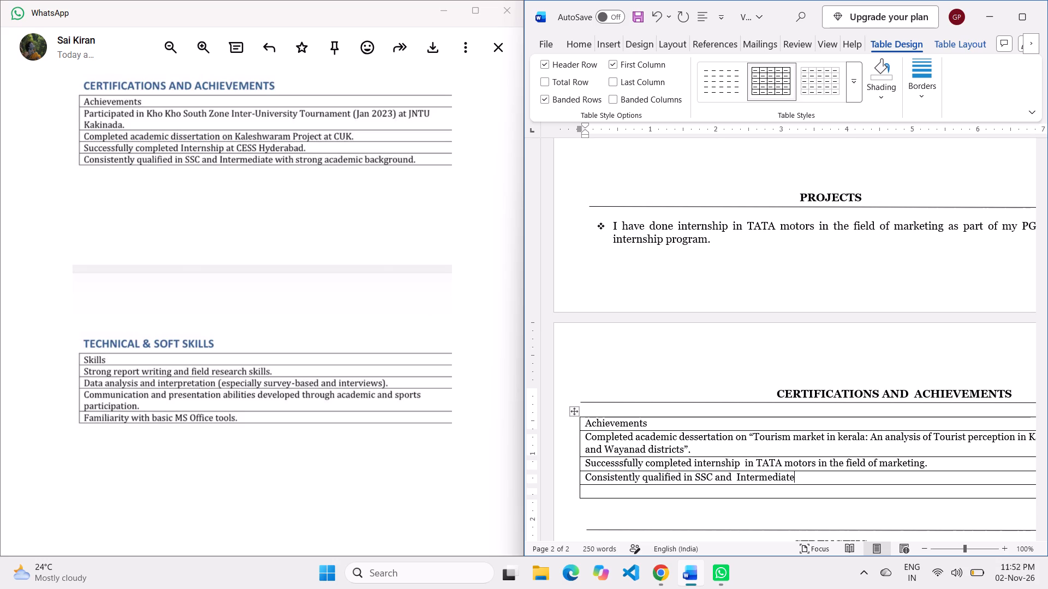
key(space)
text(with strong)
key(space)
text(academic)
key(space)
text(background)
key(period)
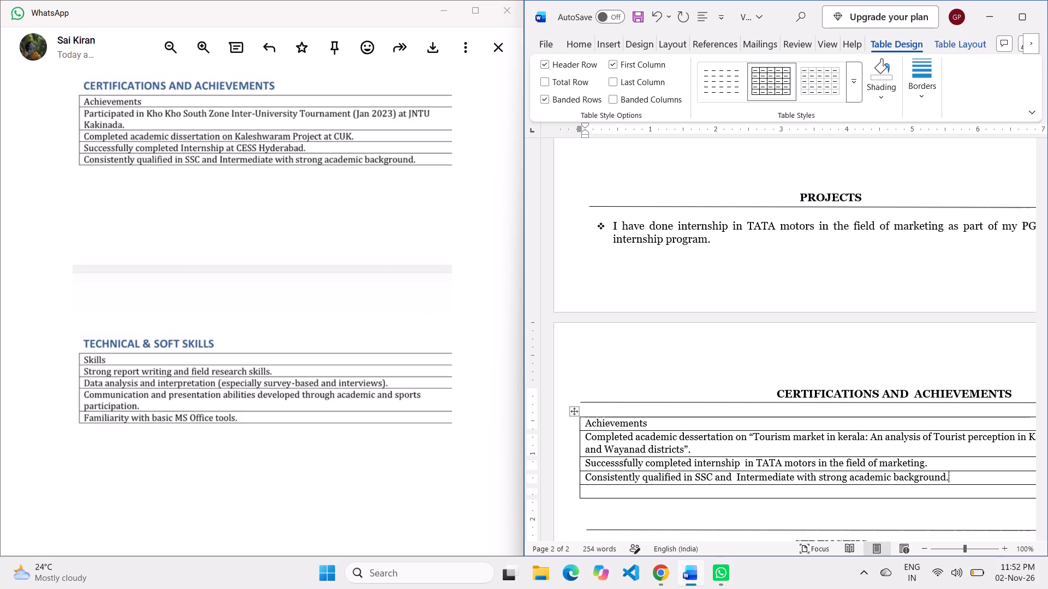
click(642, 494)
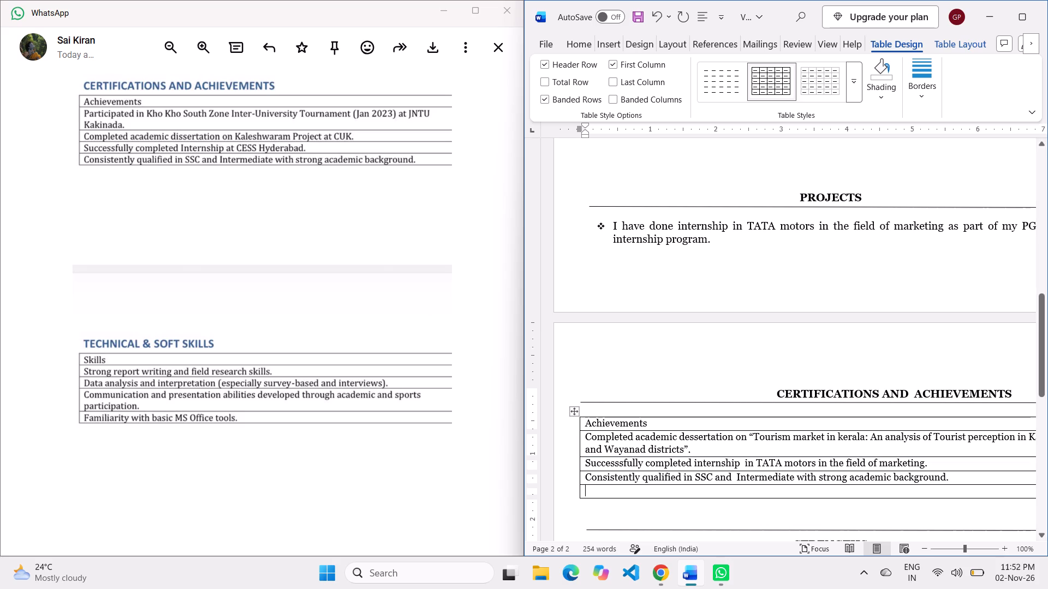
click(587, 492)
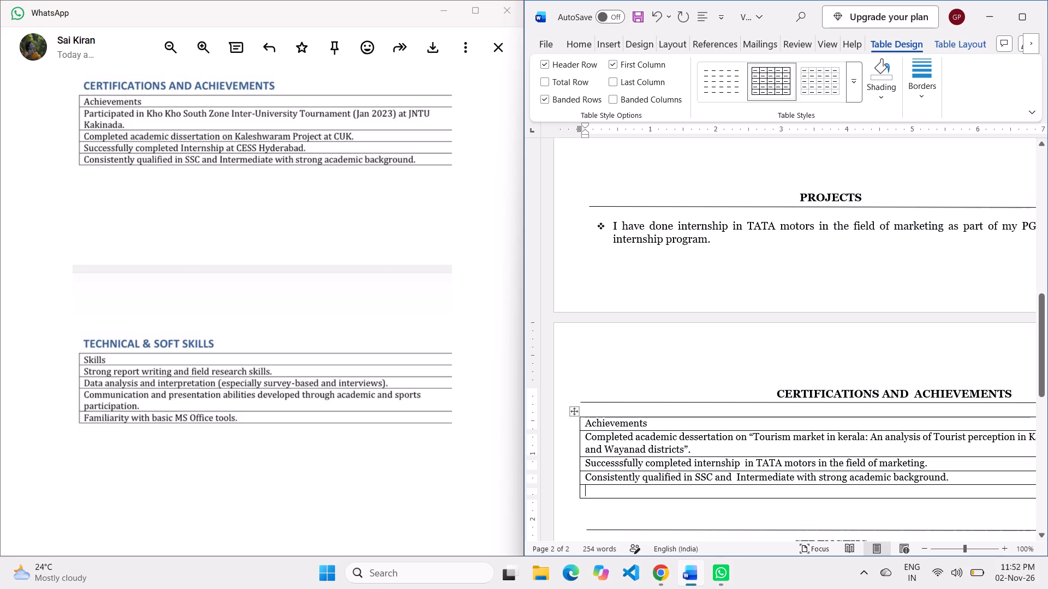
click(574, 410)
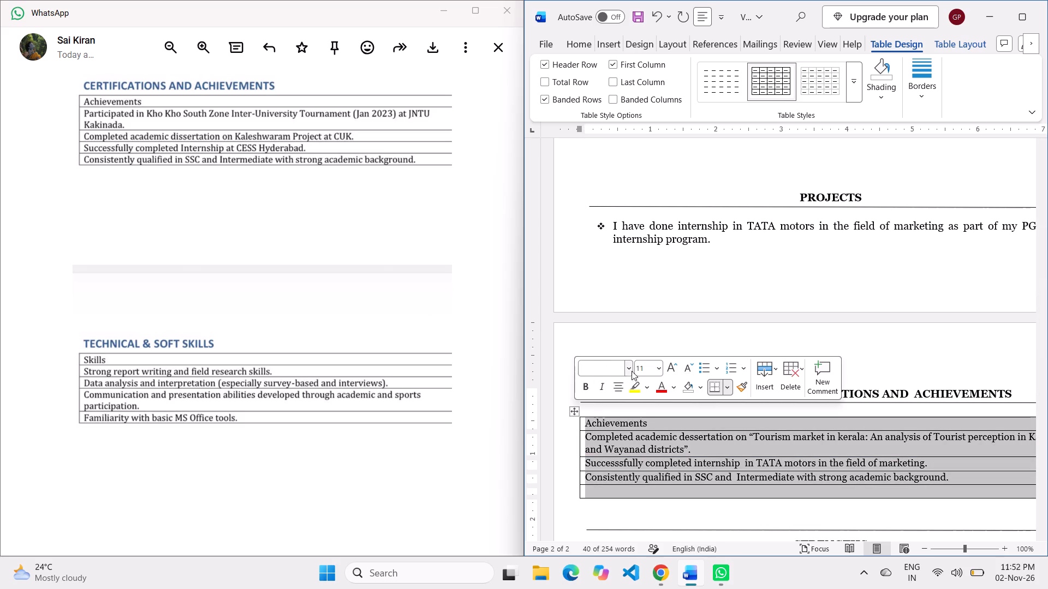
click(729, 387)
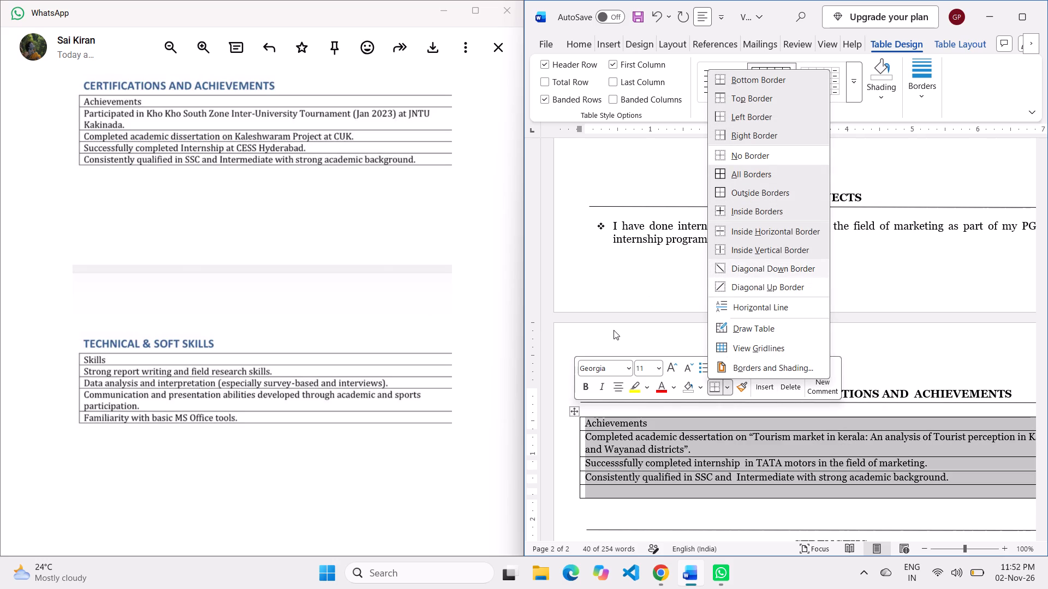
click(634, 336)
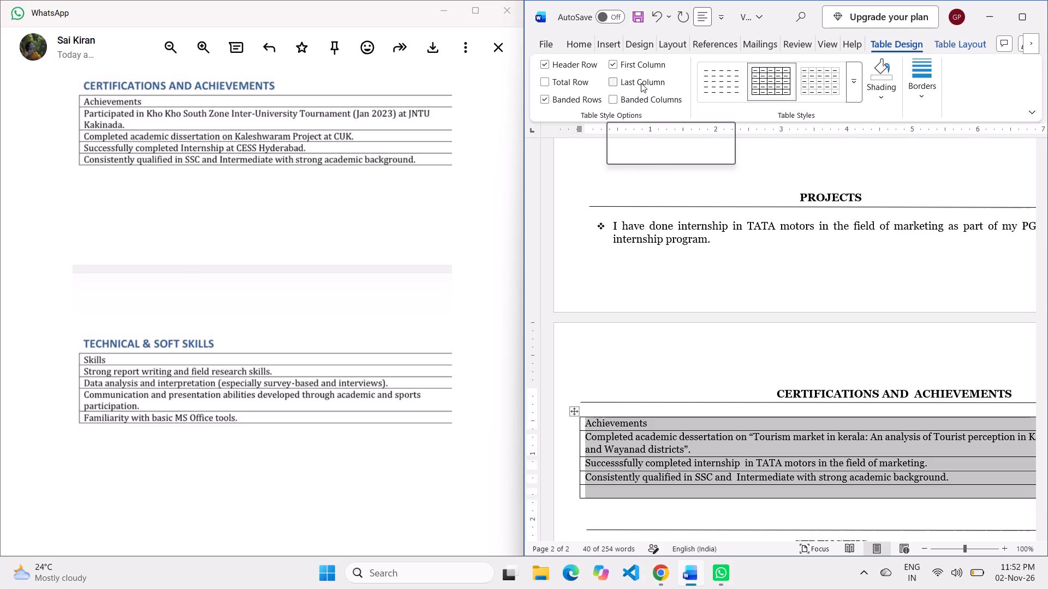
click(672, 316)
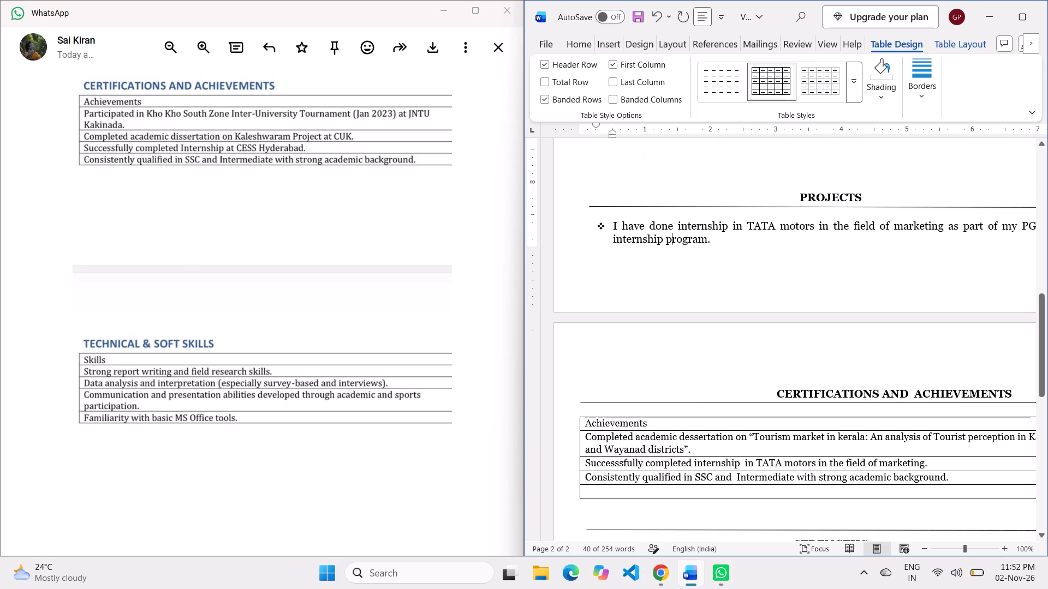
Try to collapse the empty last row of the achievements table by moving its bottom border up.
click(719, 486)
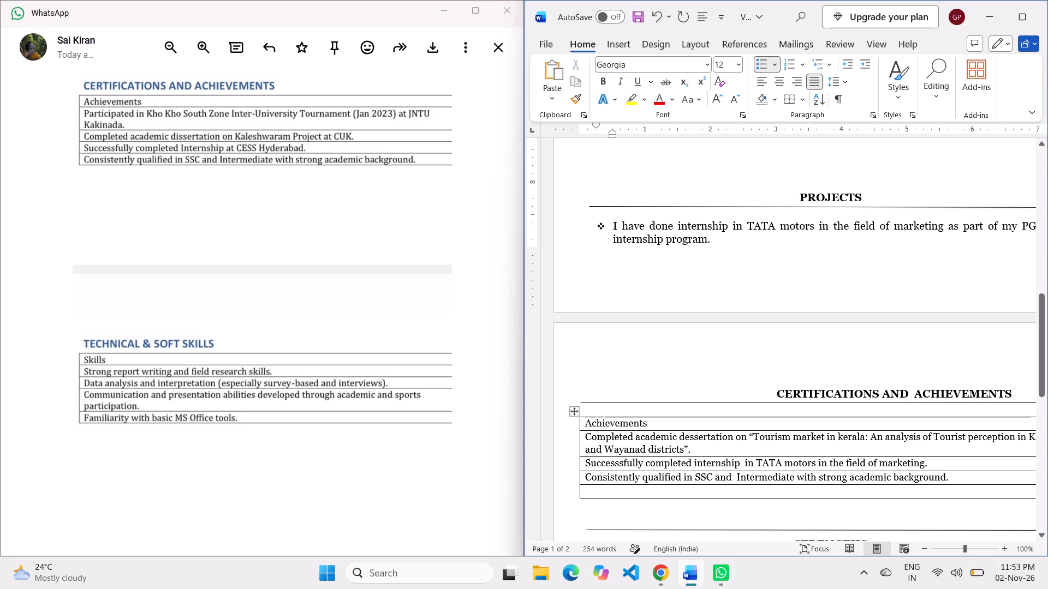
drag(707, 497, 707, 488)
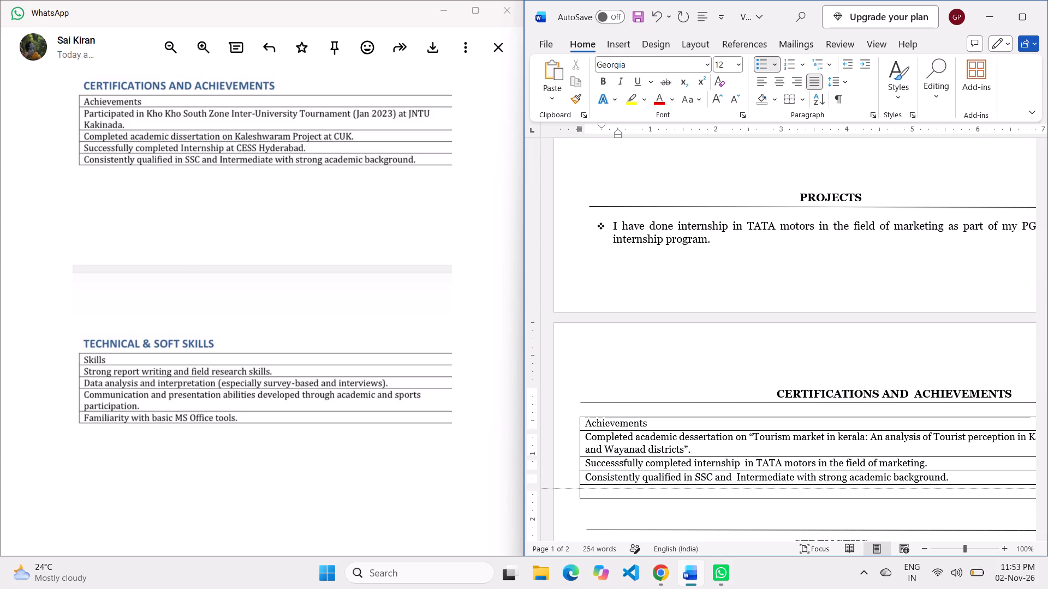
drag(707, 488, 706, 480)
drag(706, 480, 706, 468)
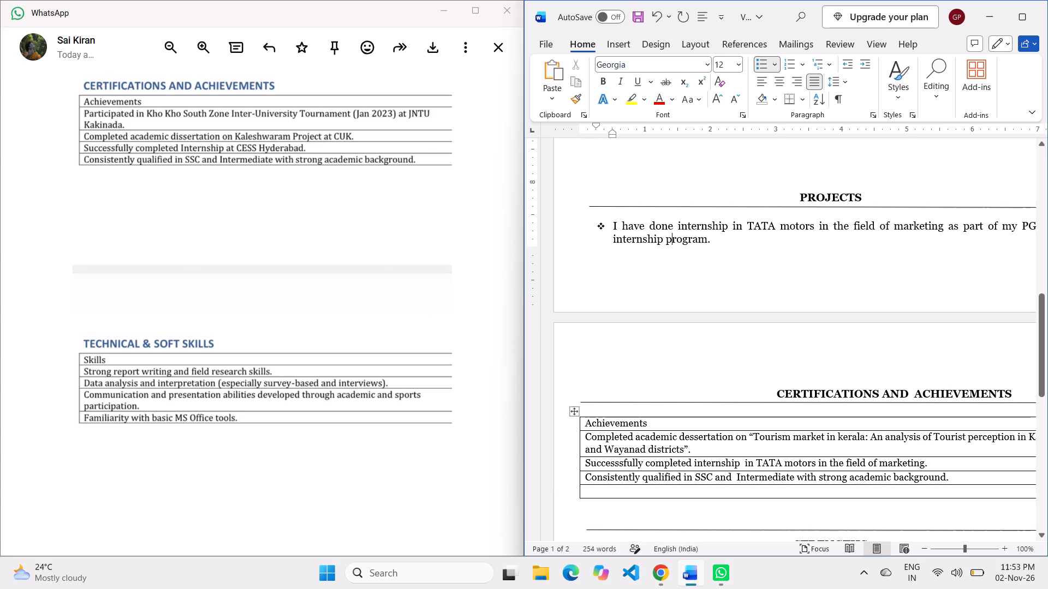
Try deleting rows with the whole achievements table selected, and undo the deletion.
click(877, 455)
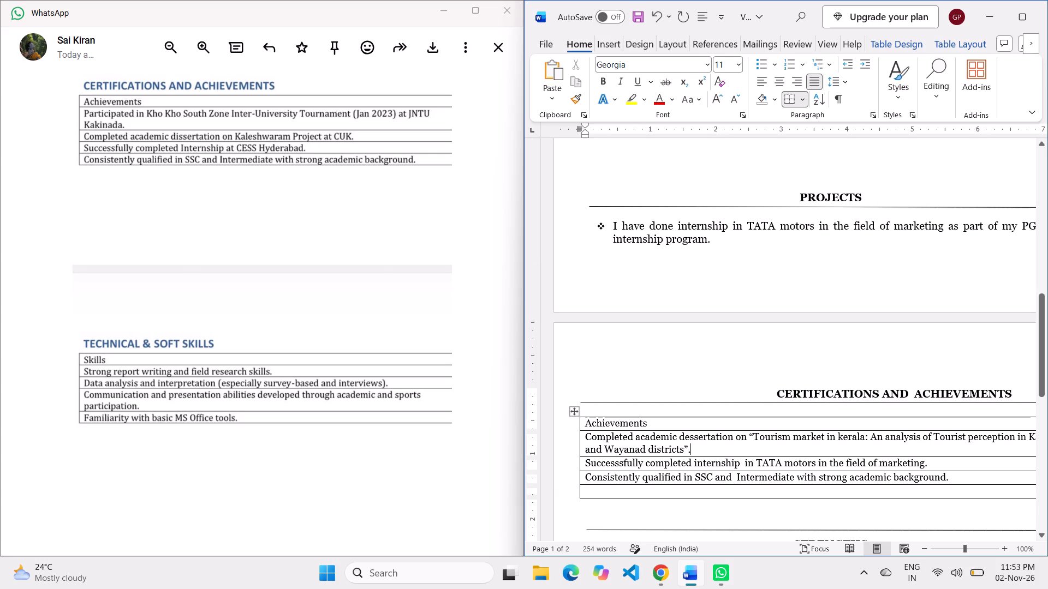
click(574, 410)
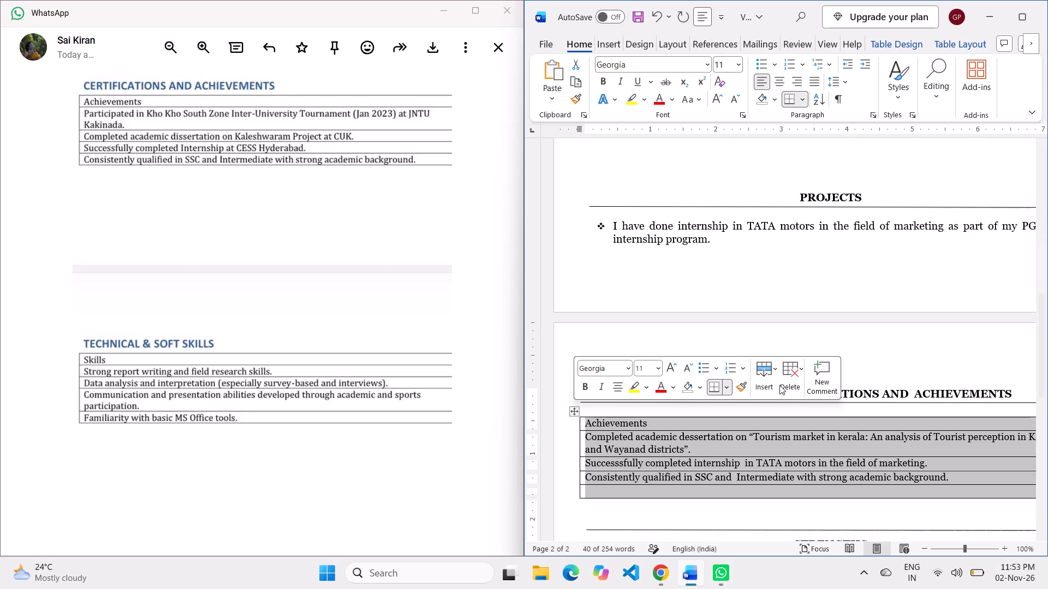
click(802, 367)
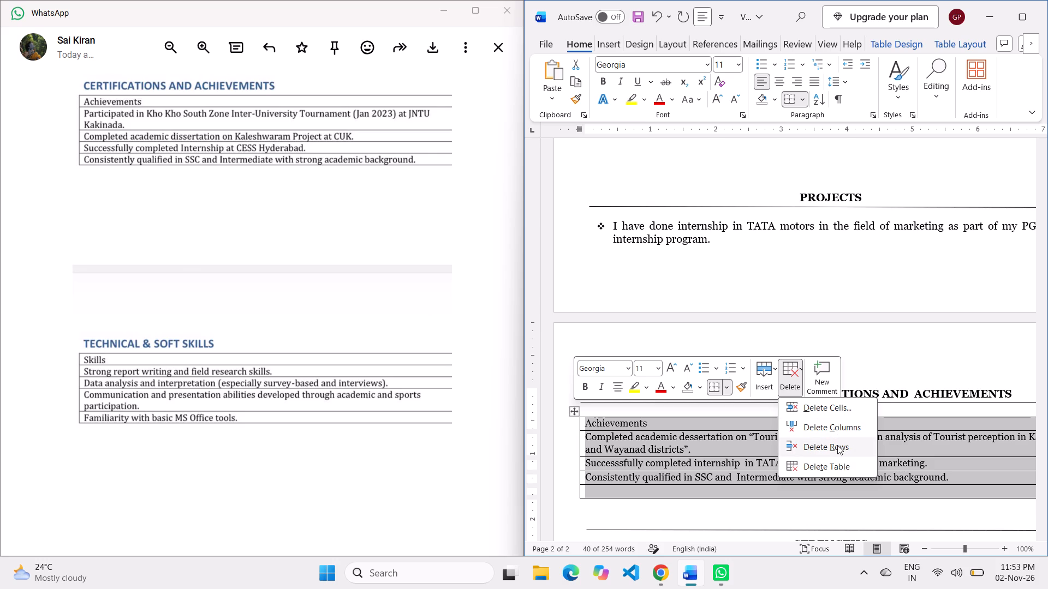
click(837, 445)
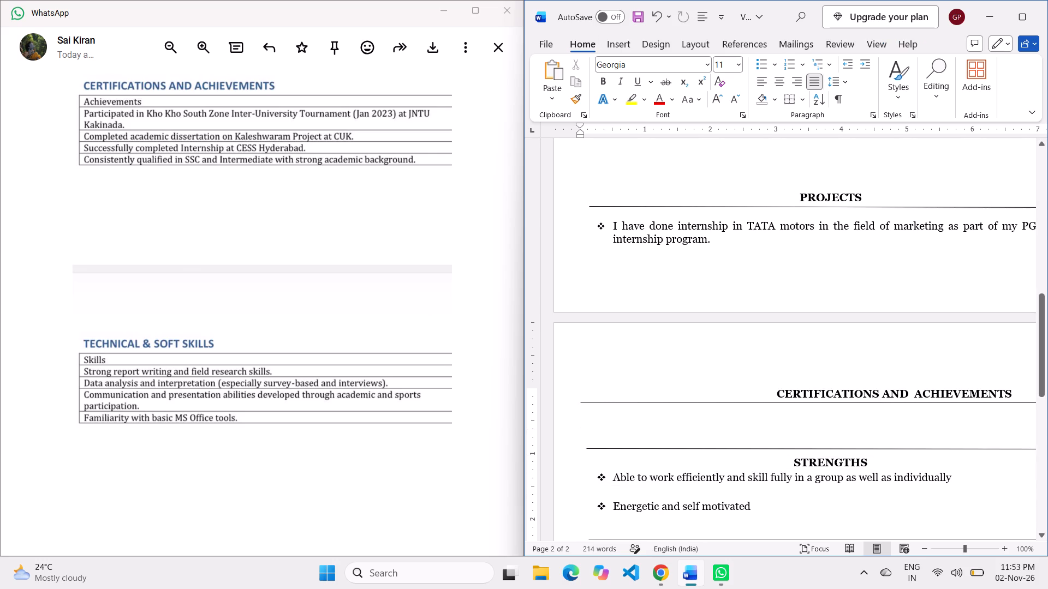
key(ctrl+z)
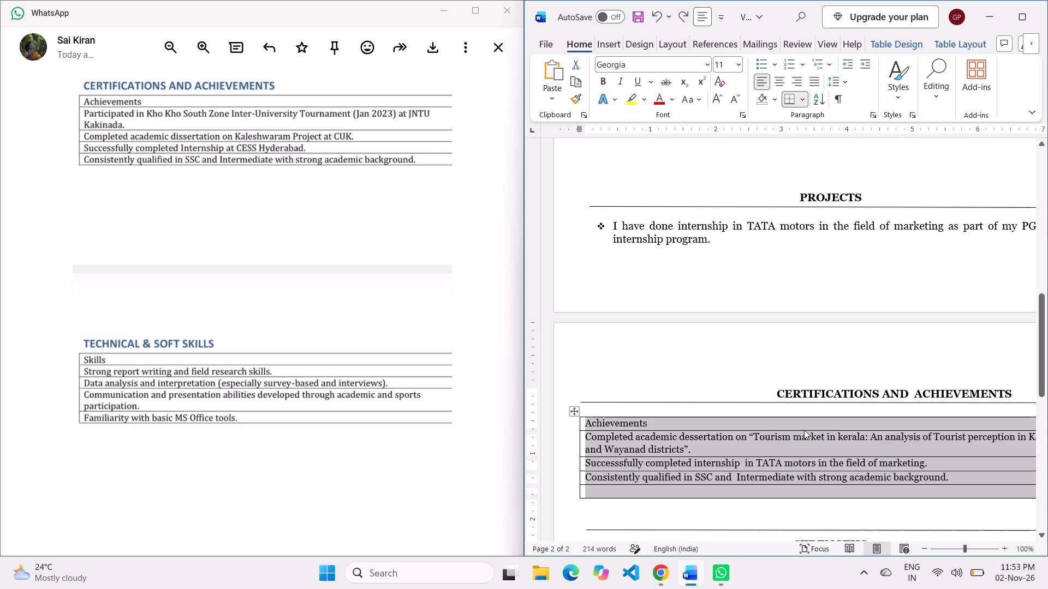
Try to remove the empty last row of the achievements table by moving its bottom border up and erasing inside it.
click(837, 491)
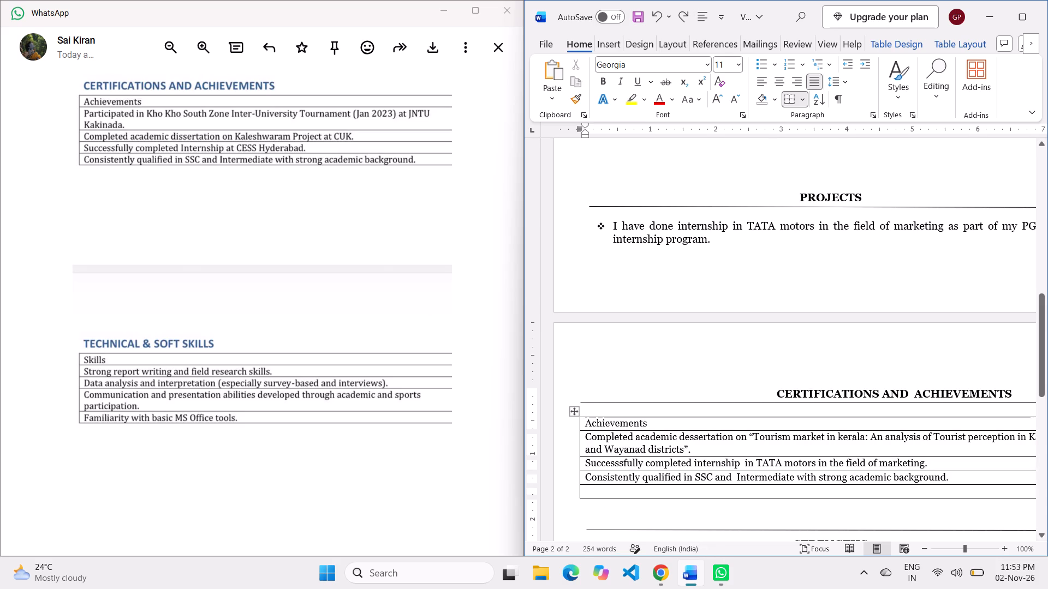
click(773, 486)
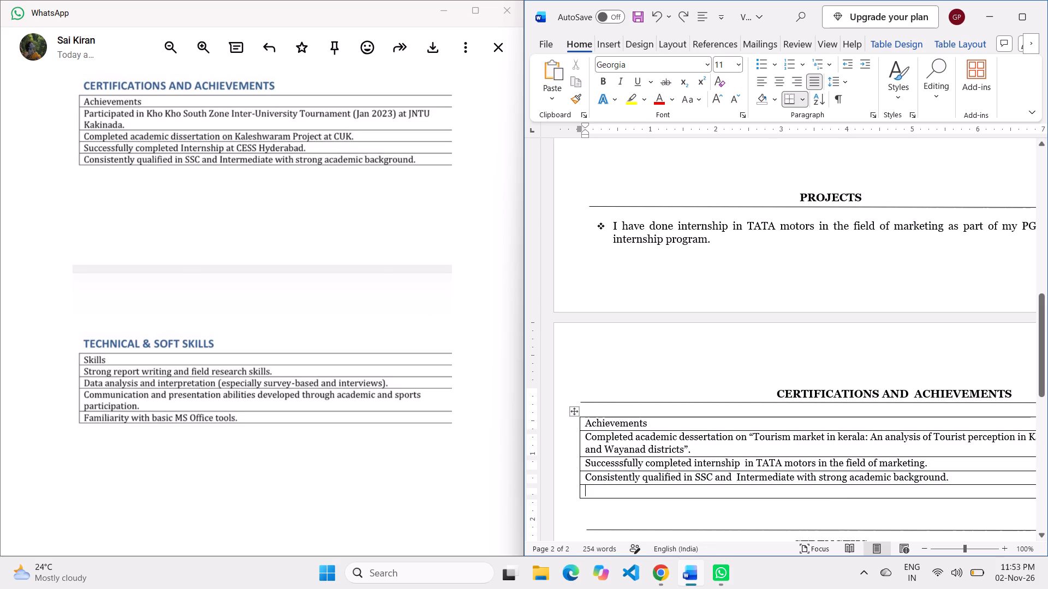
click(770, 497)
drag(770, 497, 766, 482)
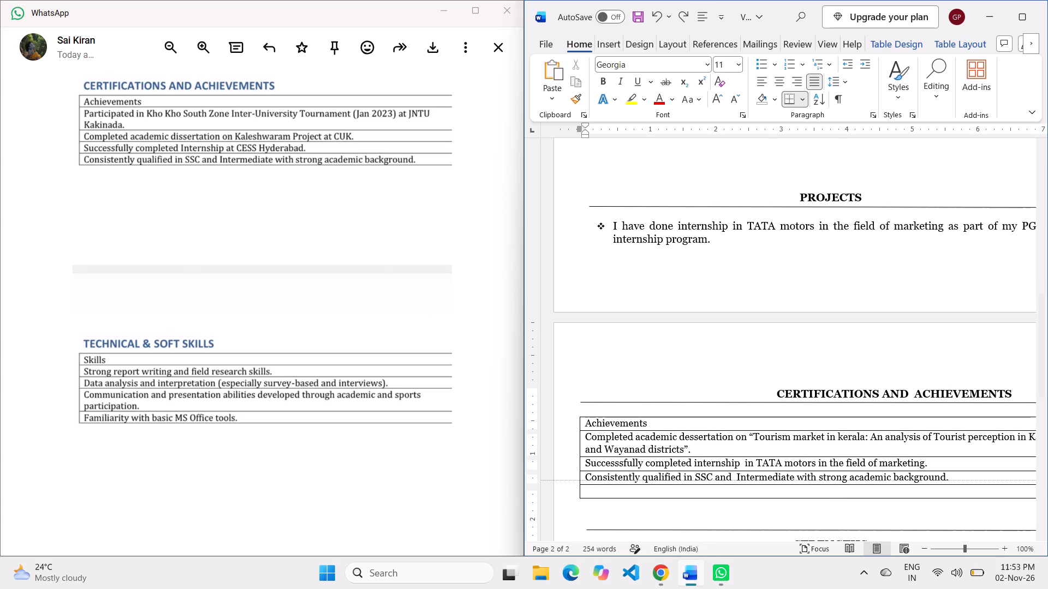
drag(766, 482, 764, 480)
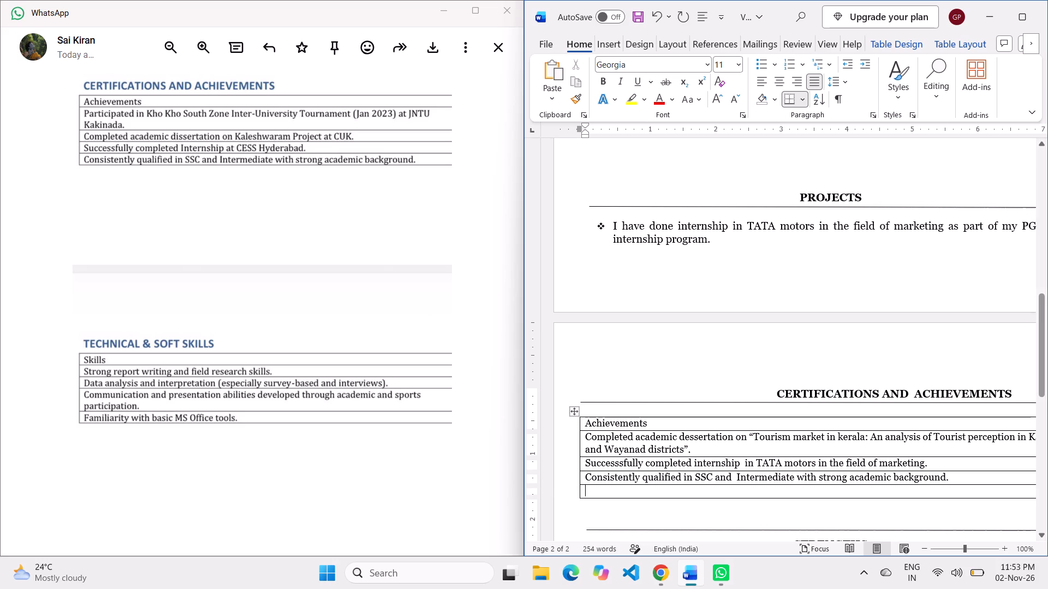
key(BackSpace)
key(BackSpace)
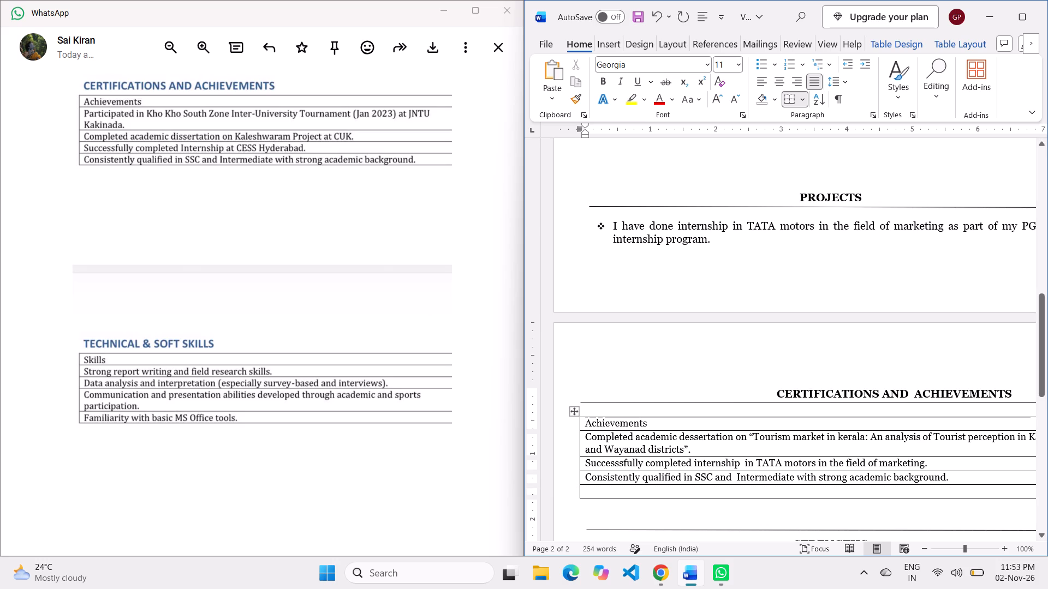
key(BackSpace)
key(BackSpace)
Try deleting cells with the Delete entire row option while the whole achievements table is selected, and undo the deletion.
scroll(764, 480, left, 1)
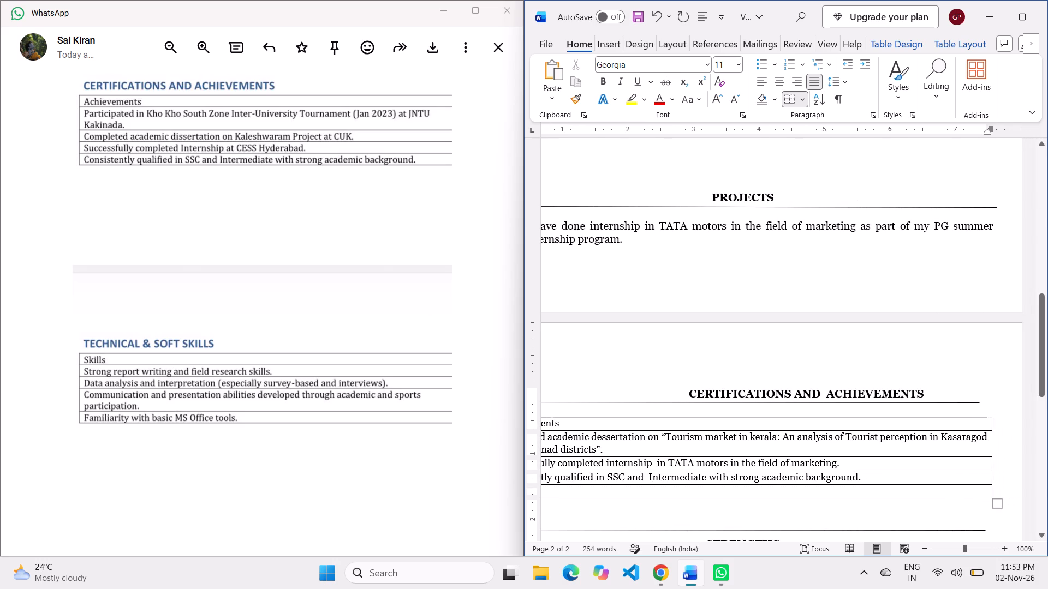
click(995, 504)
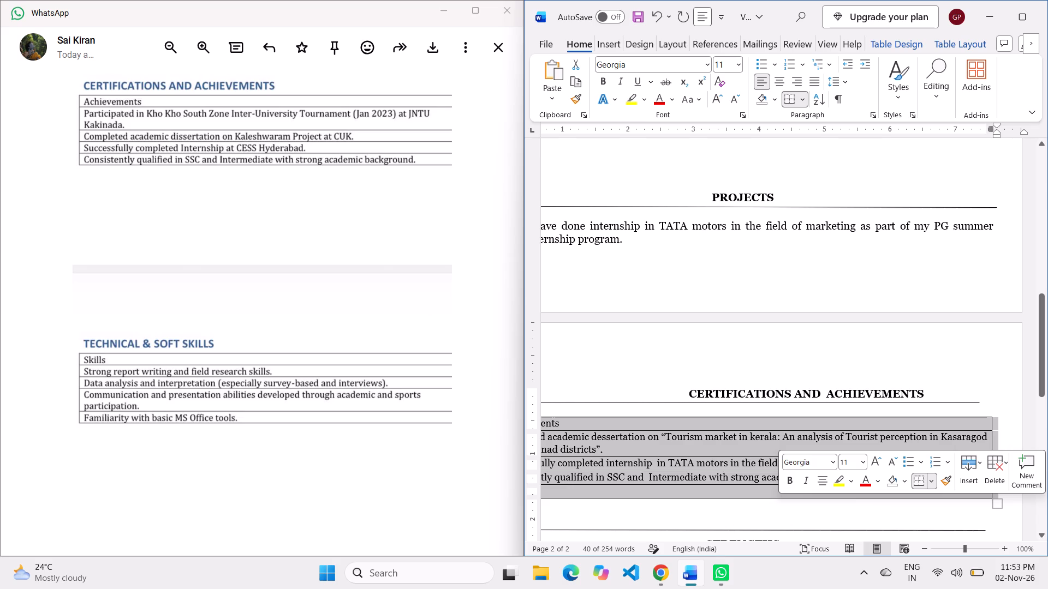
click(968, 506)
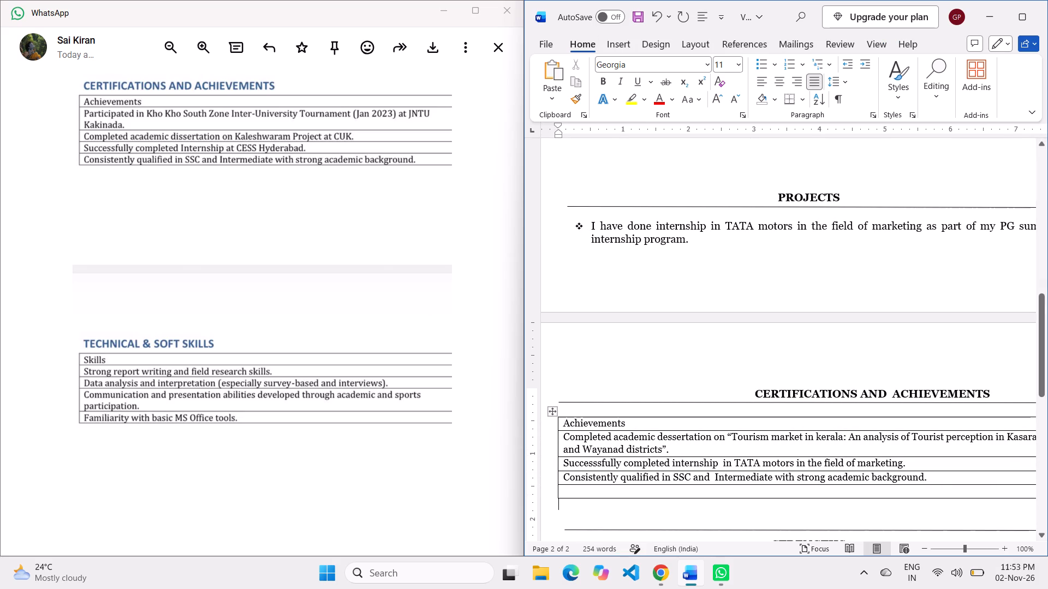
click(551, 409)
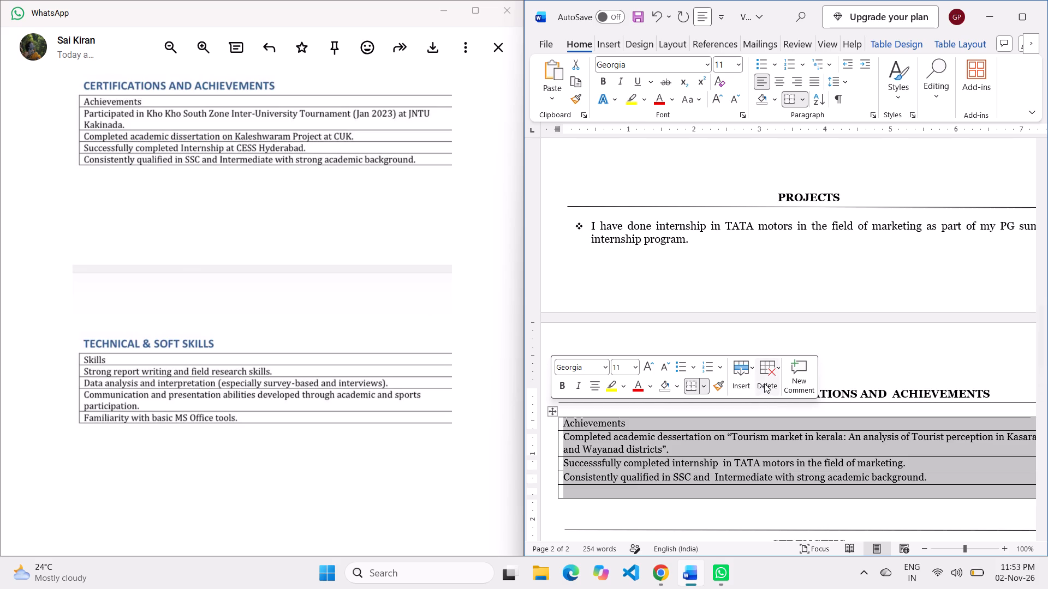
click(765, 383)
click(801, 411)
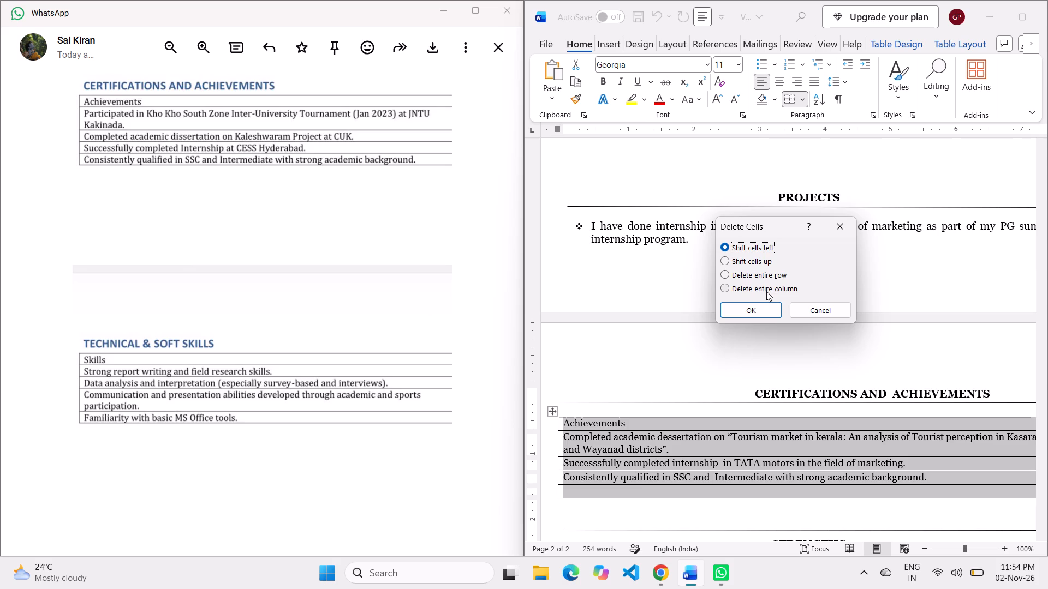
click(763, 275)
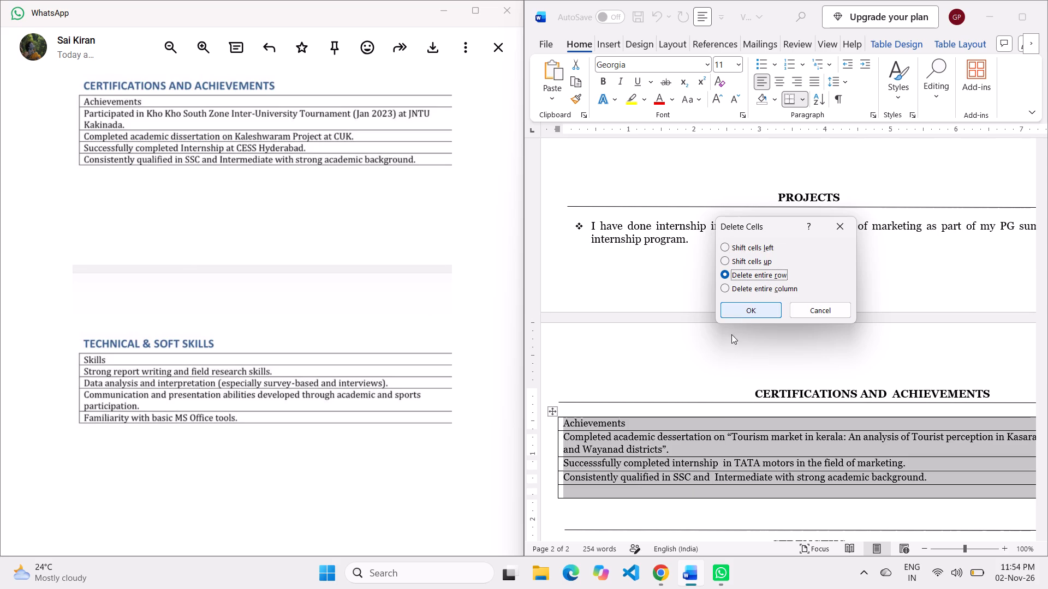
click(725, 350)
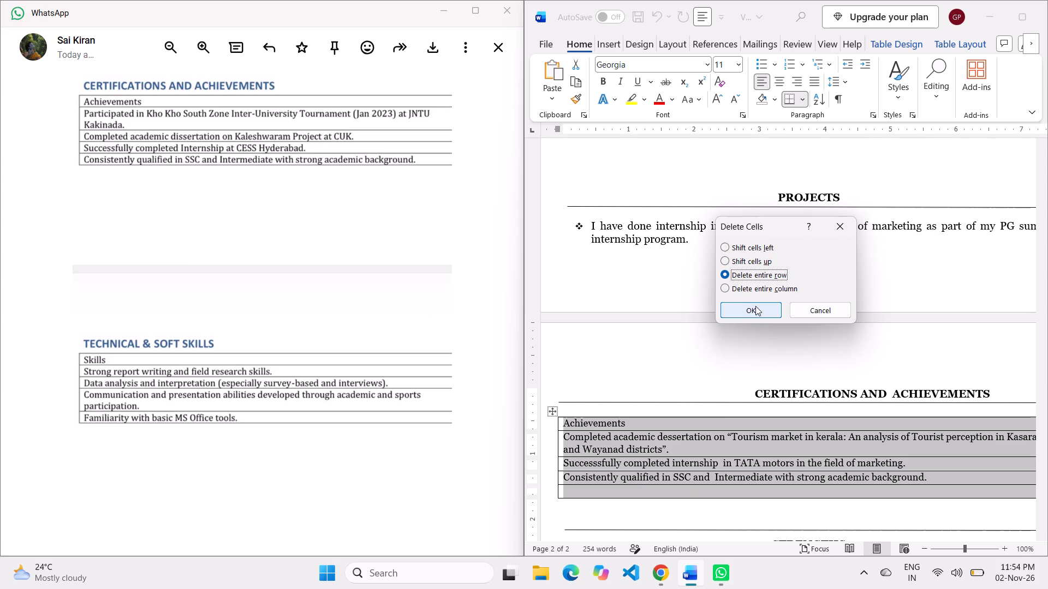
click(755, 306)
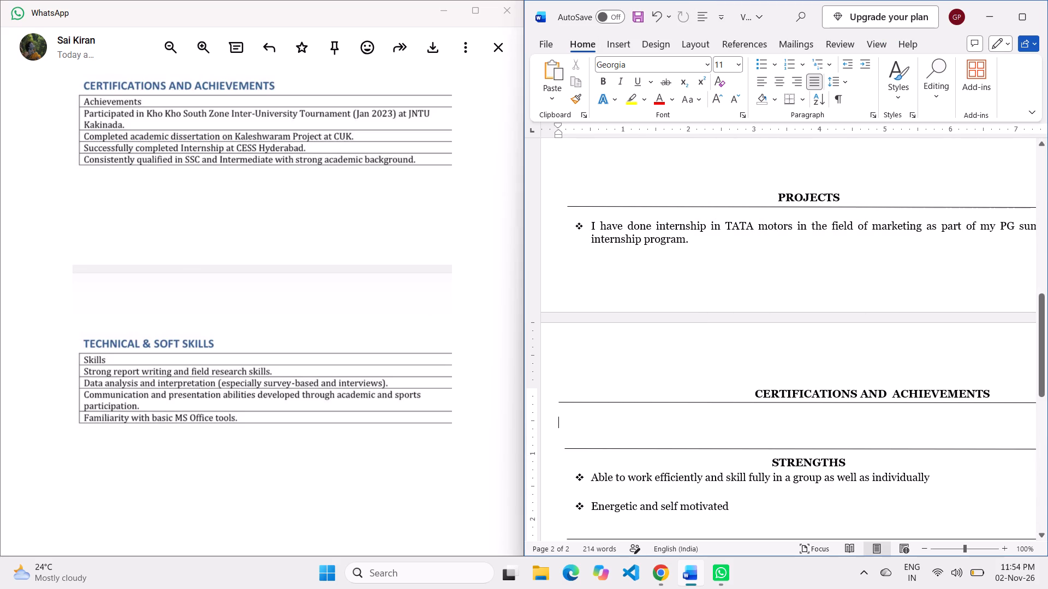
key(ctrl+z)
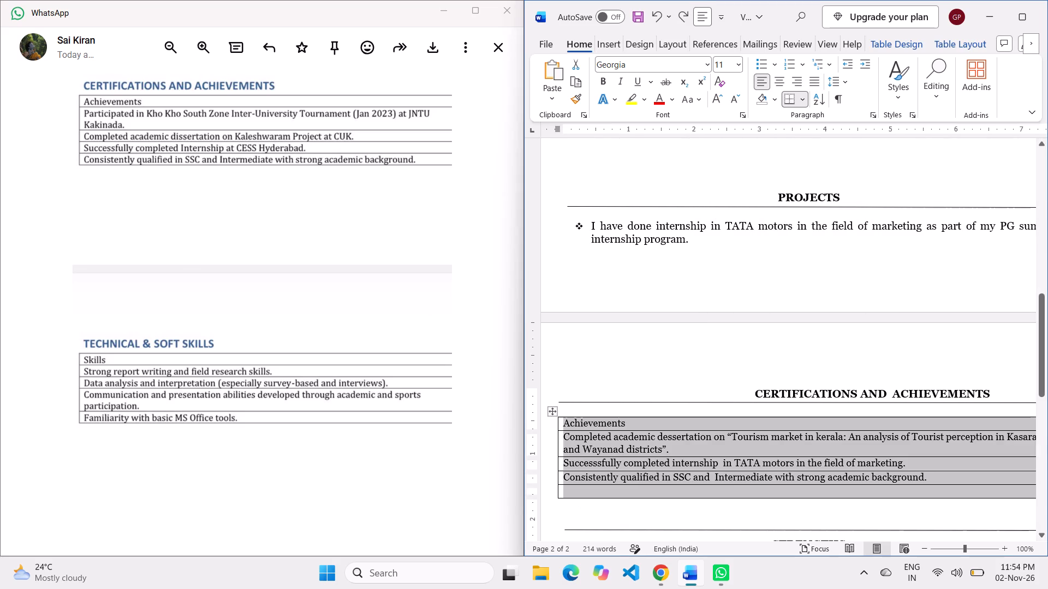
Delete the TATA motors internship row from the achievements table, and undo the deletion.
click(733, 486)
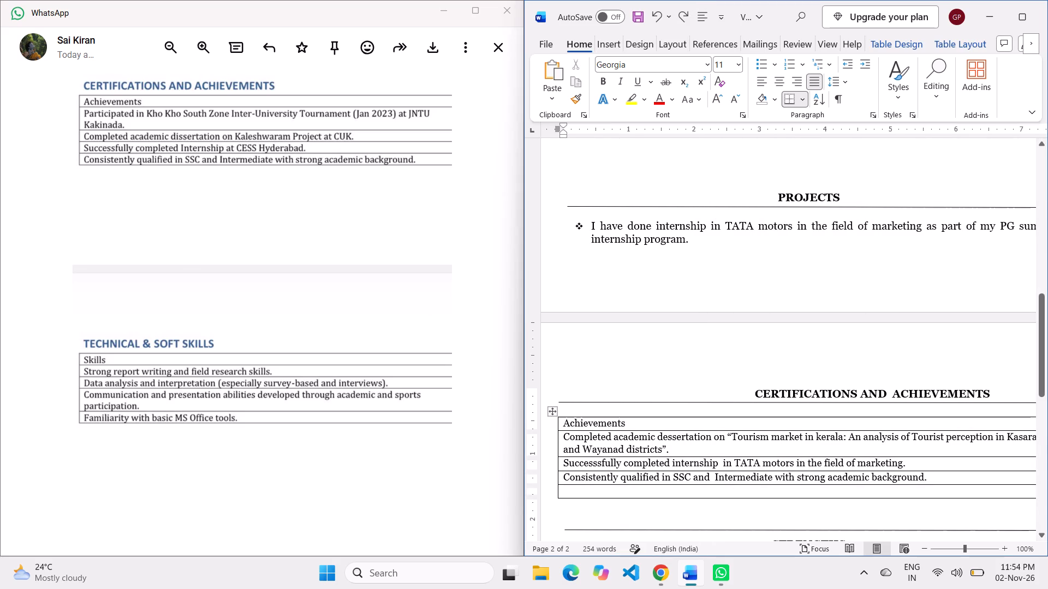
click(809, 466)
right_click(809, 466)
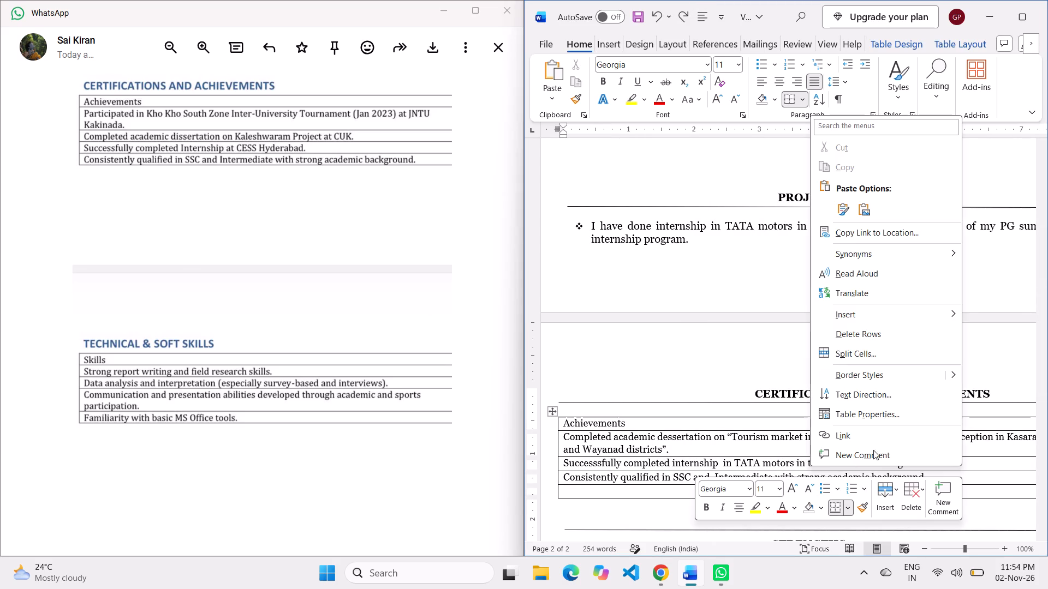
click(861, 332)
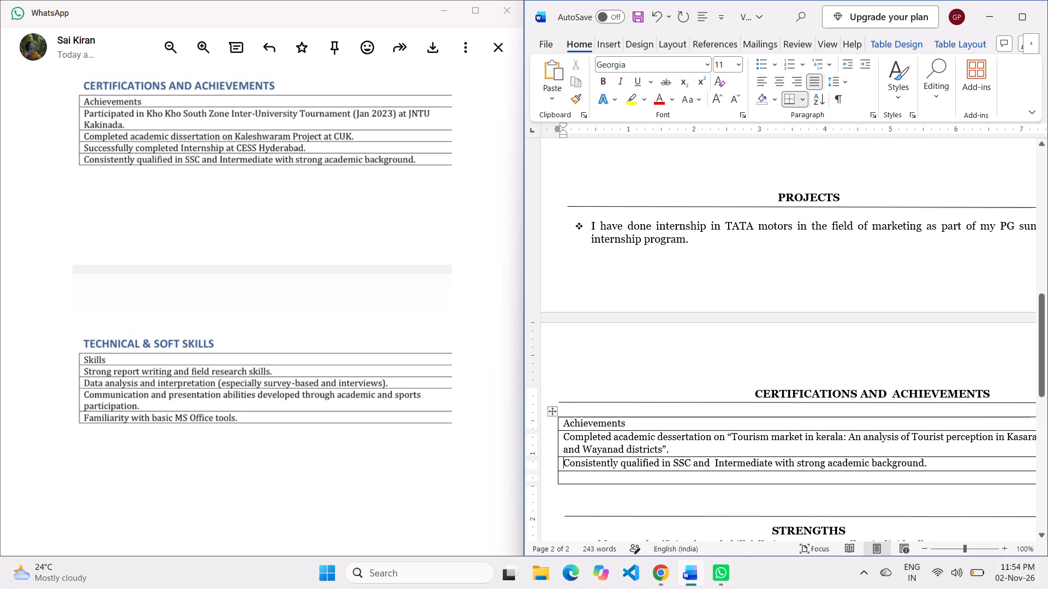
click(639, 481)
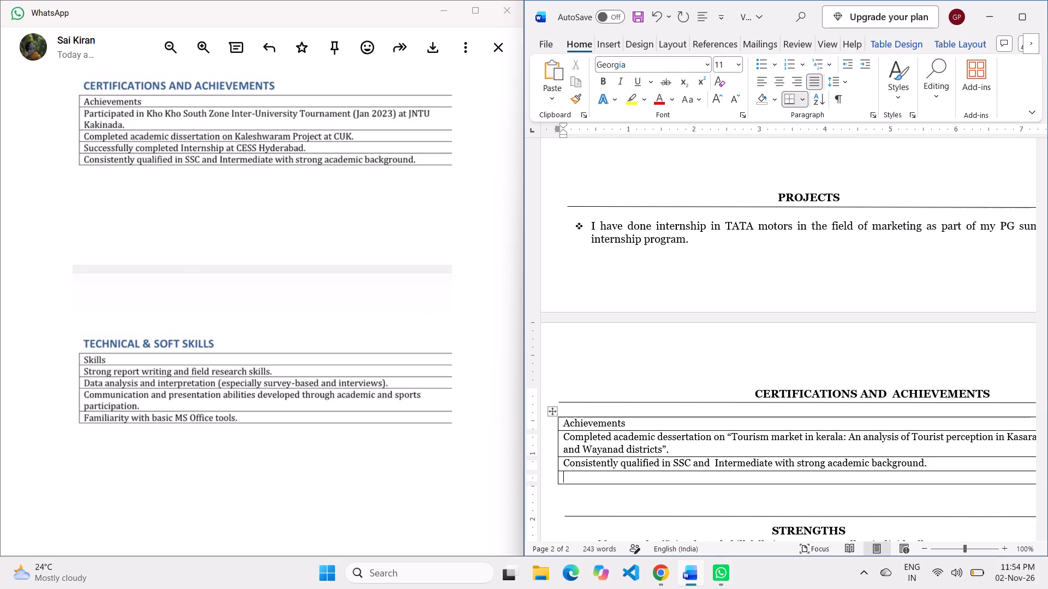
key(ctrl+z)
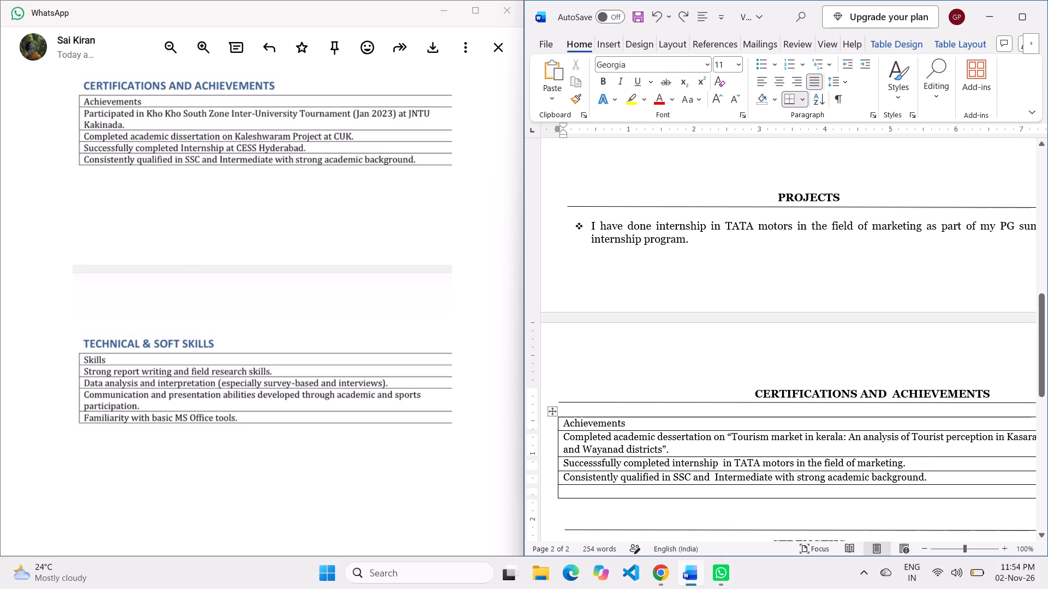
Delete the empty last row of the achievements table.
click(638, 489)
click(694, 495)
right_click(694, 495)
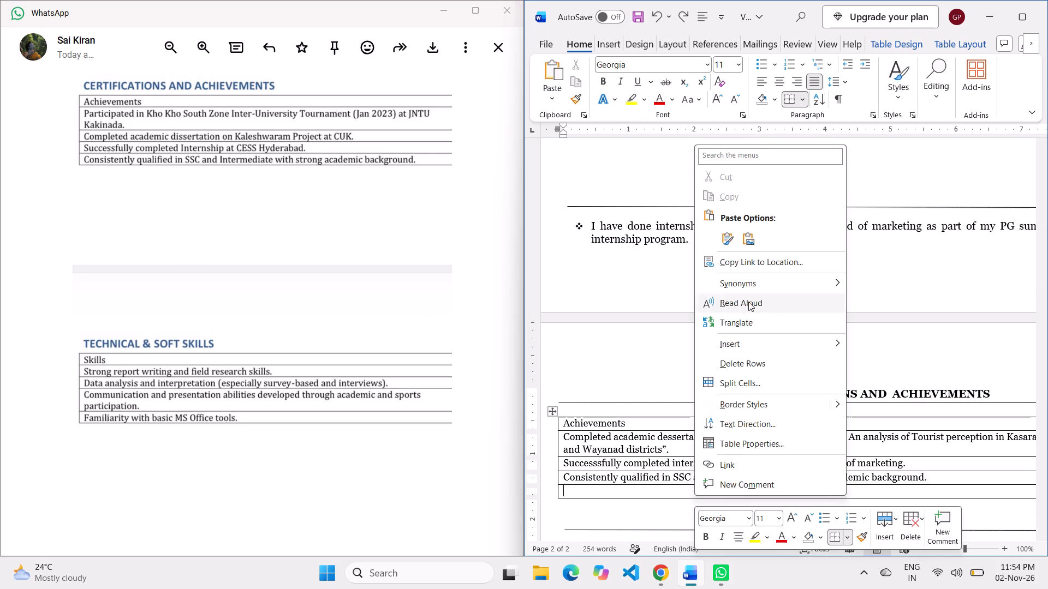
click(742, 367)
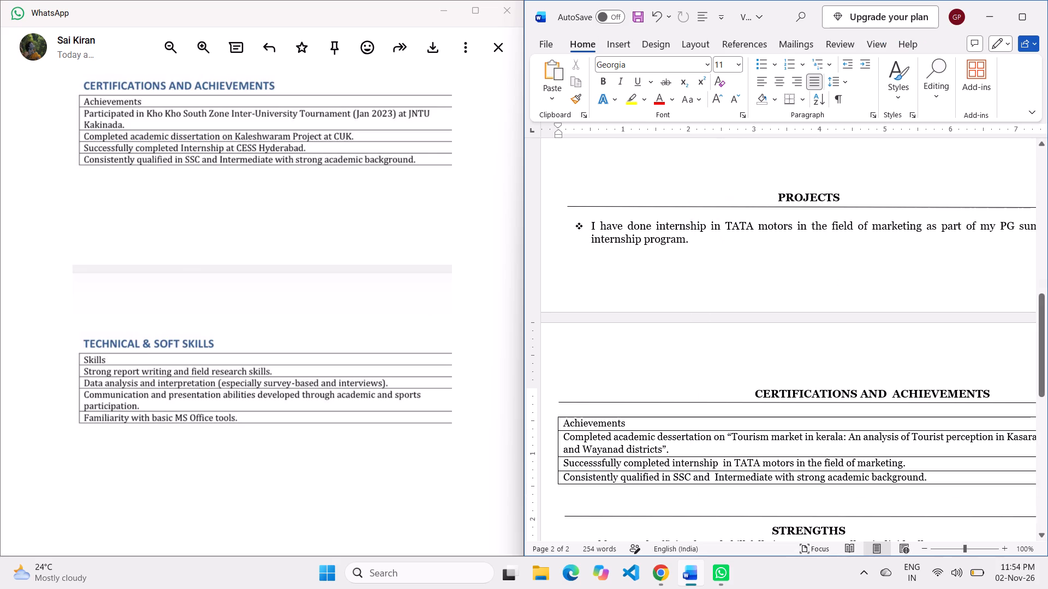
Add the heading "TECHNICAL AND SOFT SKILLS" on a new line below the achievements table, indented with seven tabs.
scroll(772, 438, down, 1)
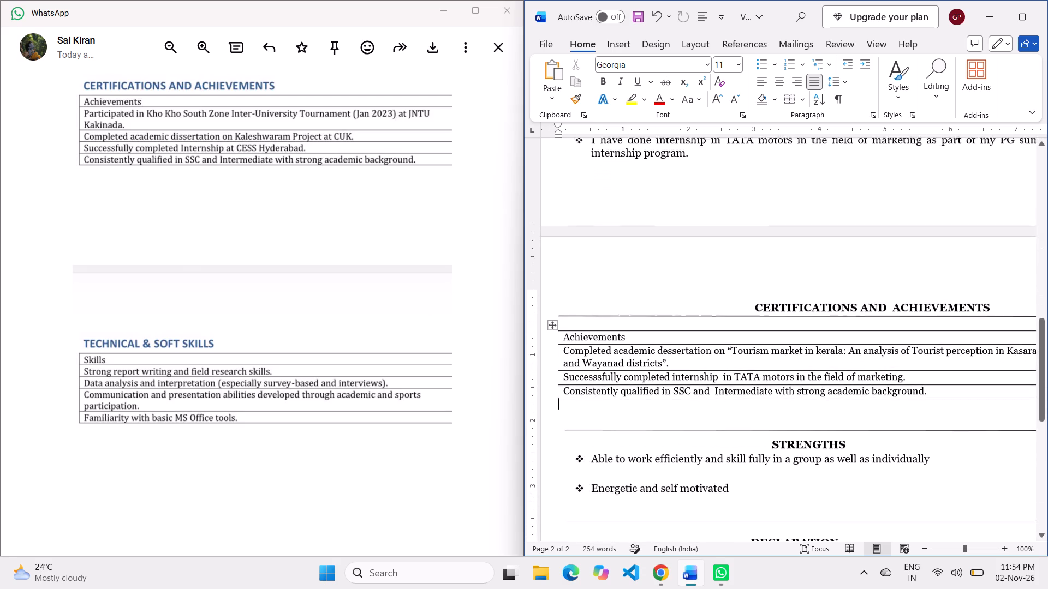
scroll(772, 438, down, 1)
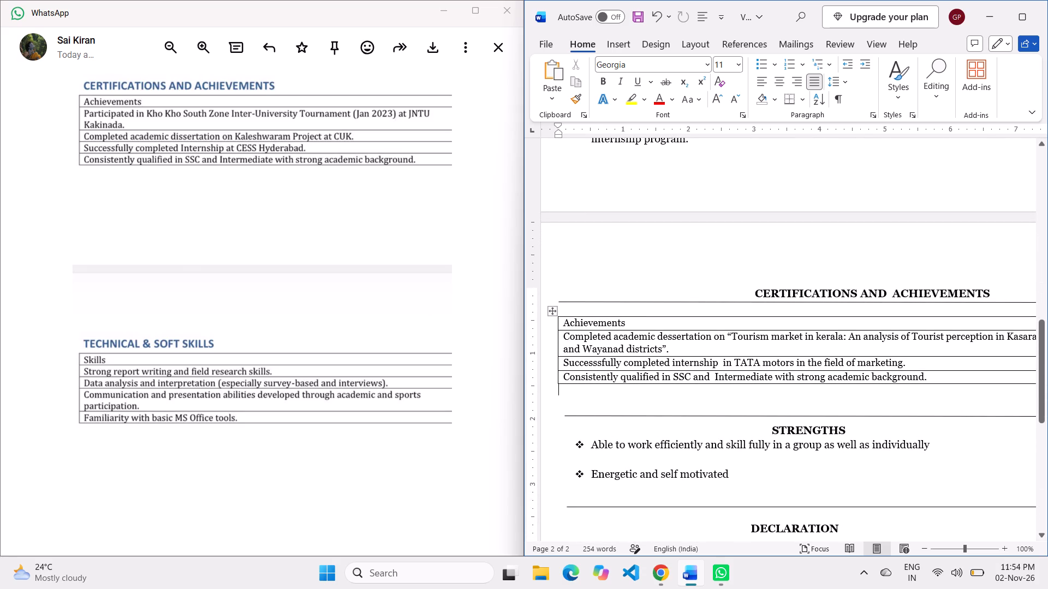
click(777, 400)
key(Return)
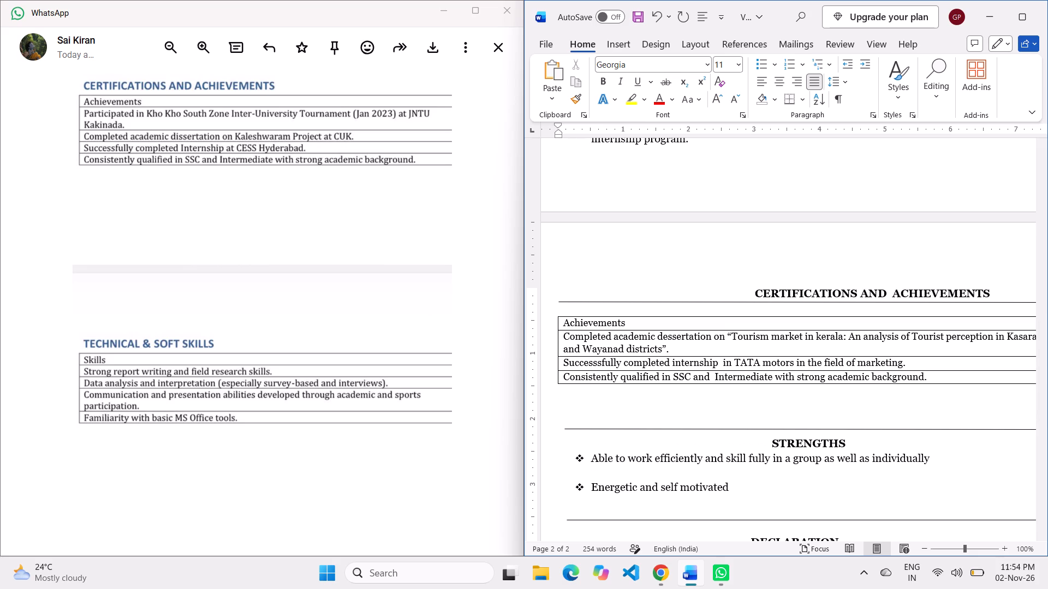
key(Tab)
key(Tab)
key(Tab)
key(Tab)
key(Tab)
key(Tab)
key(Tab)
text(TECHNICAL)
key(space)
text(AND)
key(space)
text(SOFT)
key(space)
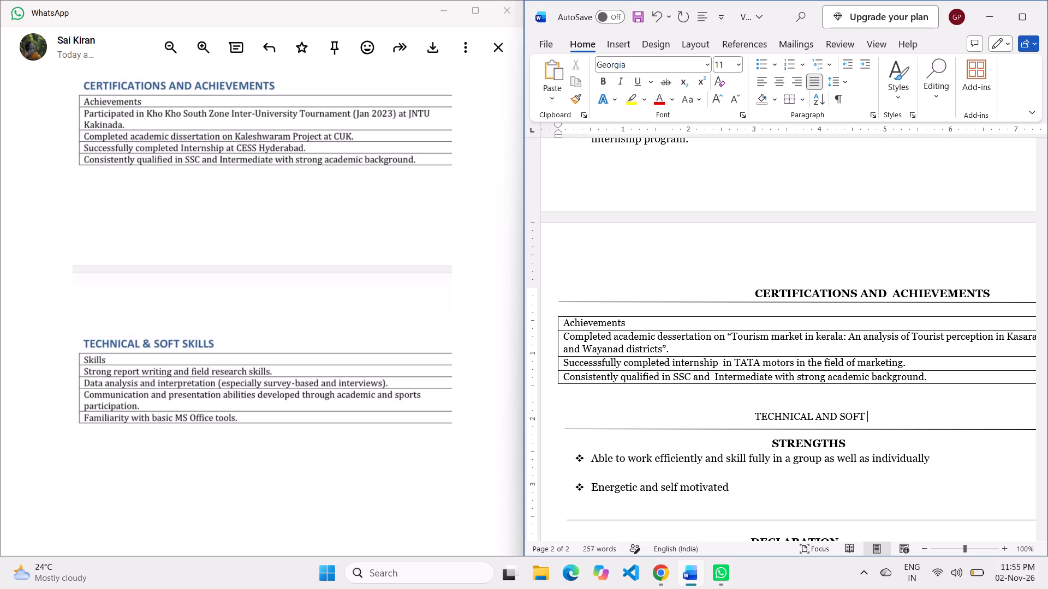
text(SKILLS)
Format the "TECHNICAL AND SOFT SKILLS" heading as bold at font size 12.
drag(768, 407, 720, 407)
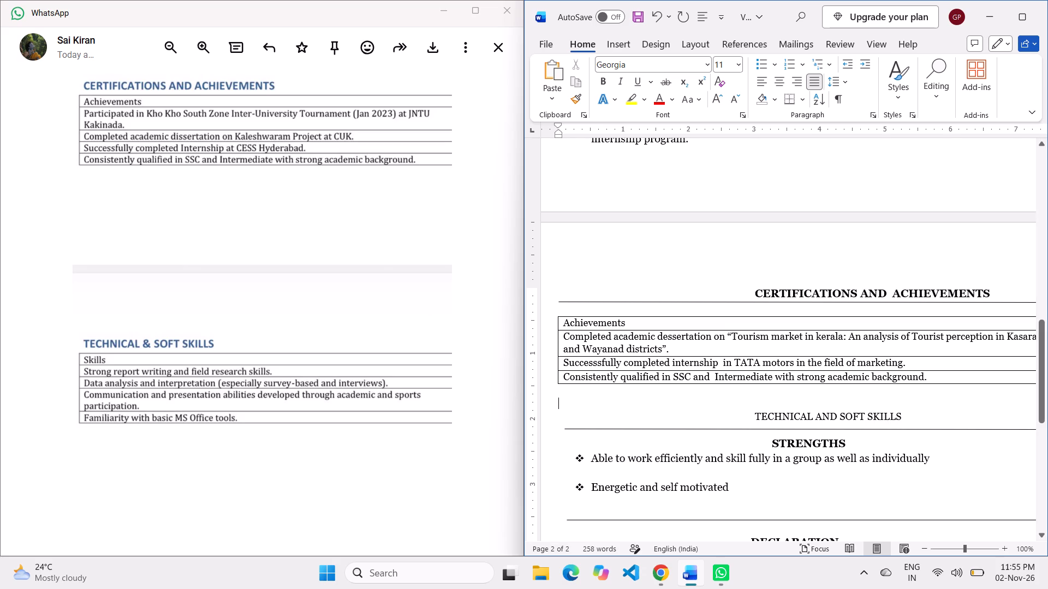
drag(720, 407, 755, 413)
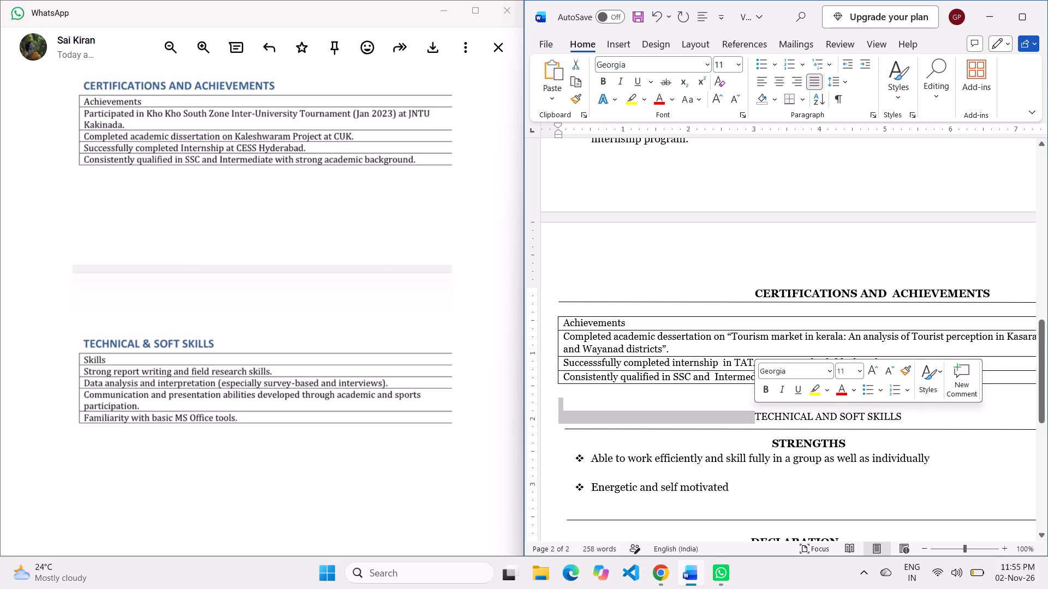
click(901, 413)
click(905, 414)
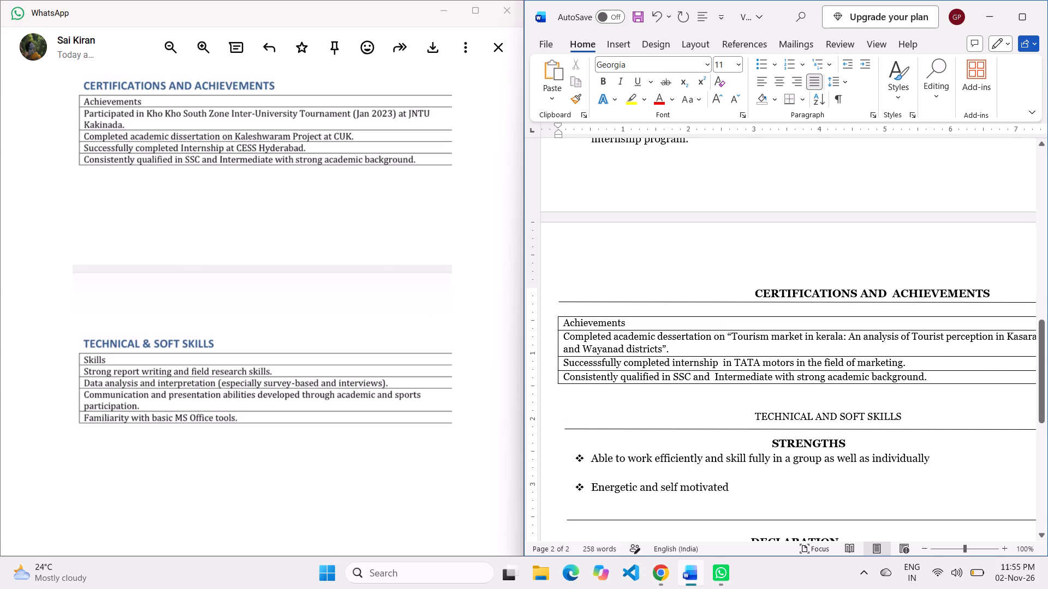
drag(905, 414, 766, 413)
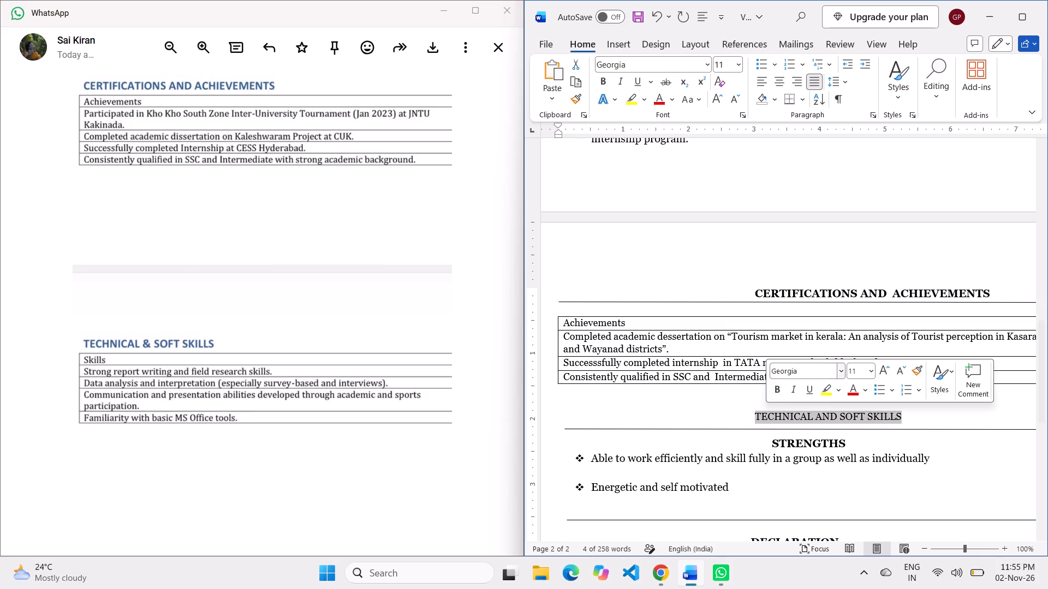
click(873, 371)
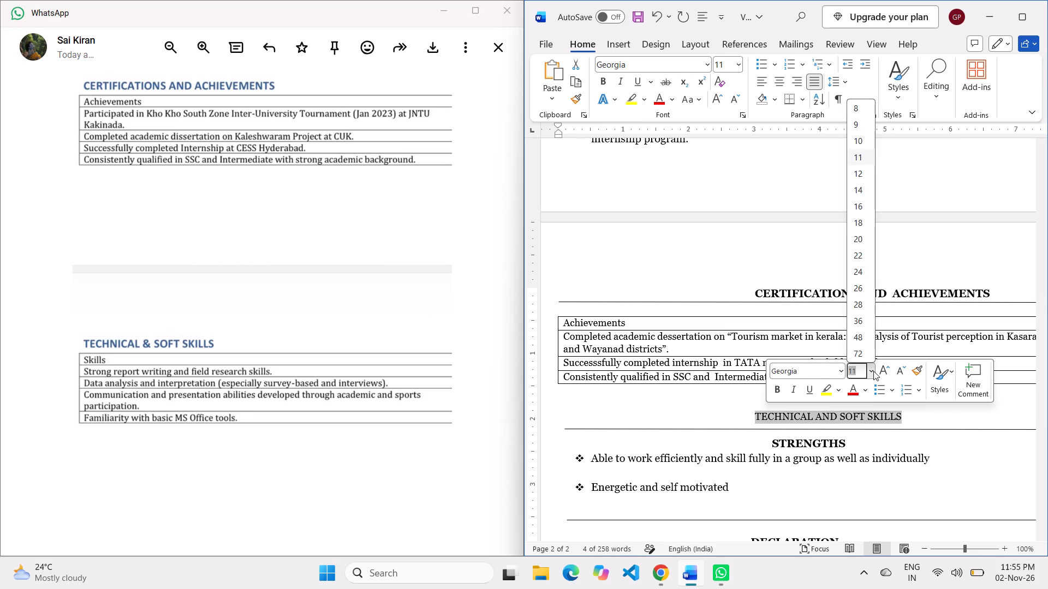
click(862, 170)
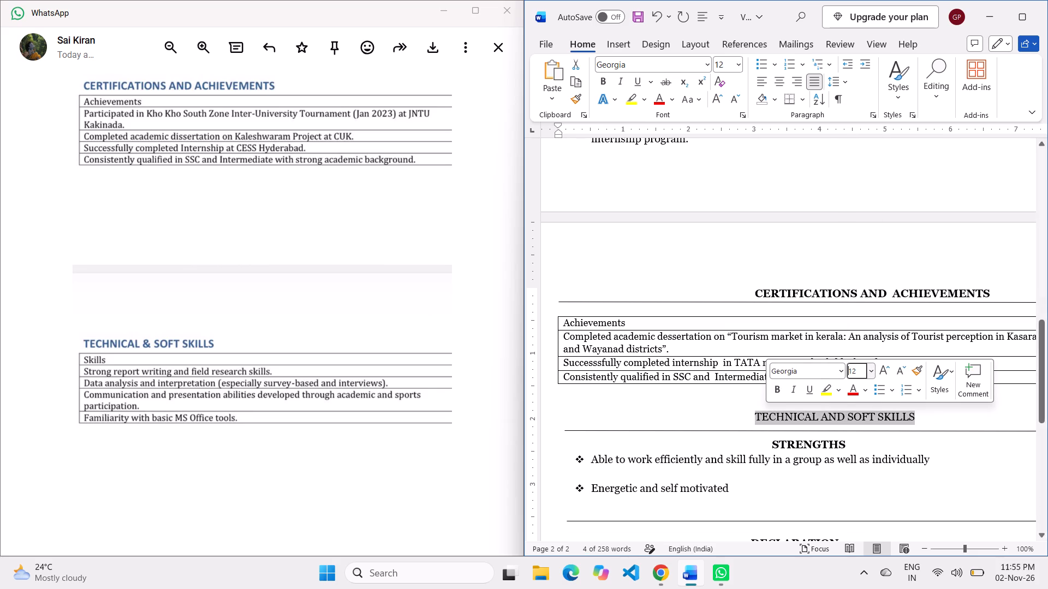
click(781, 391)
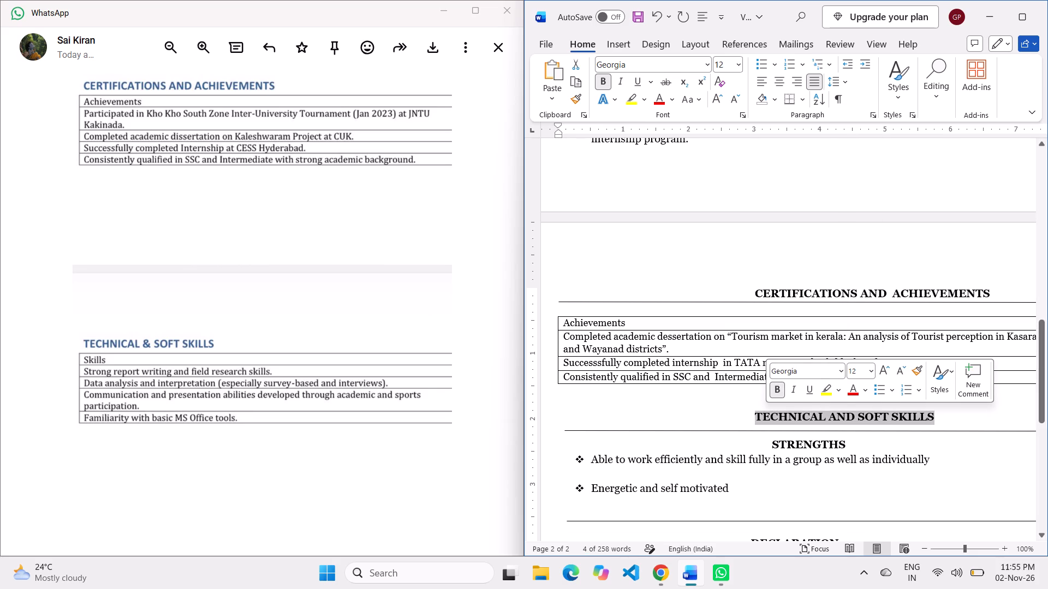
Add an empty line directly below the "TECHNICAL AND SOFT SKILLS" heading.
click(958, 416)
key(Return)
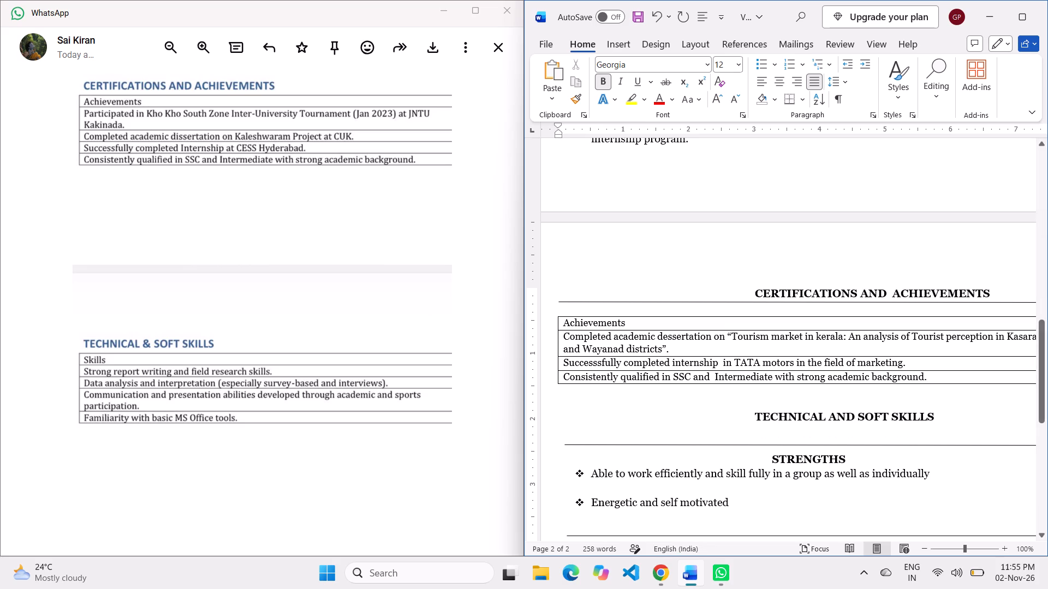
Copy the horizontal line above the STRENGTHS heading and paste it on a new line beneath that heading.
click(912, 441)
click(779, 443)
click(744, 443)
click(586, 444)
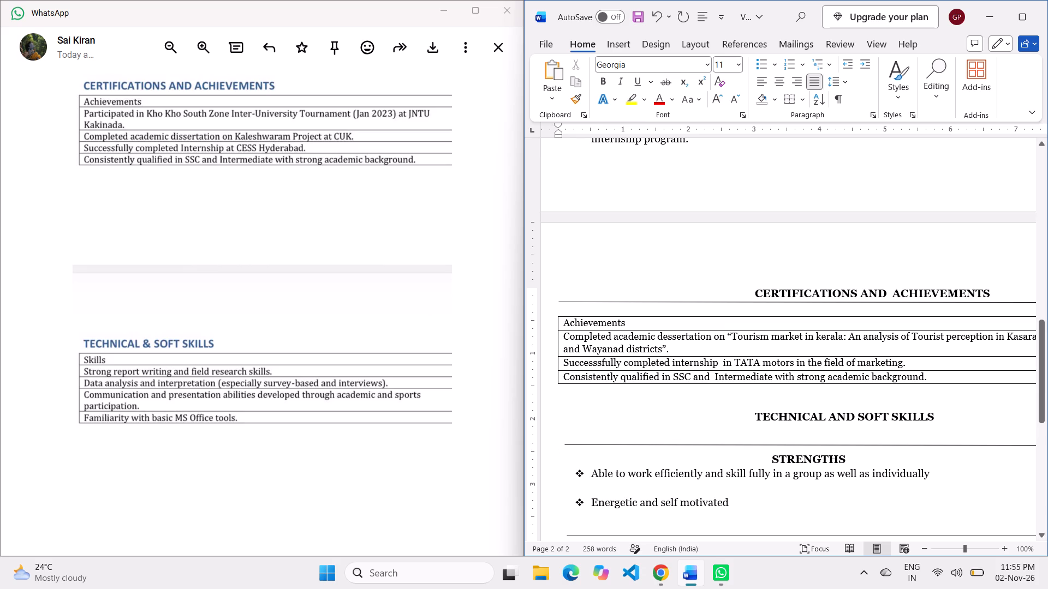
click(585, 444)
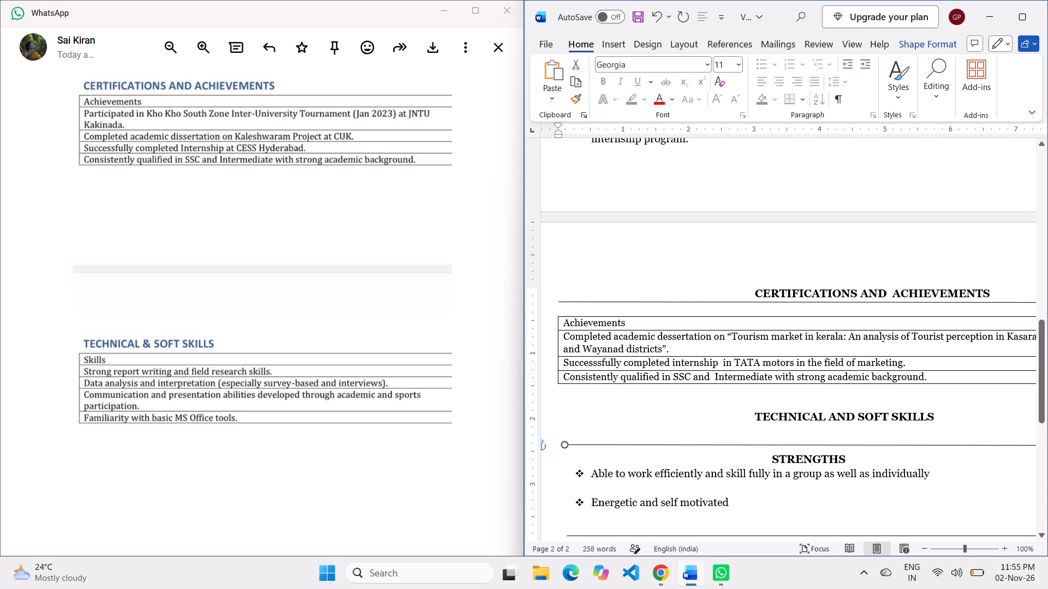
key(ctrl+c)
click(857, 458)
key(Return)
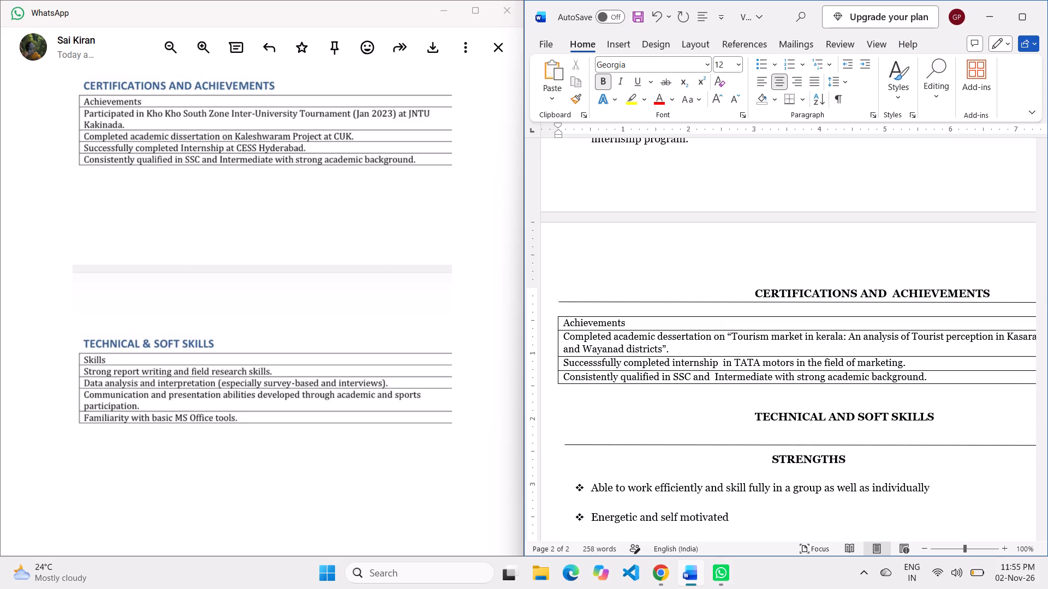
key(ctrl+v)
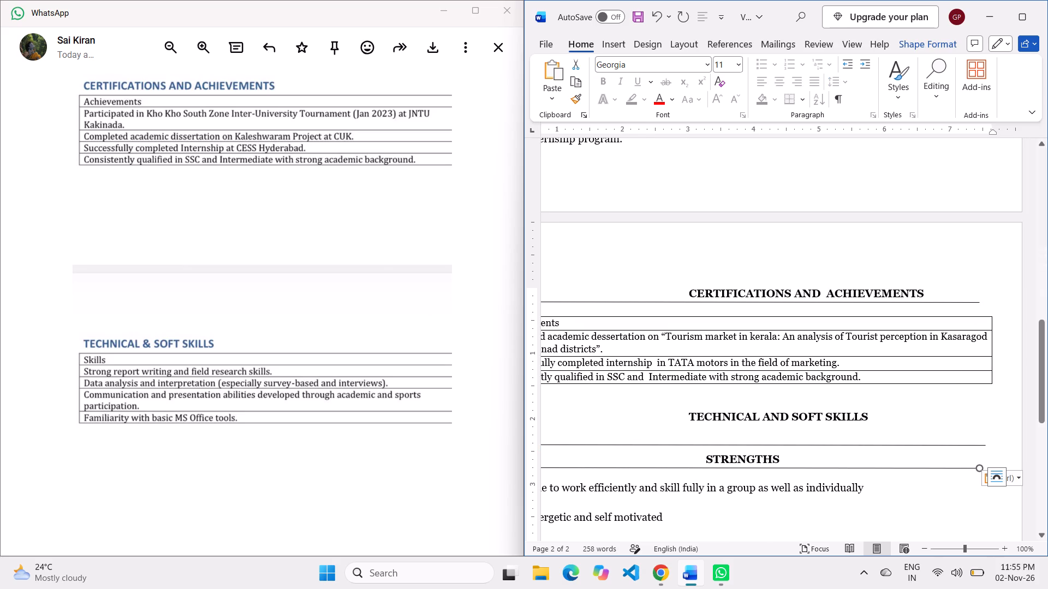
Move the original horizontal line up so it sits just beneath the "TECHNICAL AND SOFT SKILLS" heading.
click(798, 444)
drag(798, 444, 805, 425)
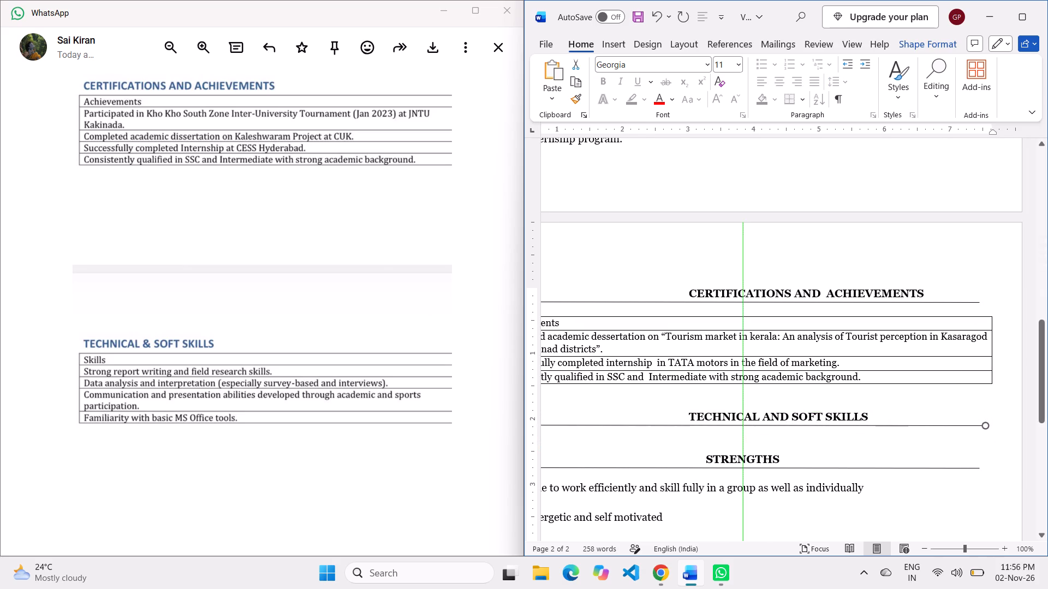
drag(805, 425, 808, 437)
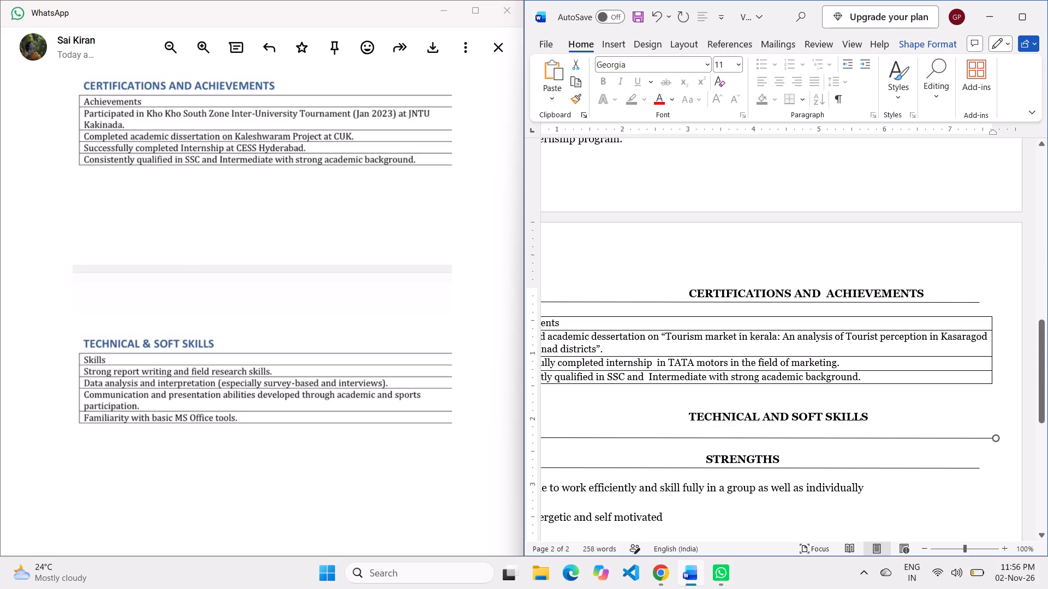
drag(808, 437, 808, 431)
Add another empty line between the Technical and Soft Skills horizontal line and the STRENGTHS heading.
click(827, 442)
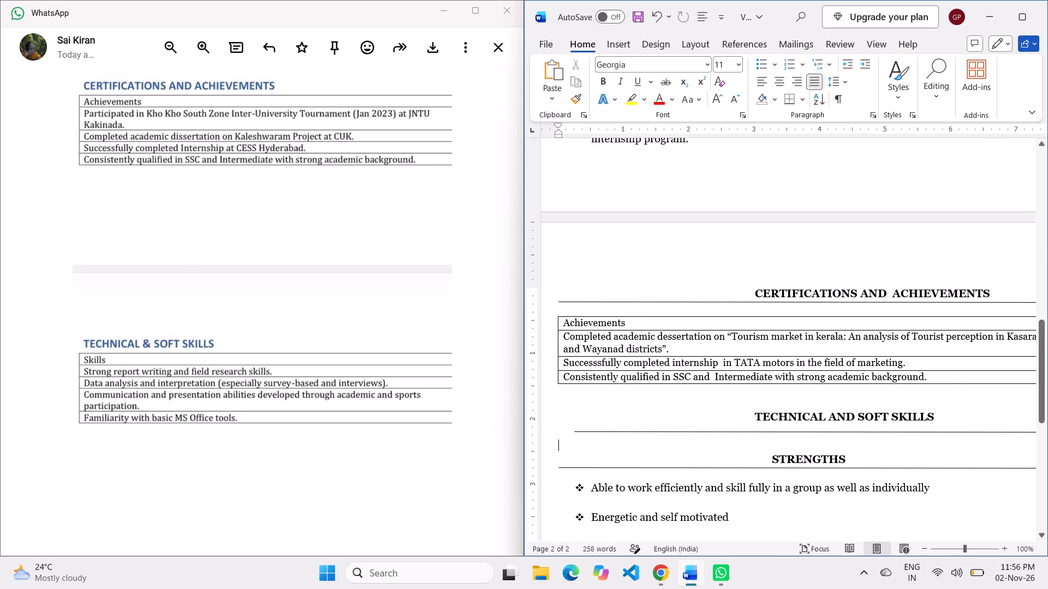
key(Return)
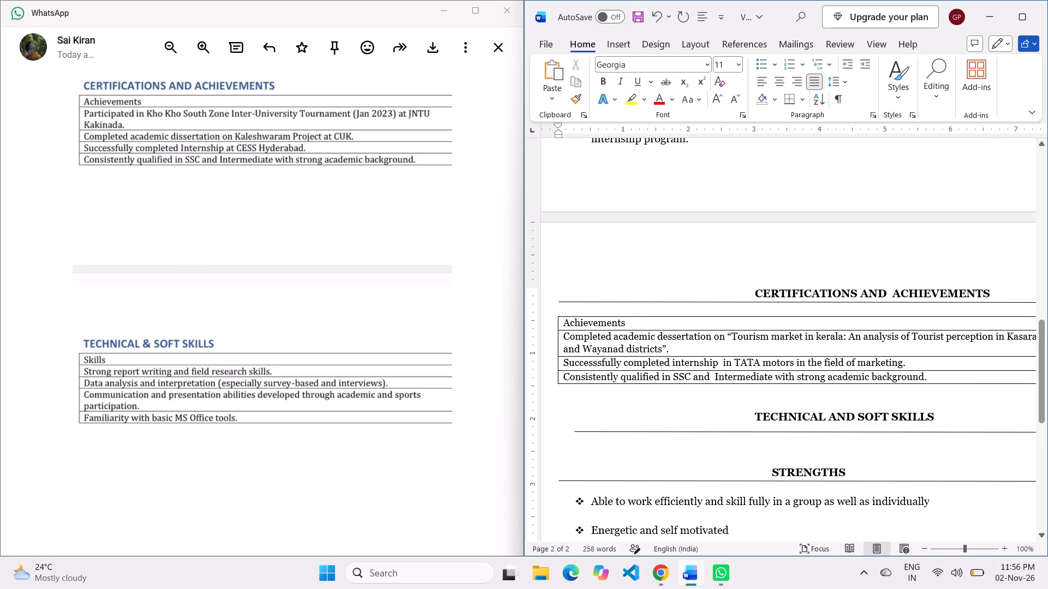
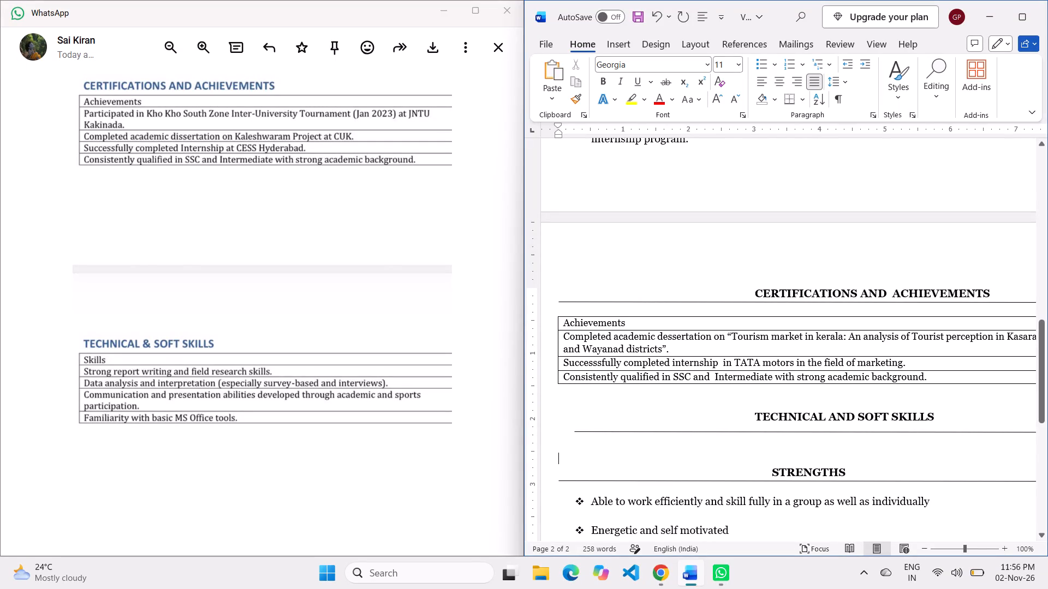
Extend the horizontal line beneath the "TECHNICAL AND SOFT SKILLS" heading so its left end reaches the page margin.
click(598, 431)
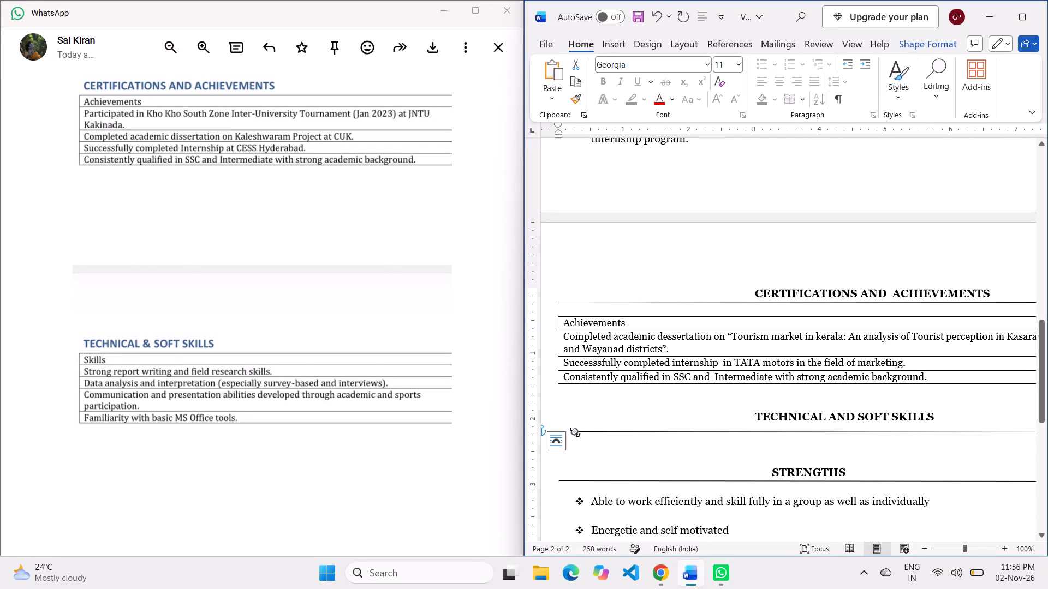
drag(575, 432, 549, 429)
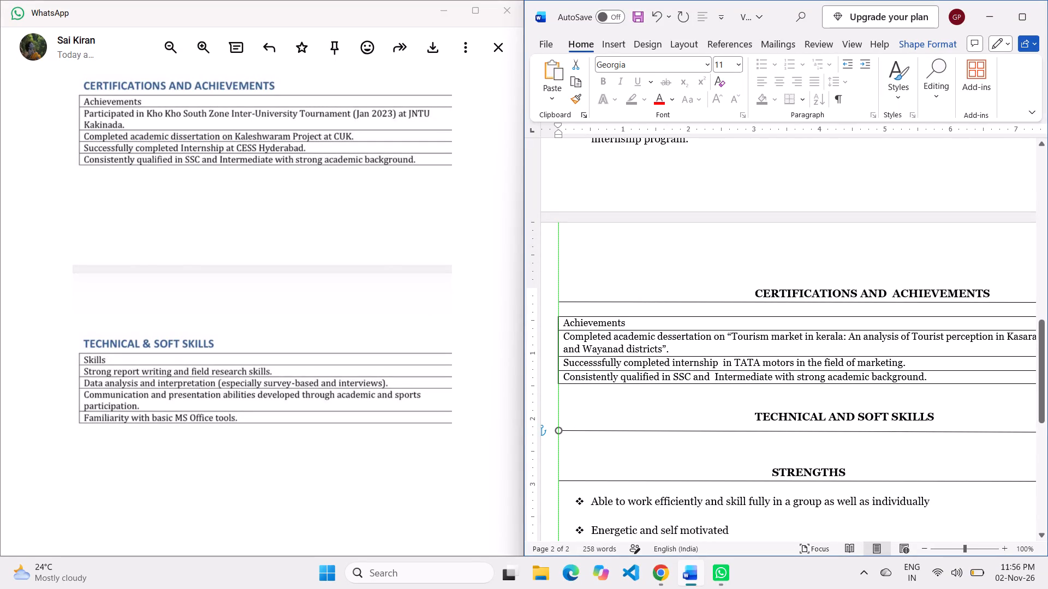
drag(549, 429, 549, 429)
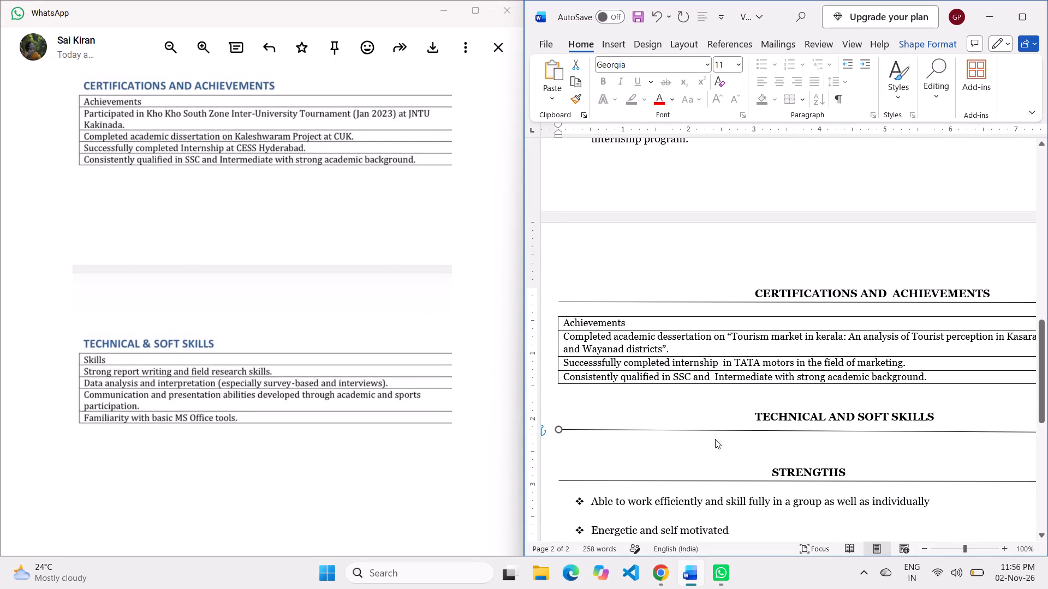
Insert a table with 1 column and 5 rows on the empty line below the Technical and Soft Skills horizontal line.
click(748, 448)
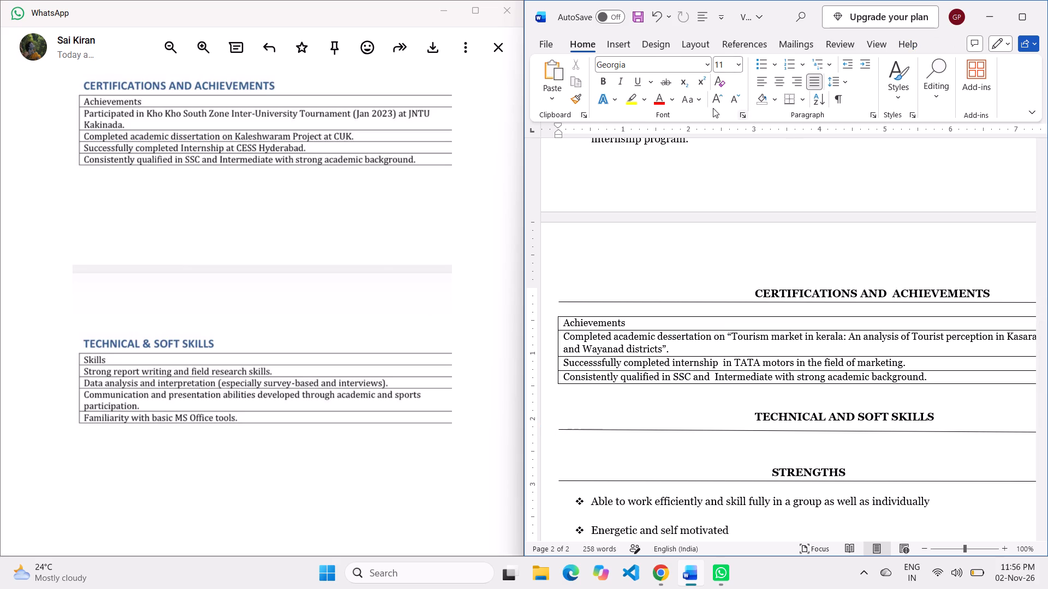
click(622, 40)
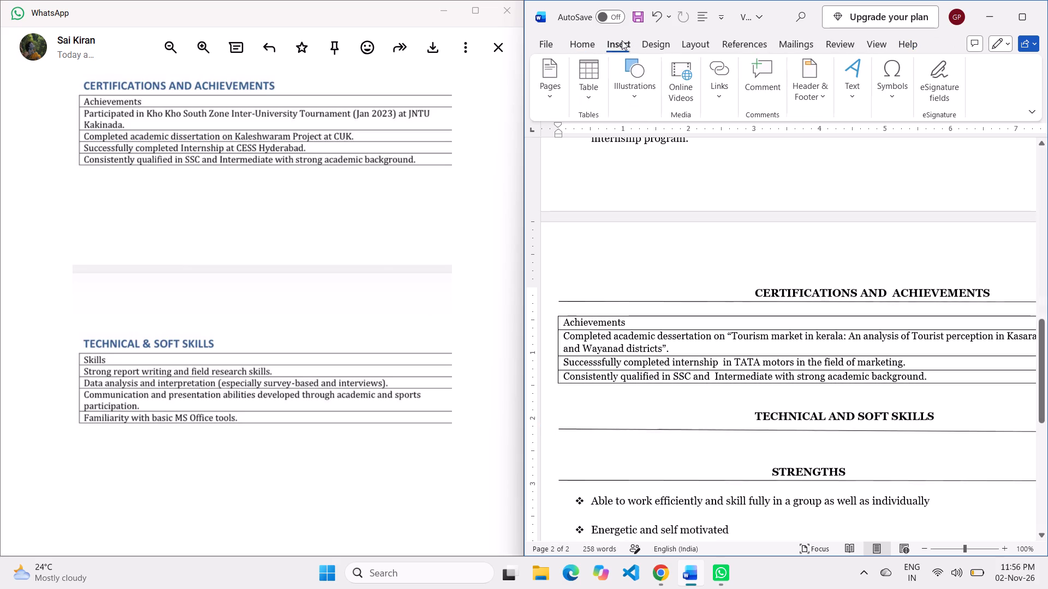
click(592, 80)
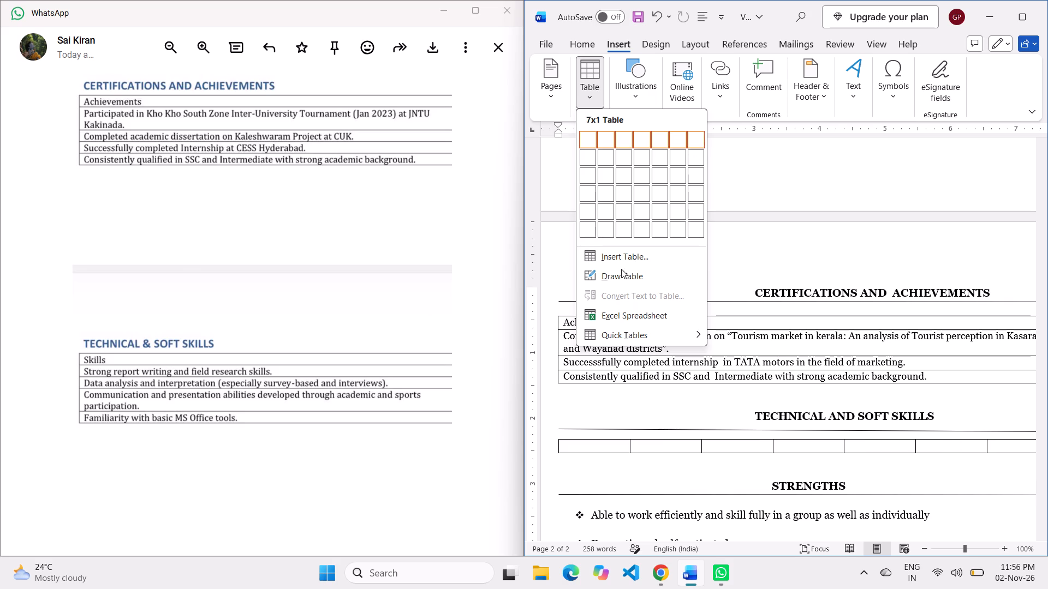
click(634, 277)
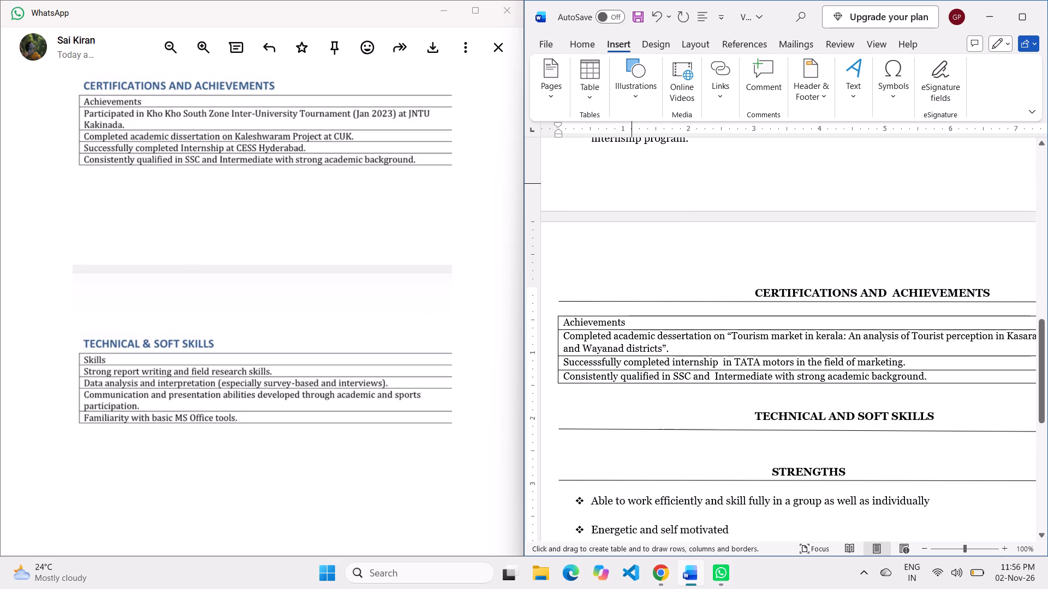
click(590, 86)
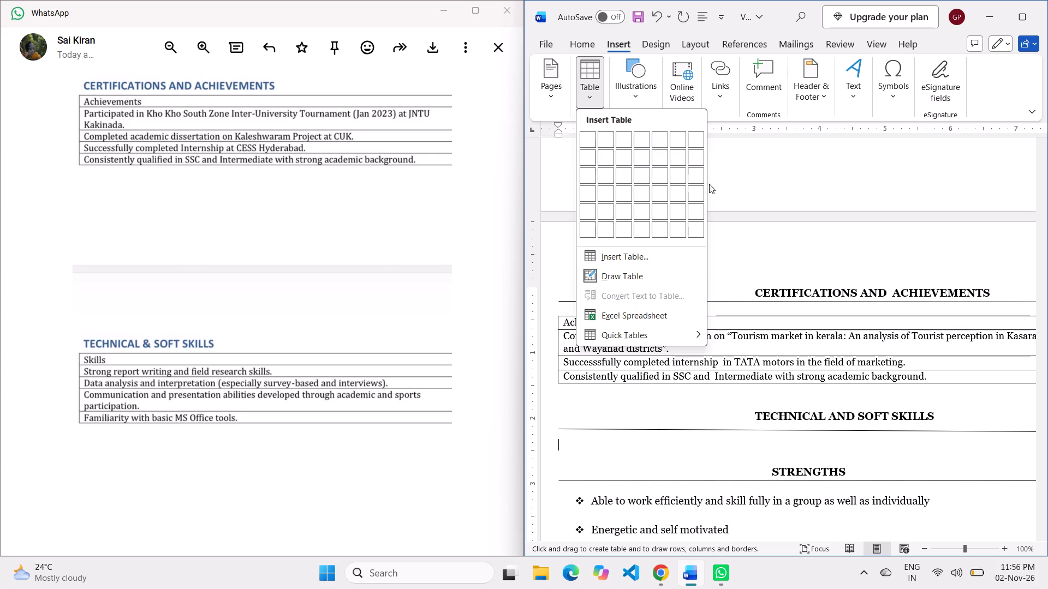
click(657, 255)
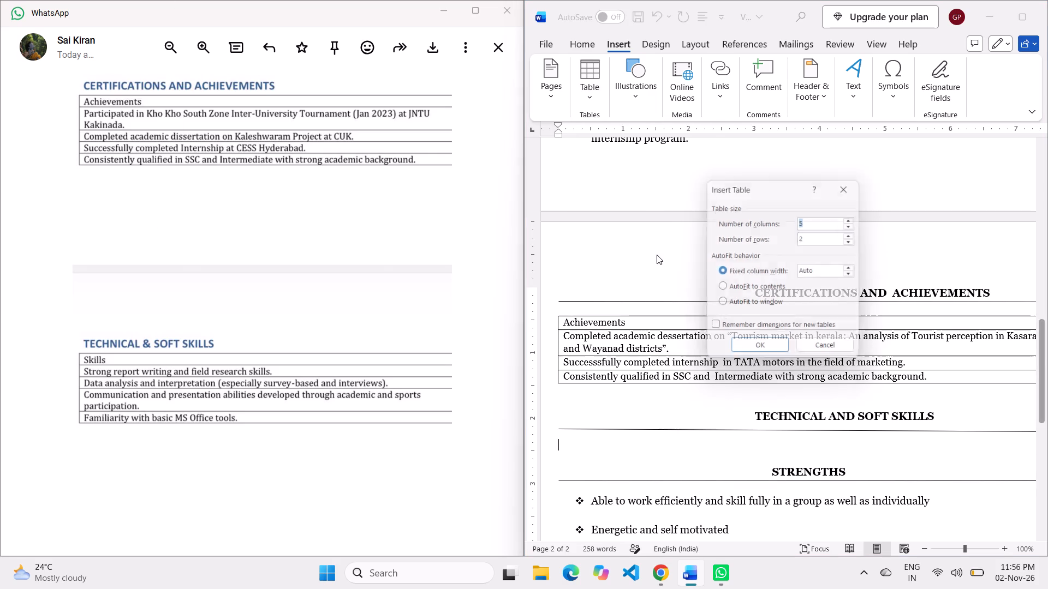
click(816, 240)
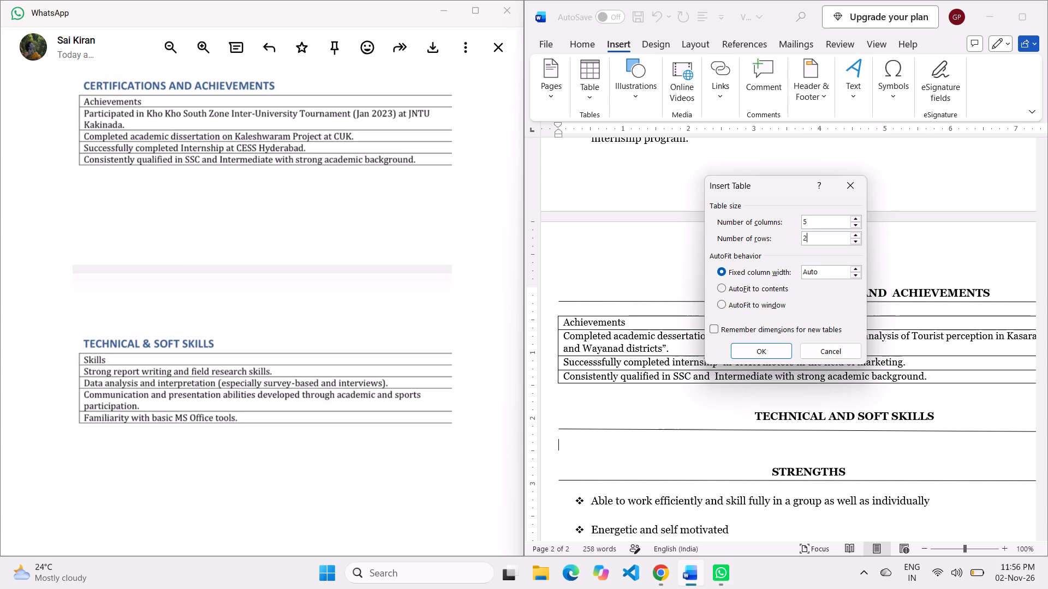
key(BackSpace)
key(5)
click(820, 220)
key(BackSpace)
key(1)
click(769, 348)
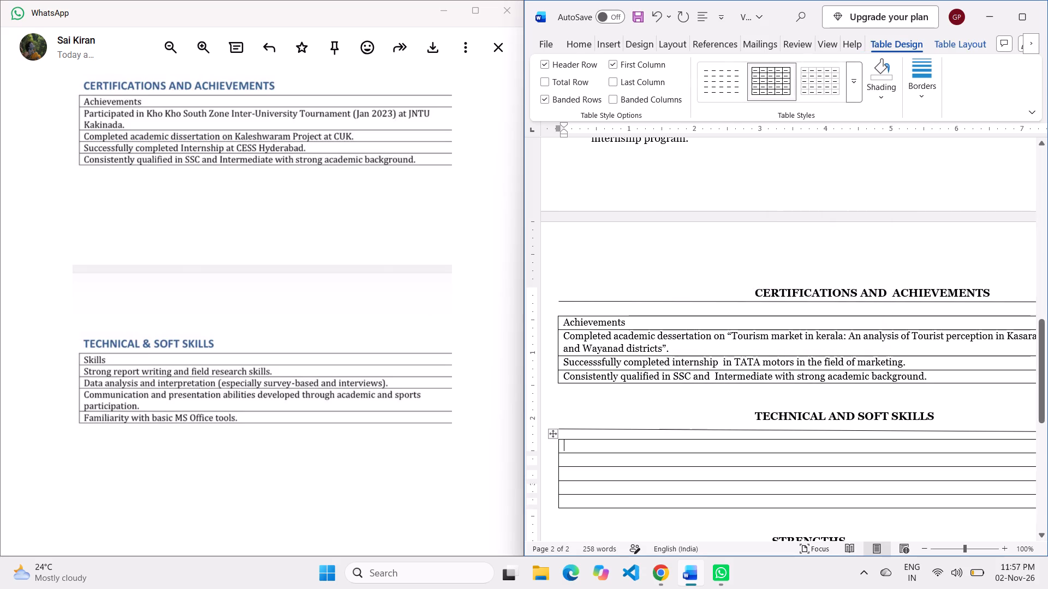
Enter the heading "Skills" in the first row of the Technical and Soft Skills table.
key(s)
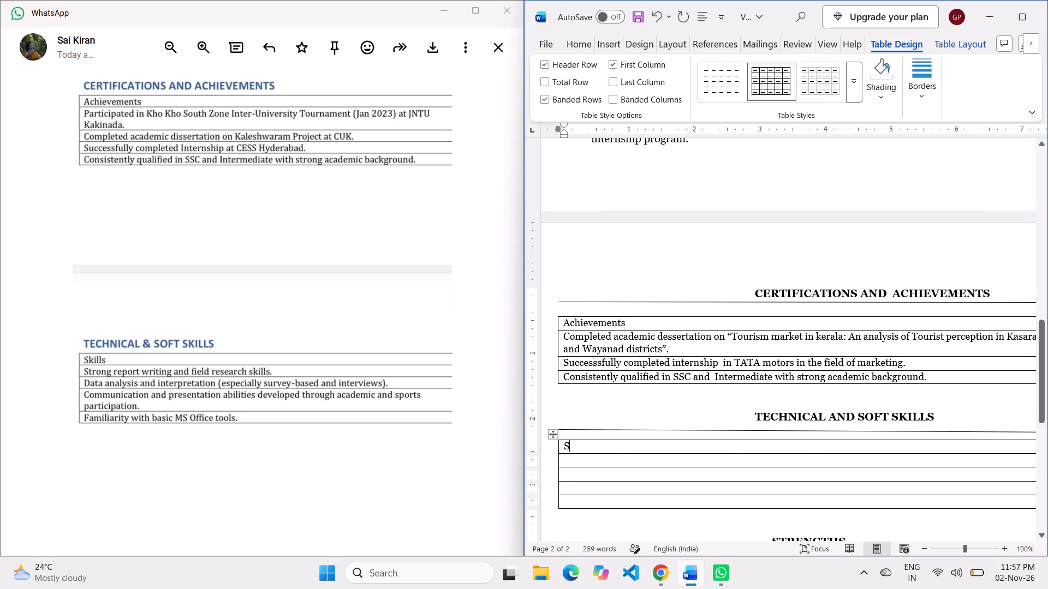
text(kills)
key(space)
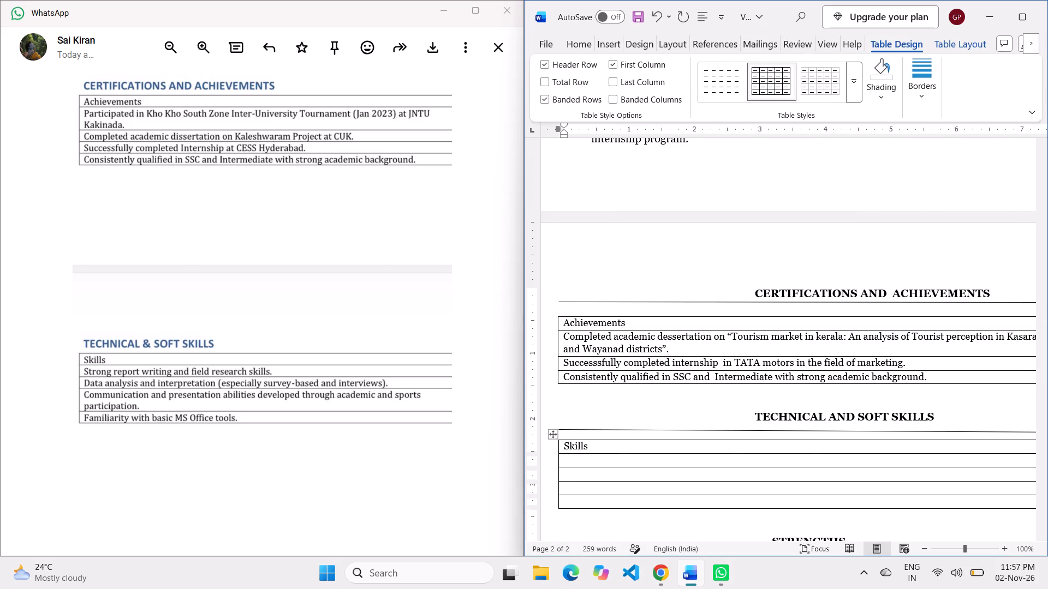
Fill the second row of the skills table with "Strong report writing and field research skills.".
click(591, 463)
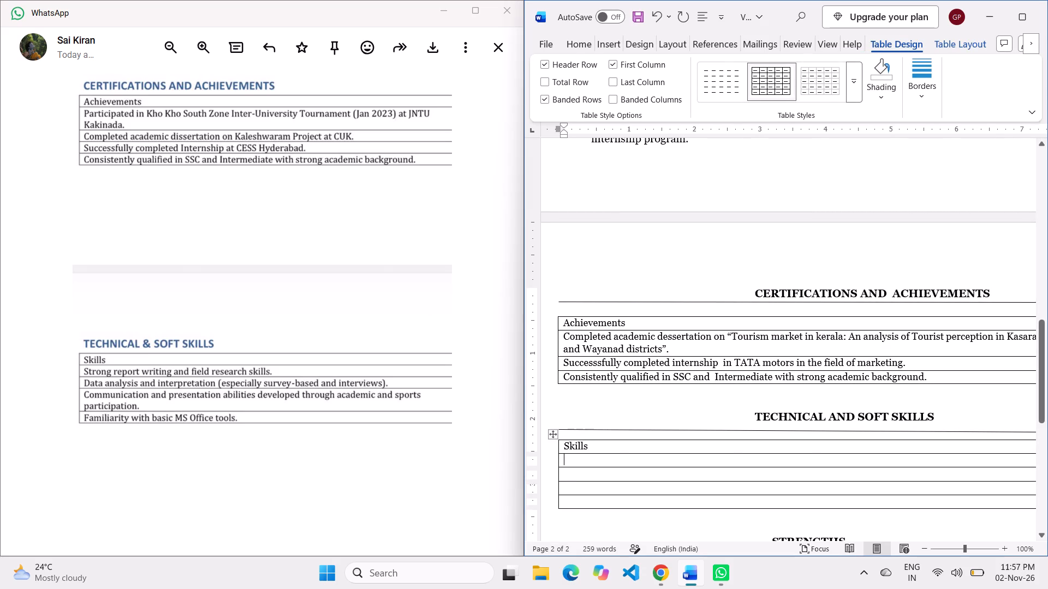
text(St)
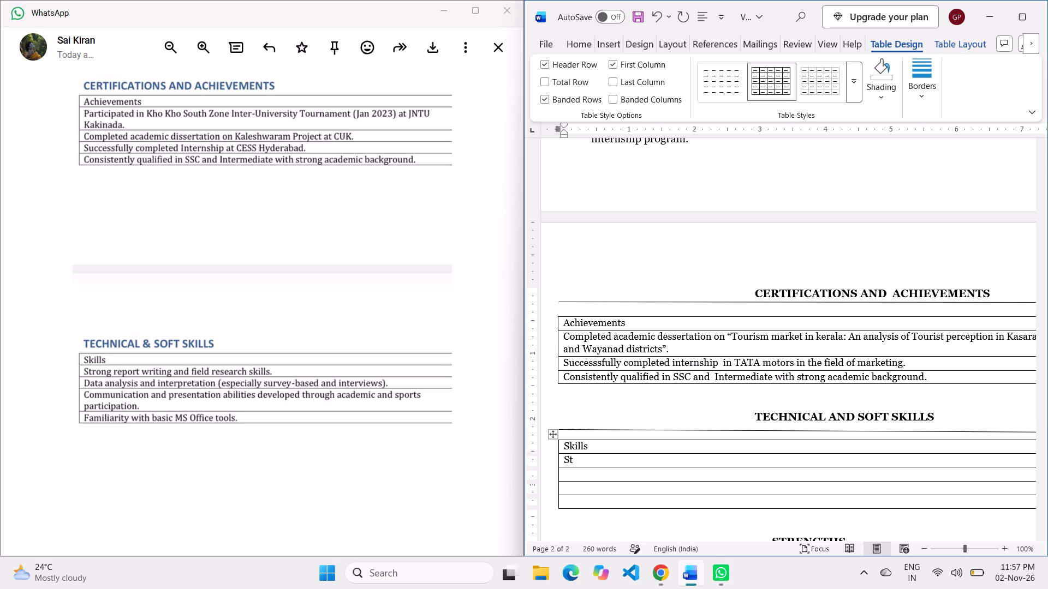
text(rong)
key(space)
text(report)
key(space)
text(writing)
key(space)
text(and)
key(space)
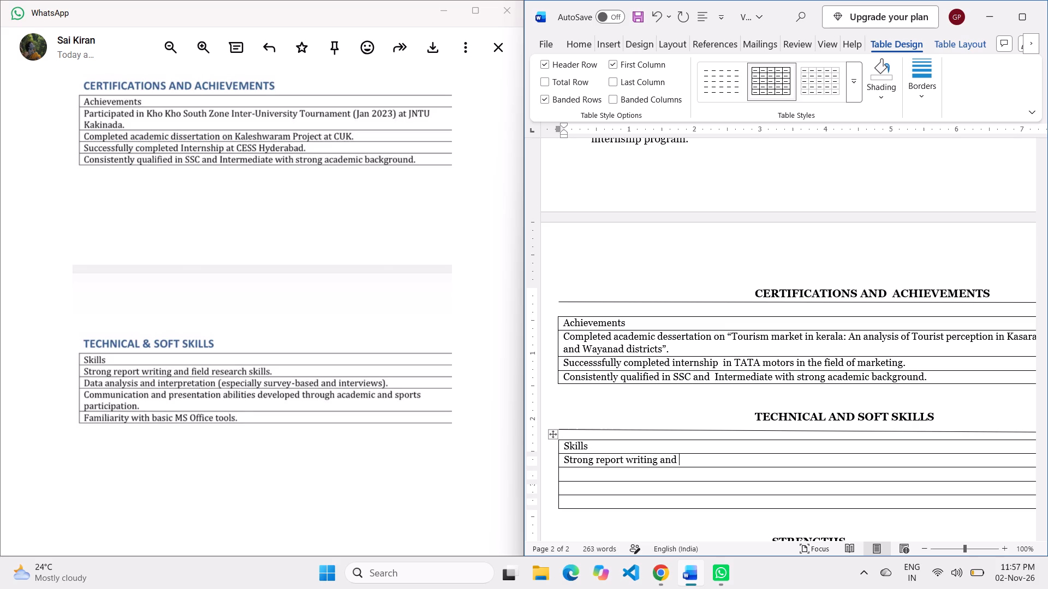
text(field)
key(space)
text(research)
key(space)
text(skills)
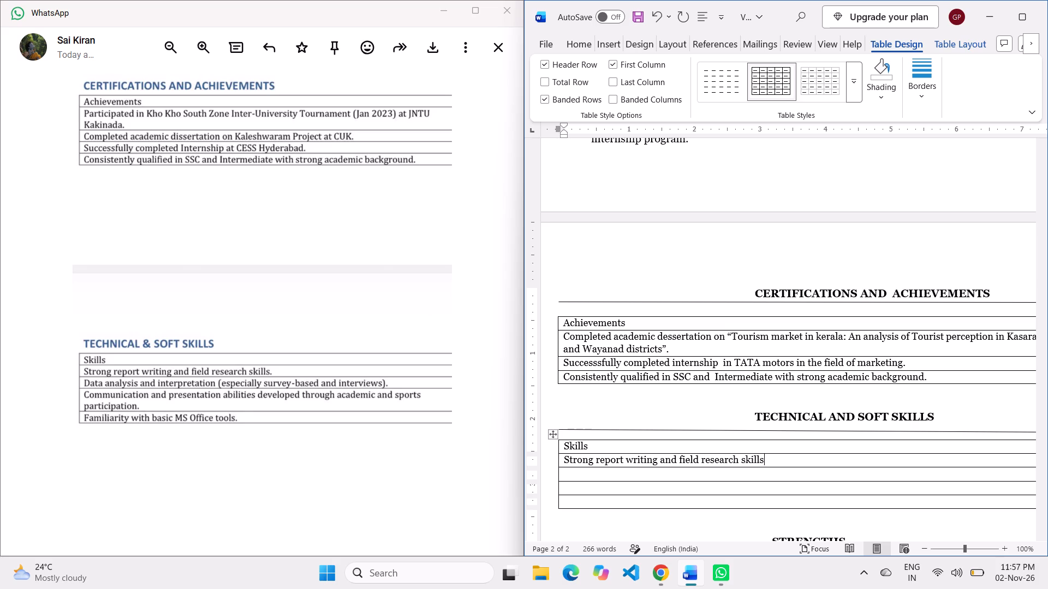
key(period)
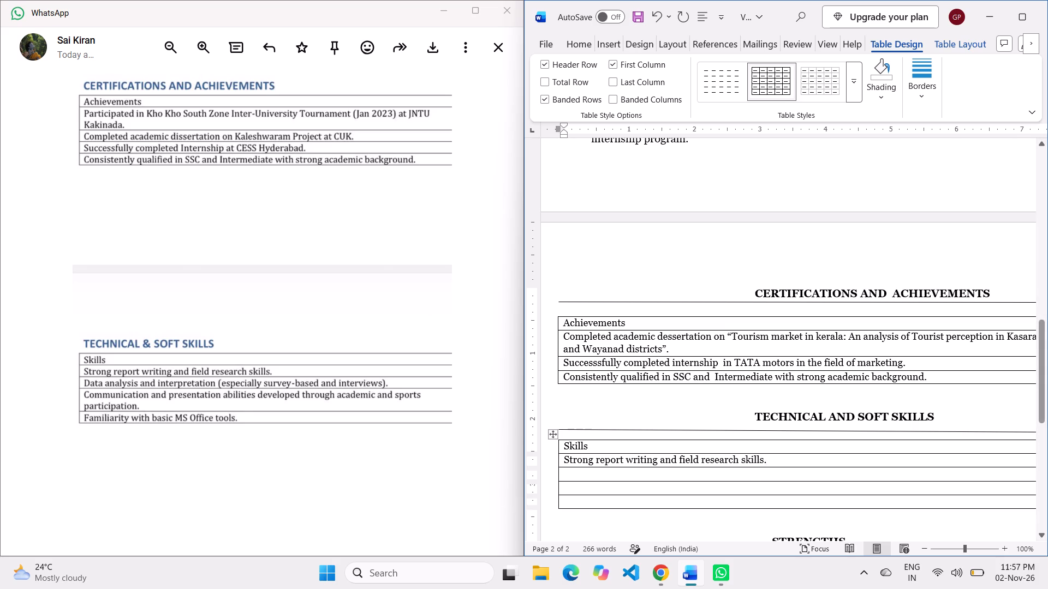
Start the next skill entry in the empty third row of the skills table.
click(632, 478)
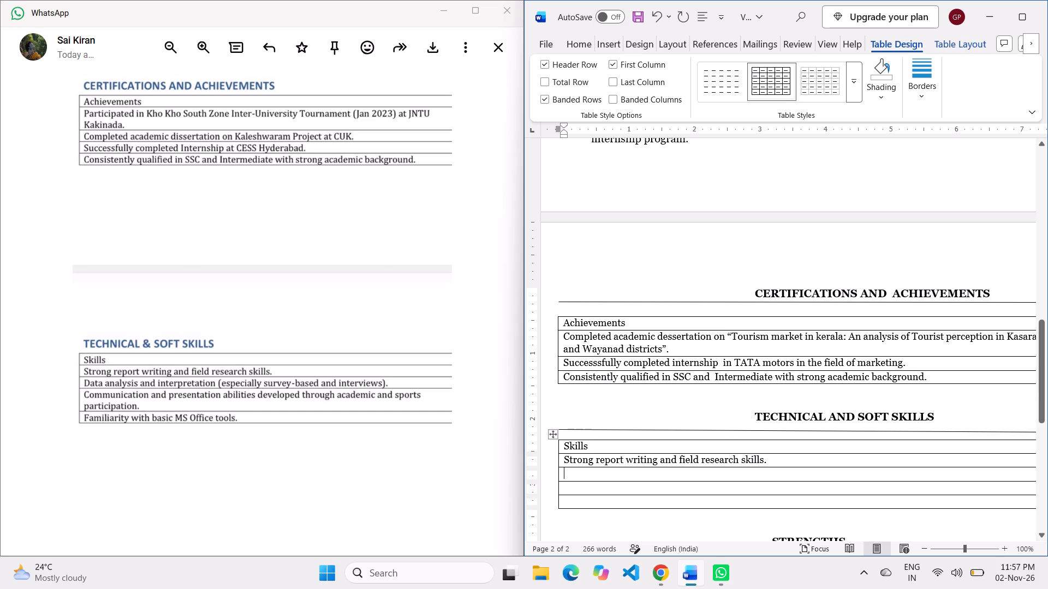
Enter "Data analysis and interpretation (especially survey-based and interviews)." in the third row of the skills table.
text(Dar)
key(BackSpace)
text(ta)
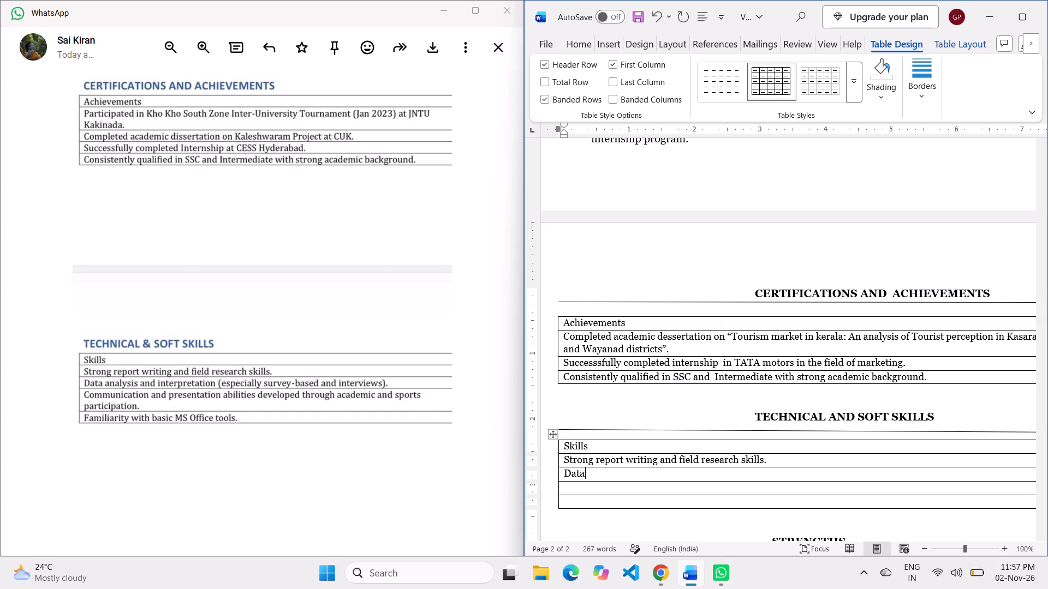
key(space)
text(ana)
text(lysis)
key(space)
text(and)
key(space)
text(inter)
text(pretation)
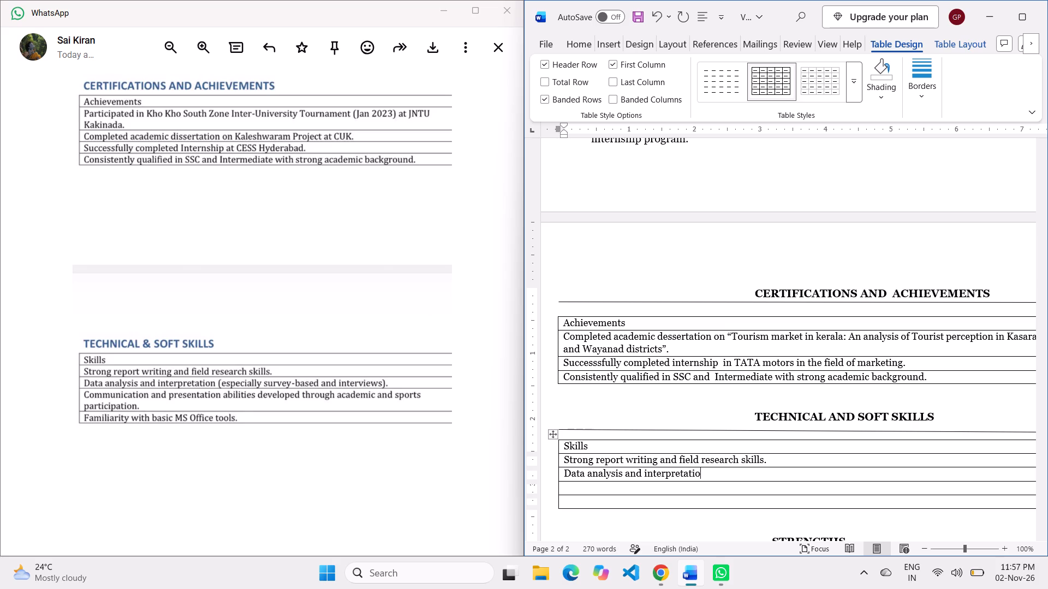
key(space)
key(shift+parenleft)
text(especially)
key(space)
text(survey)
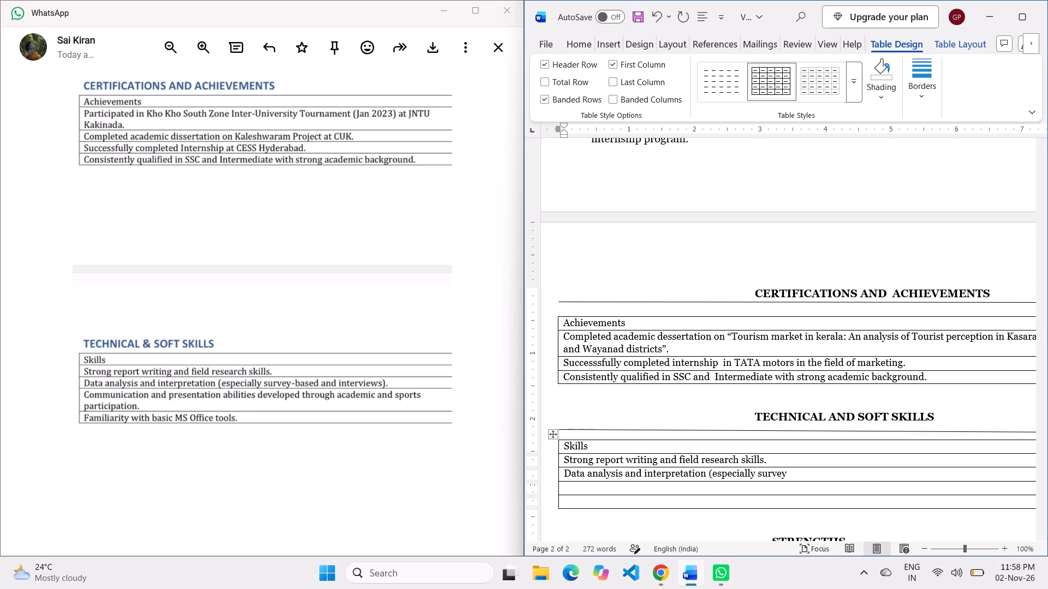
key(minus)
text(based)
key(space)
text(and)
key(space)
text(intervir)
key(BackSpace)
text(ews)
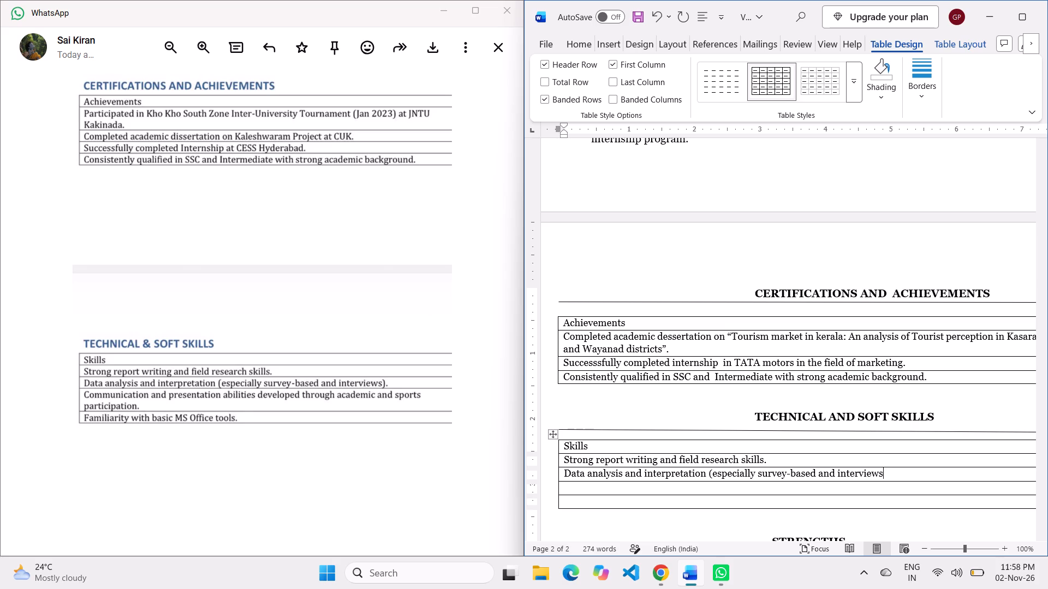
key(shift+parenright)
key(period)
Enter "Communication and presentation abilites develop through academic participation." in the fourth row of the skills table.
click(596, 494)
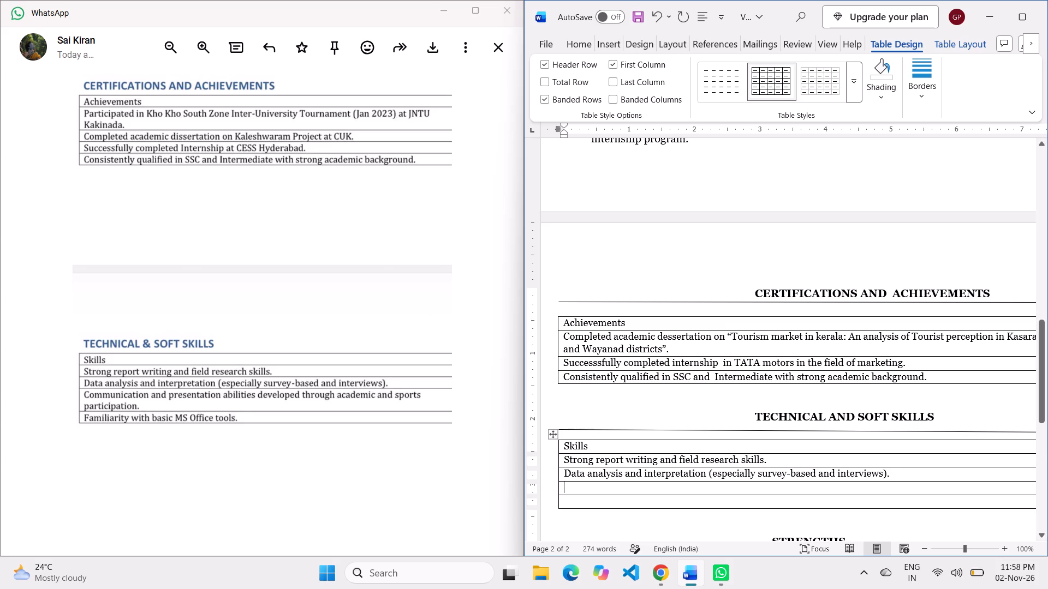
text(Comm)
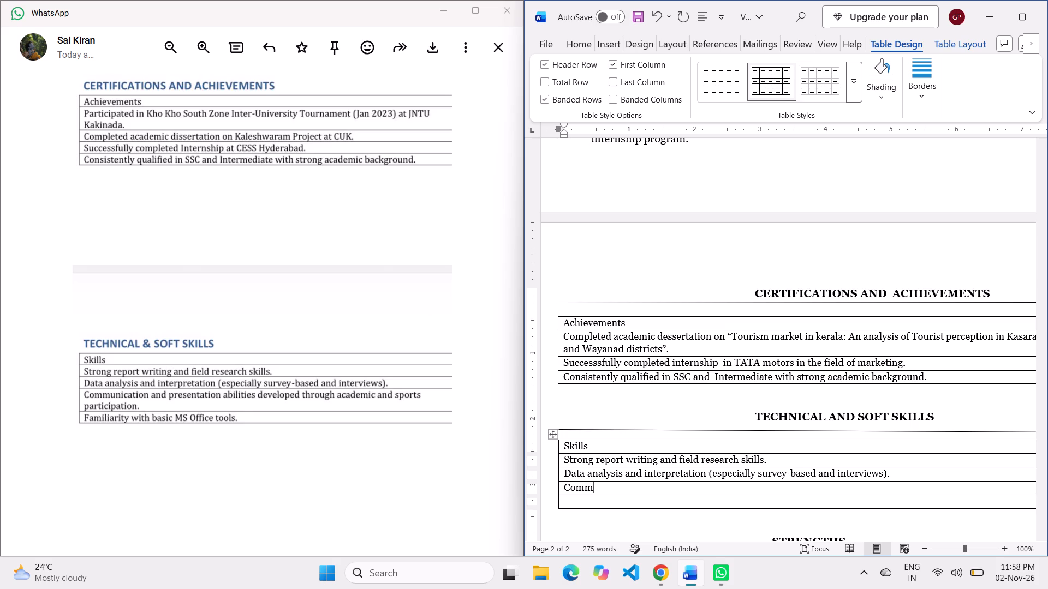
text(unication and)
key(space)
text(pt)
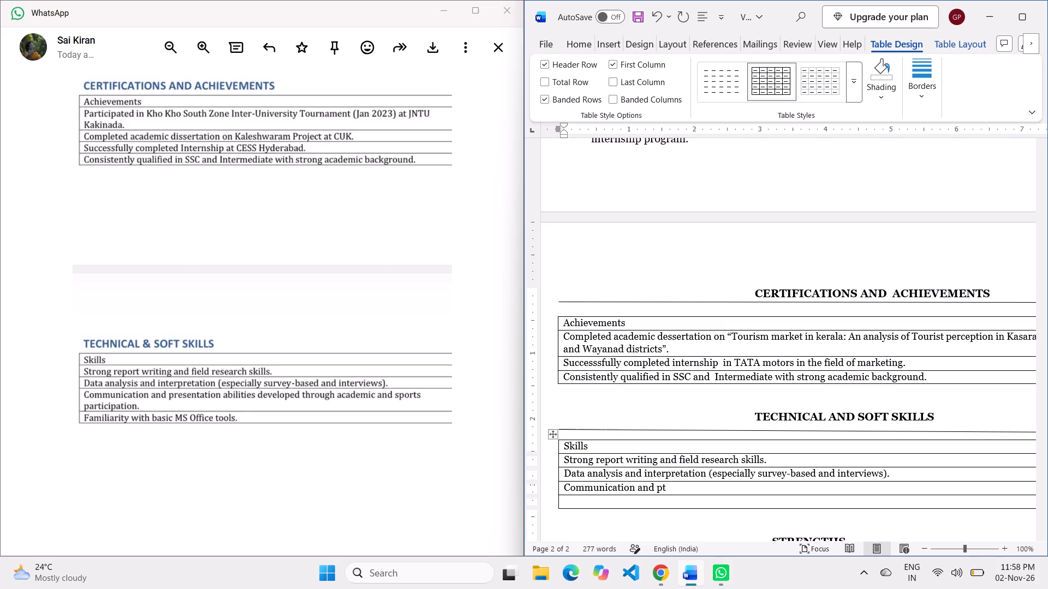
key(BackSpace)
text(resentato)
key(BackSpace)
text(io)
text(n)
key(space)
text(abilites)
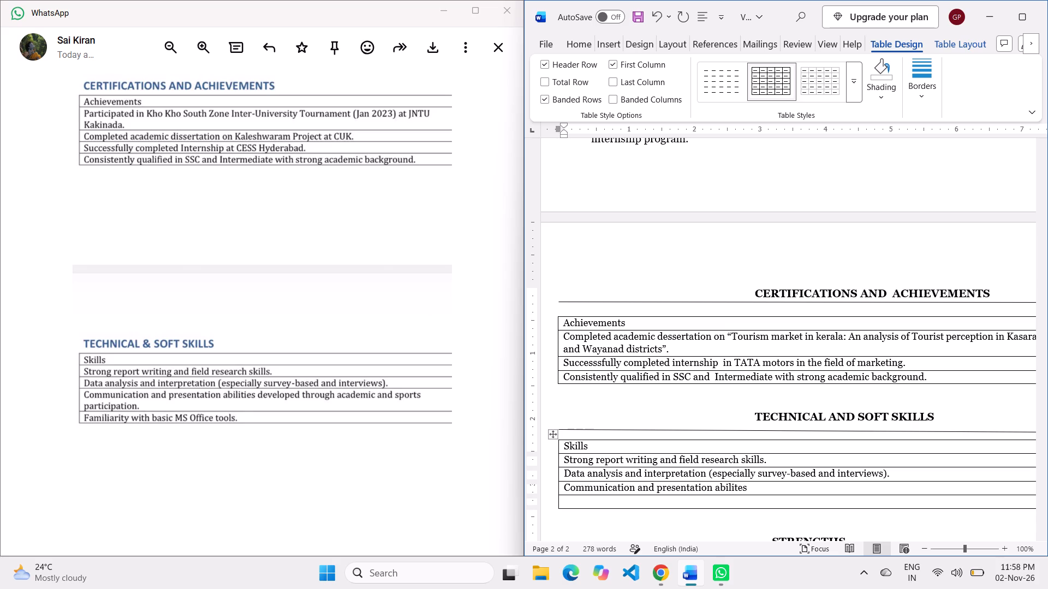
key(space)
key(space)
text(develop)
key(space)
text(through)
key(space)
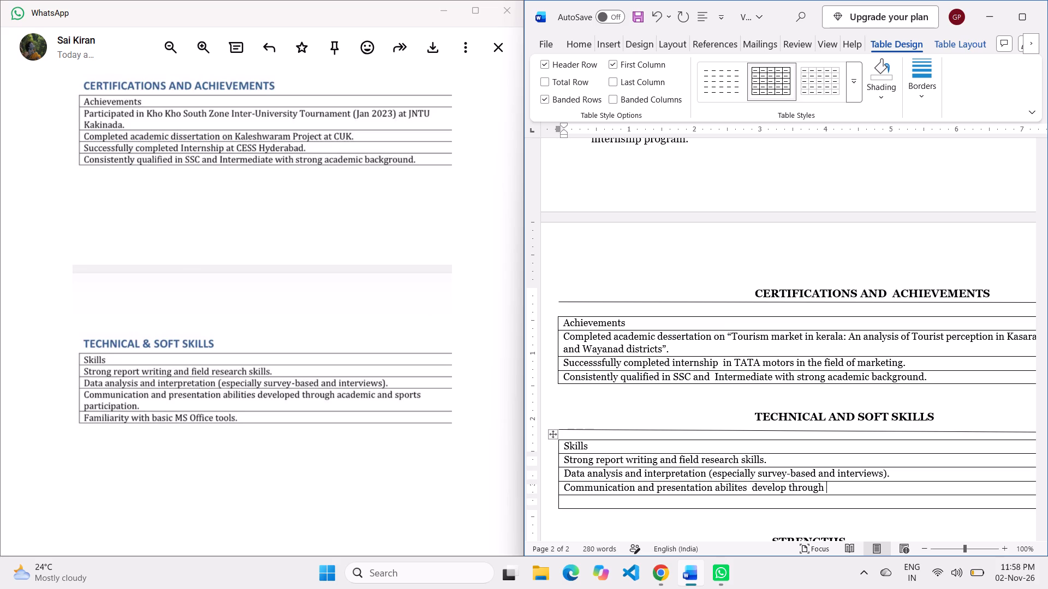
text(academic)
key(space)
text(and s)
key(BackSpace)
key(BackSpace)
key(BackSpace)
key(BackSpace)
key(BackSpace)
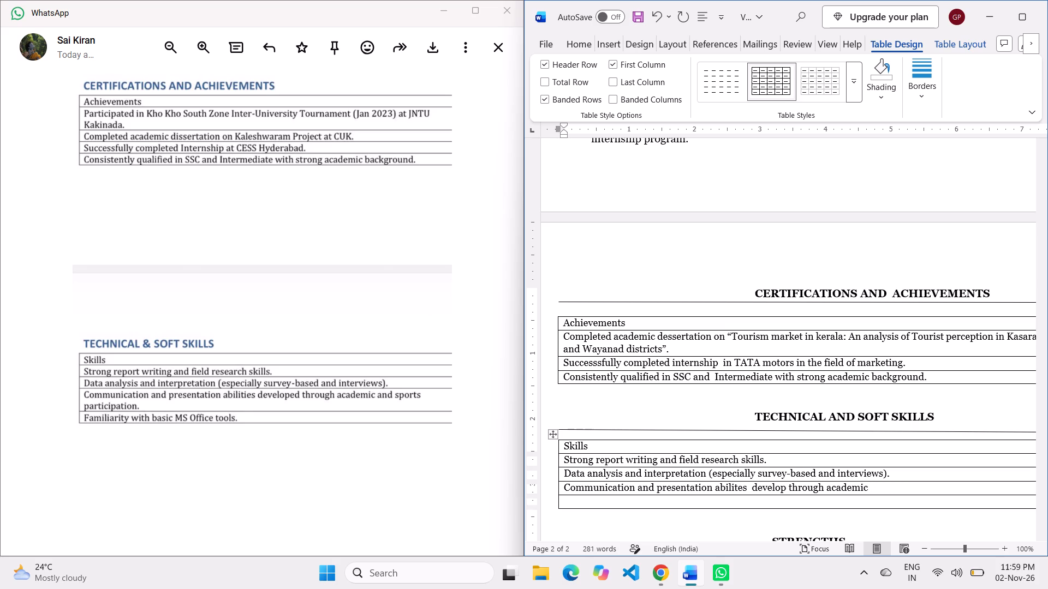
text(participation.)
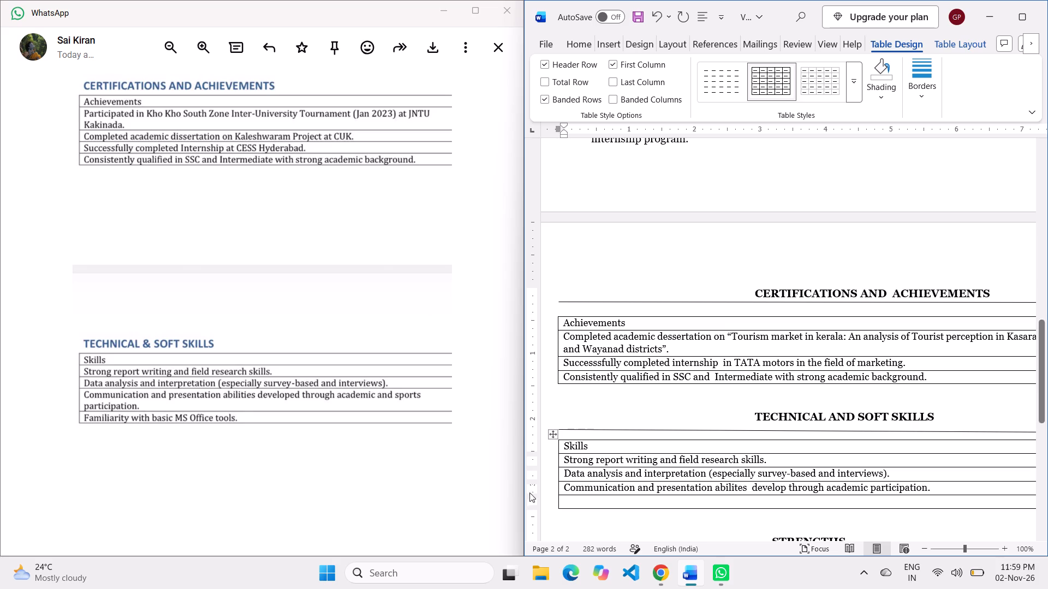
Enter "Familiarity with basic MS Office tools." in the fifth row of the skills table.
click(575, 506)
text(Famila)
key(BackSpace)
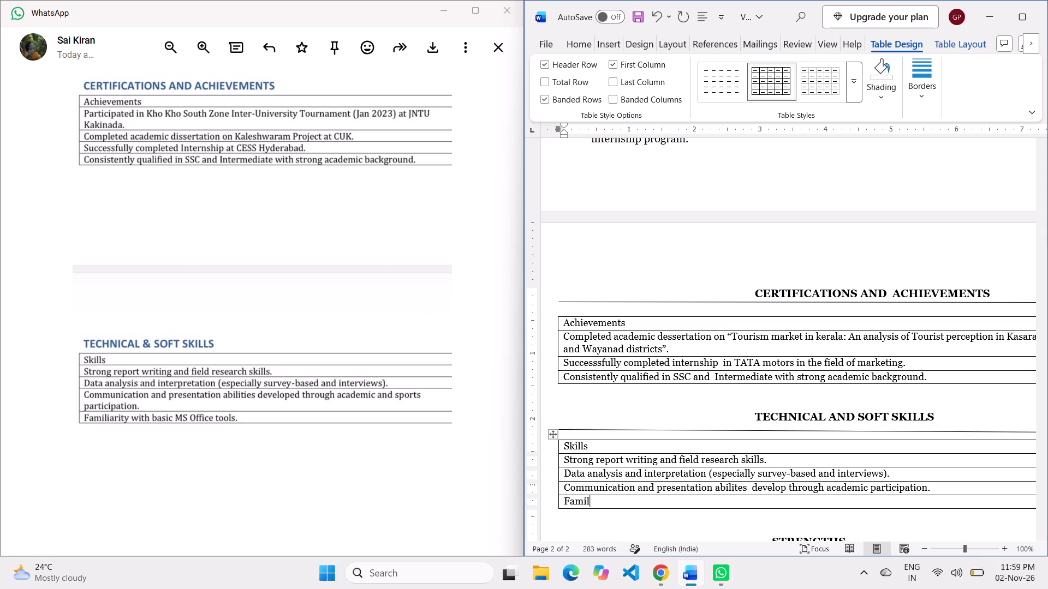
text(iarity)
key(space)
text(with)
key(space)
text(basic)
key(space)
text(MS)
key(space)
text(Office)
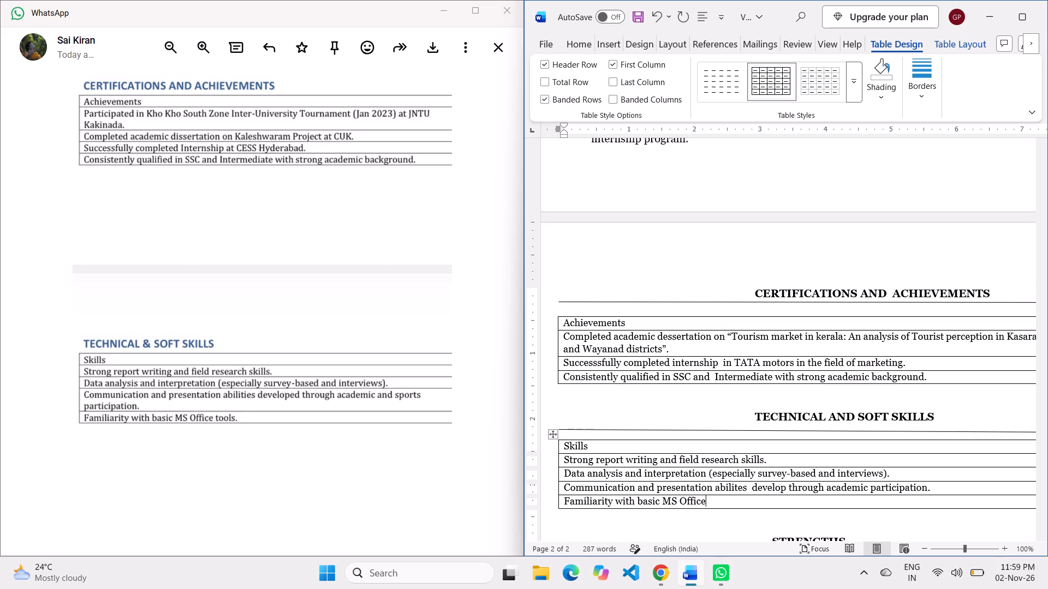
key(space)
text(told)
key(BackSpace)
key(BackSpace)
text(ols)
key(period)
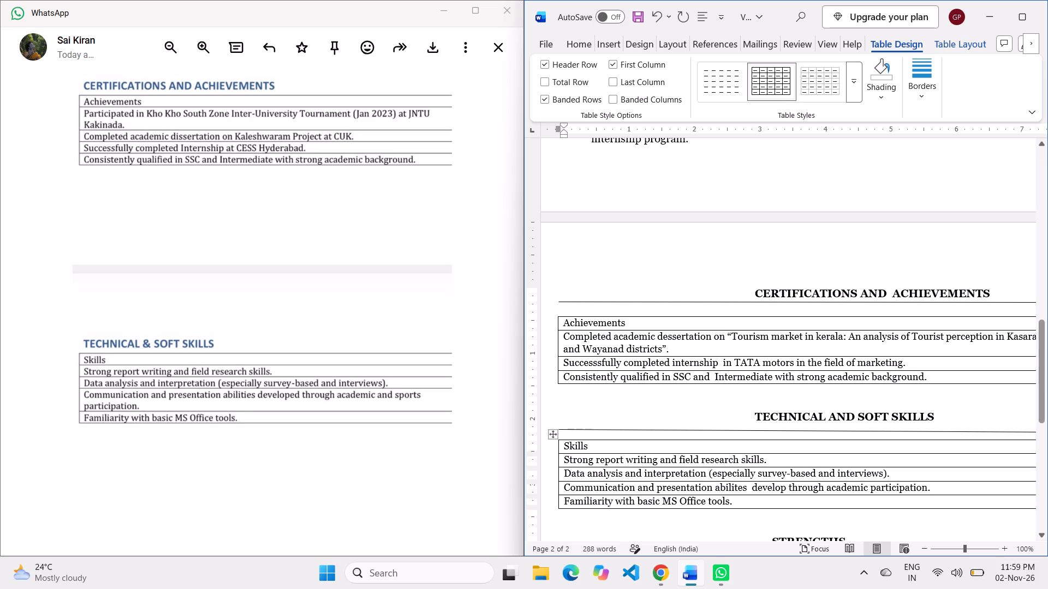
Review the resume's layout from the Personal Details section through to the declaration at the end.
scroll(810, 440, down, 2)
scroll(810, 440, up, 1)
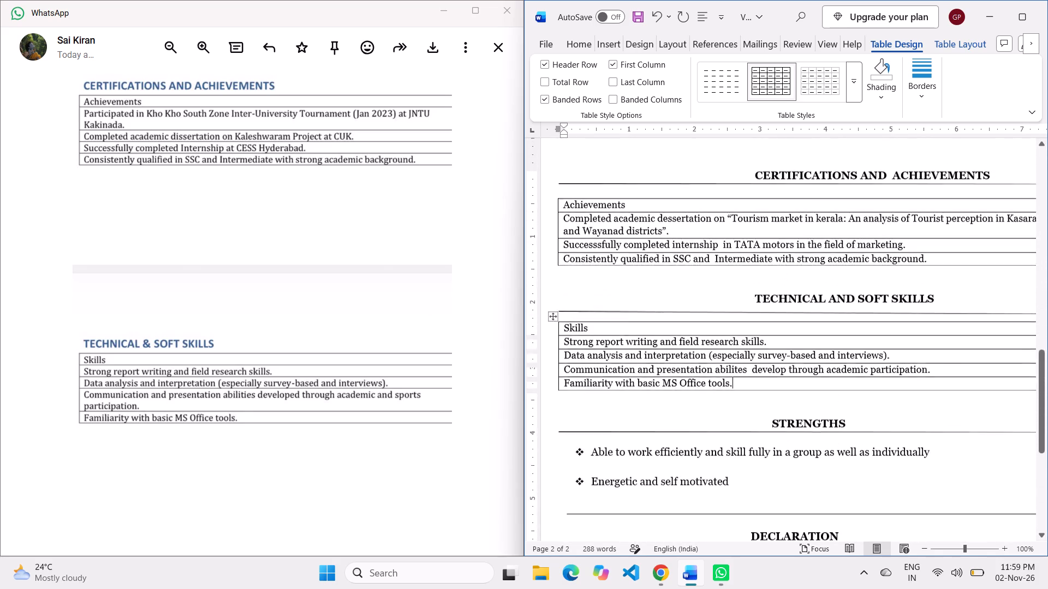
scroll(810, 440, up, 2)
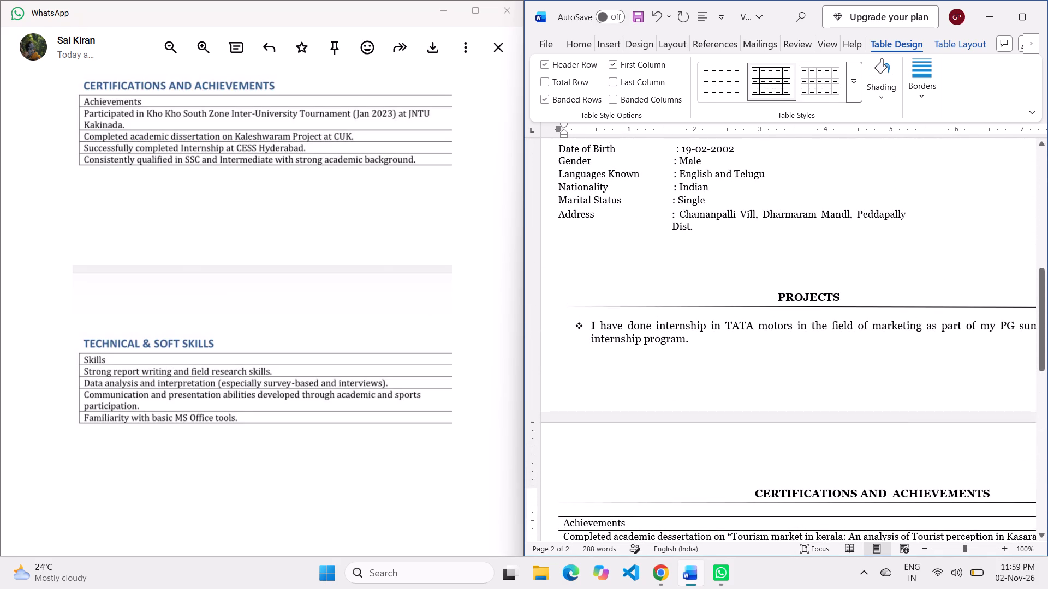
scroll(810, 440, down, 3)
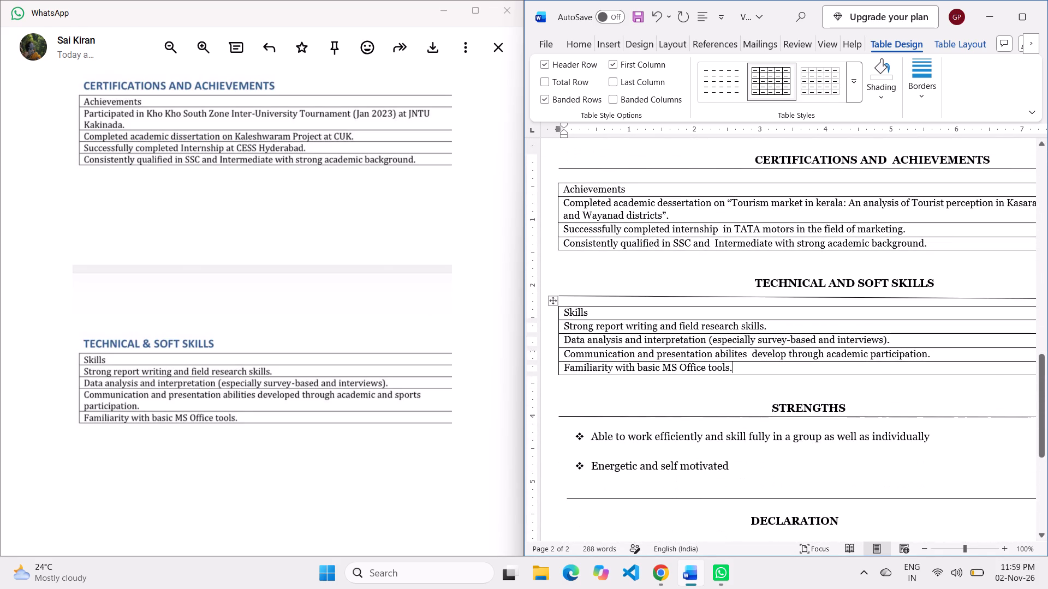
scroll(799, 427, down, 2)
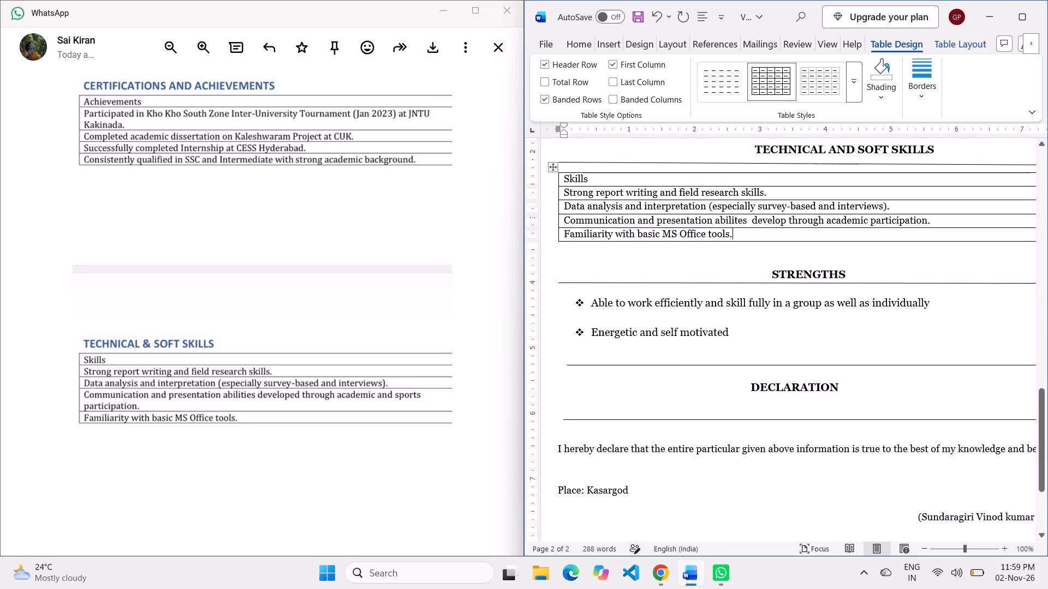
scroll(799, 427, down, 1)
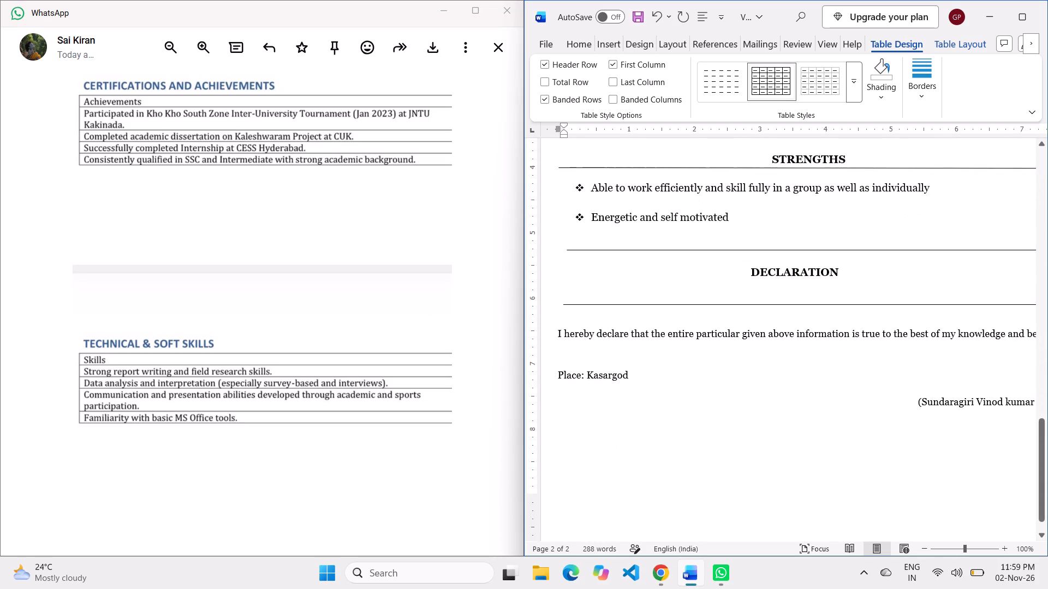
scroll(799, 427, down, 1)
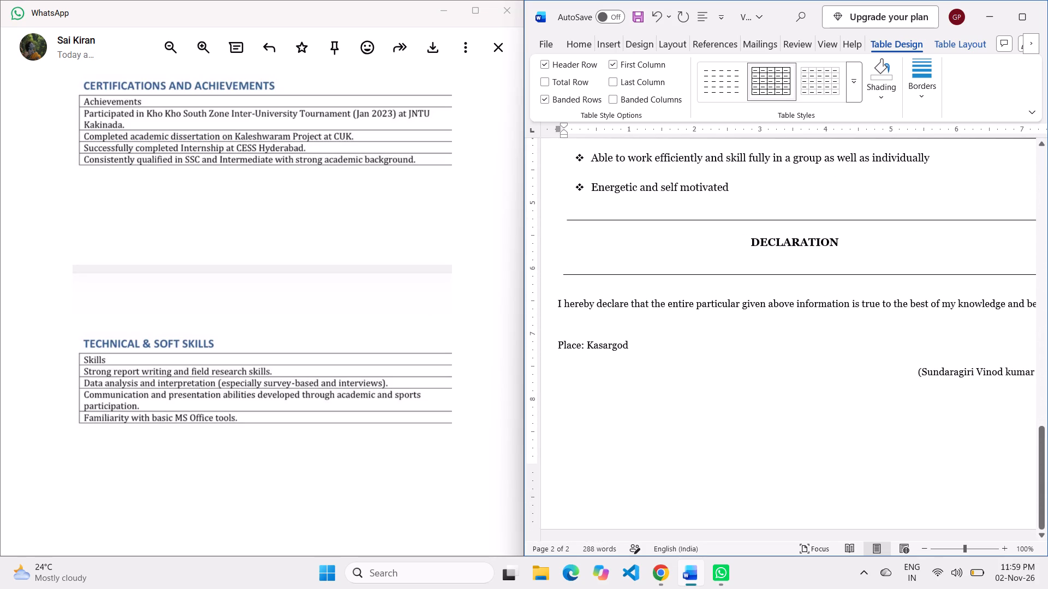
scroll(799, 427, up, 3)
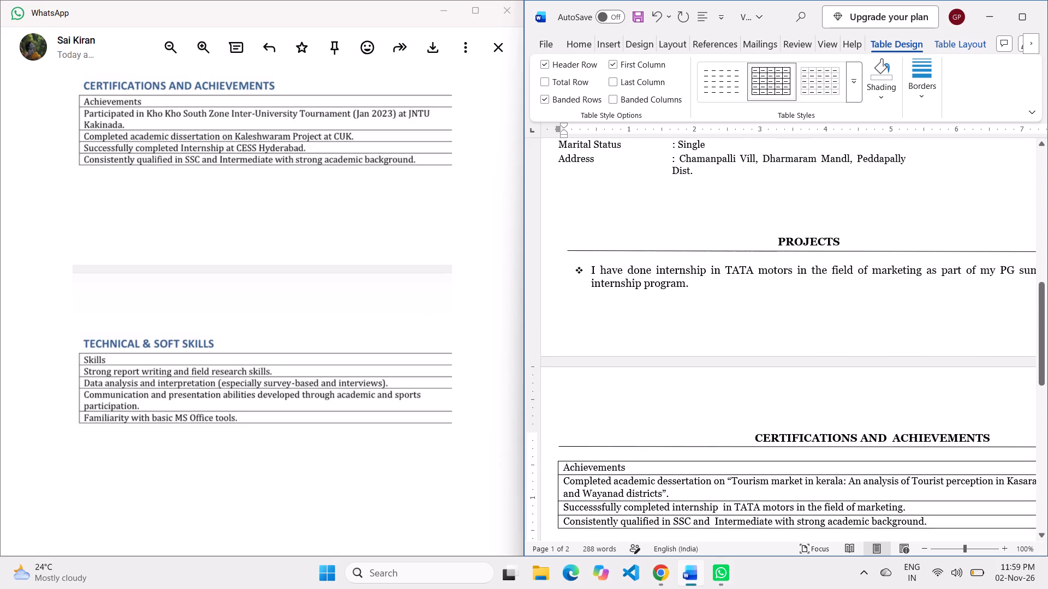
Check the font and size of the text in the Achievements table, Projects, Personal Details and Education sections, and the EDUCATION heading.
click(665, 485)
double_click(665, 485)
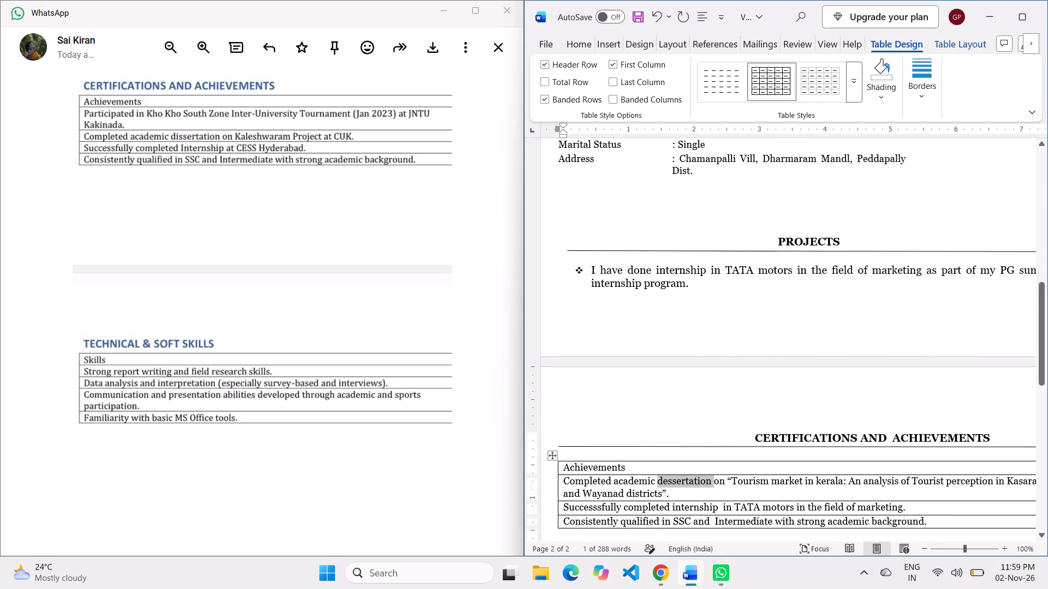
scroll(658, 299, up, 1)
double_click(683, 327)
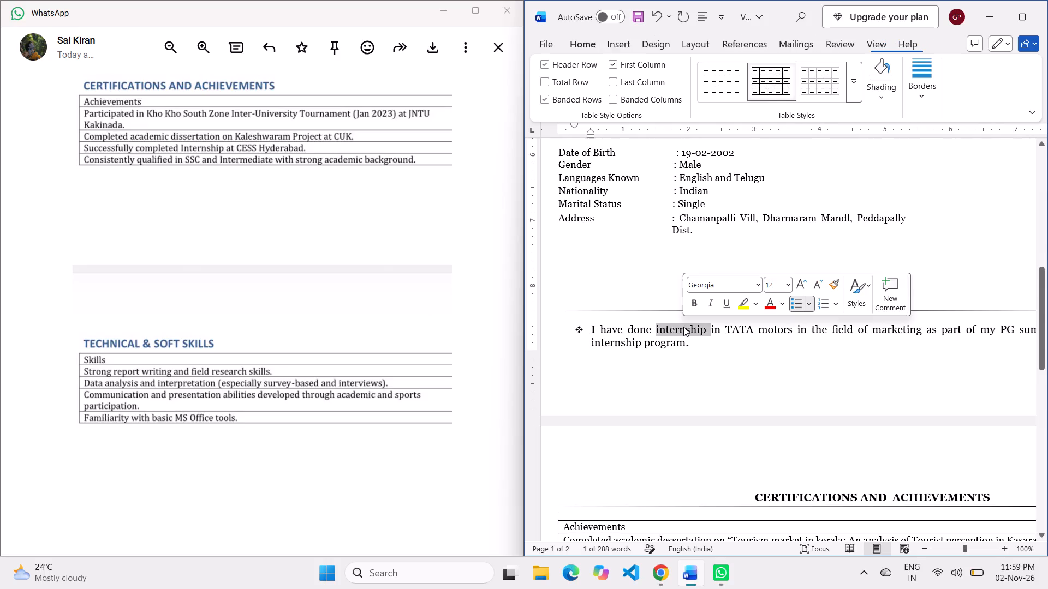
scroll(748, 399, up, 1)
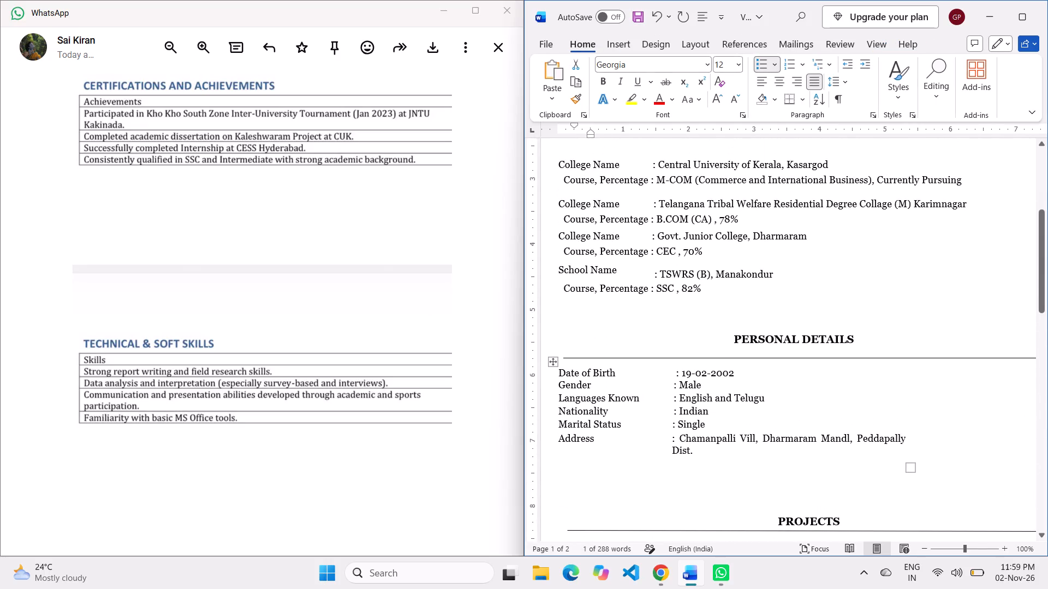
double_click(689, 386)
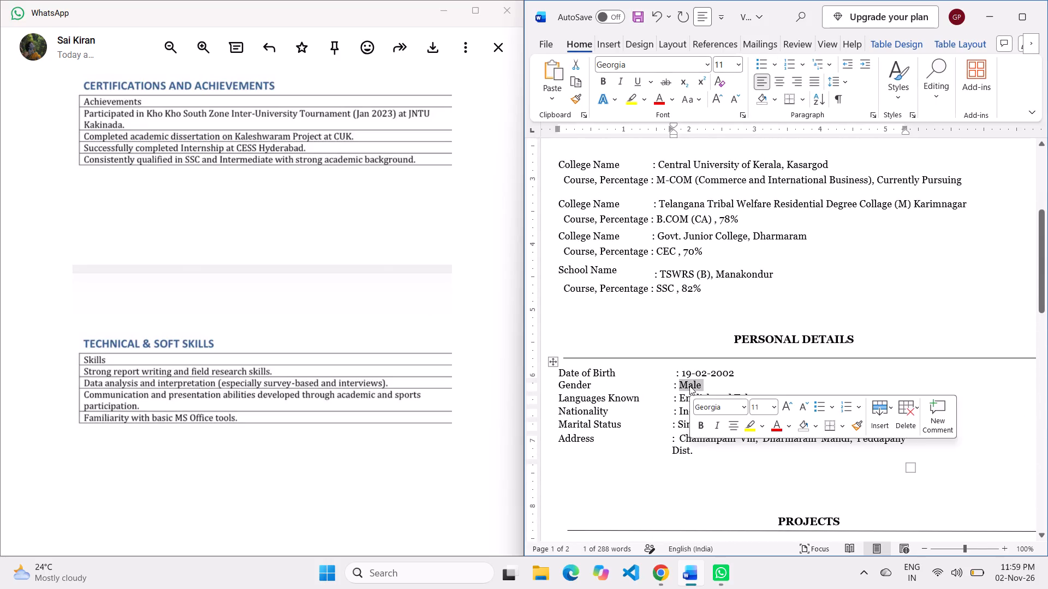
scroll(790, 328, up, 1)
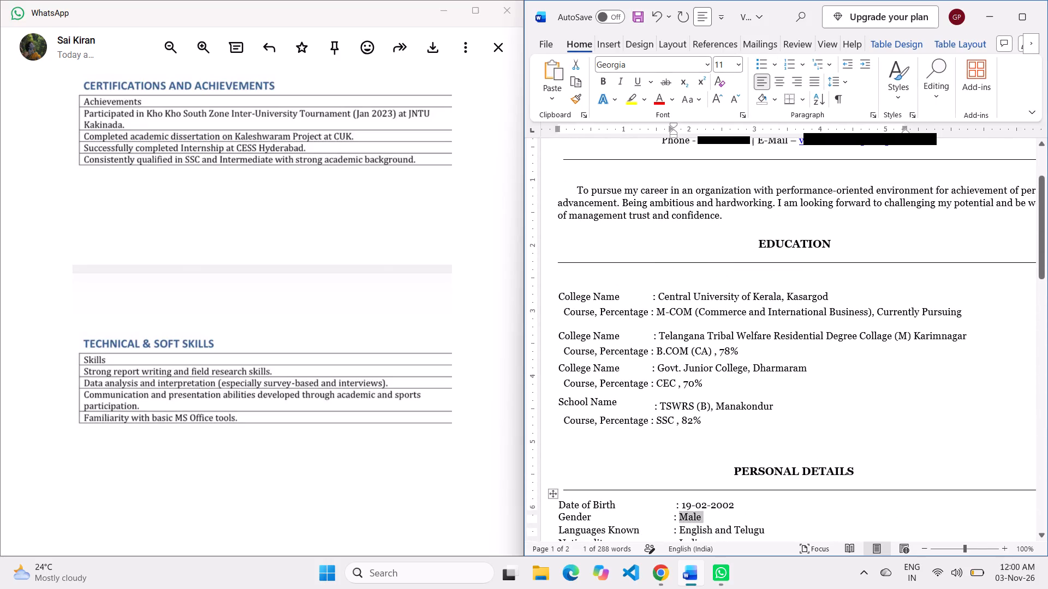
double_click(747, 290)
click(743, 292)
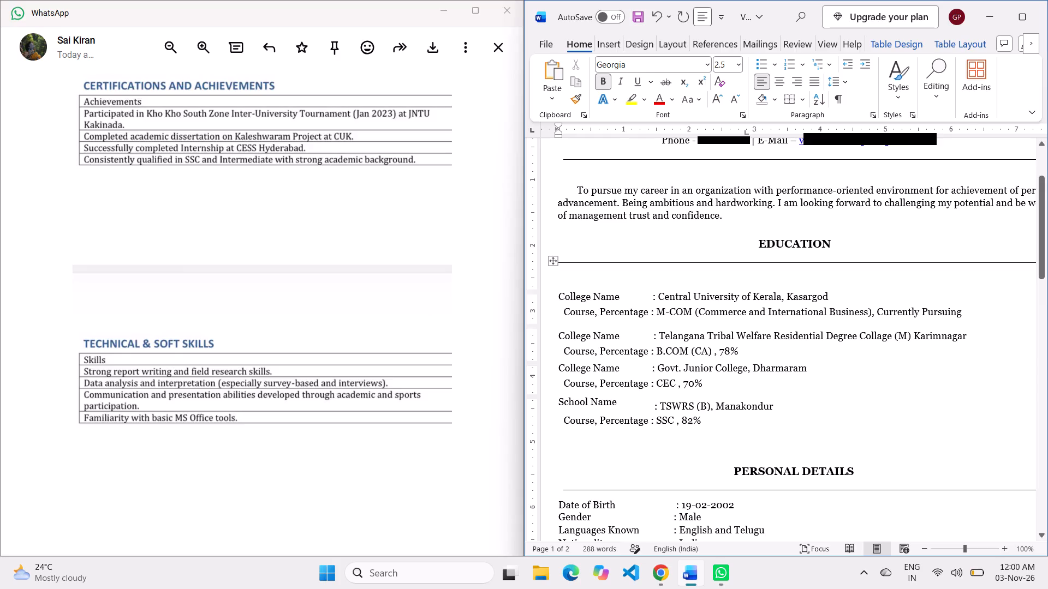
double_click(729, 294)
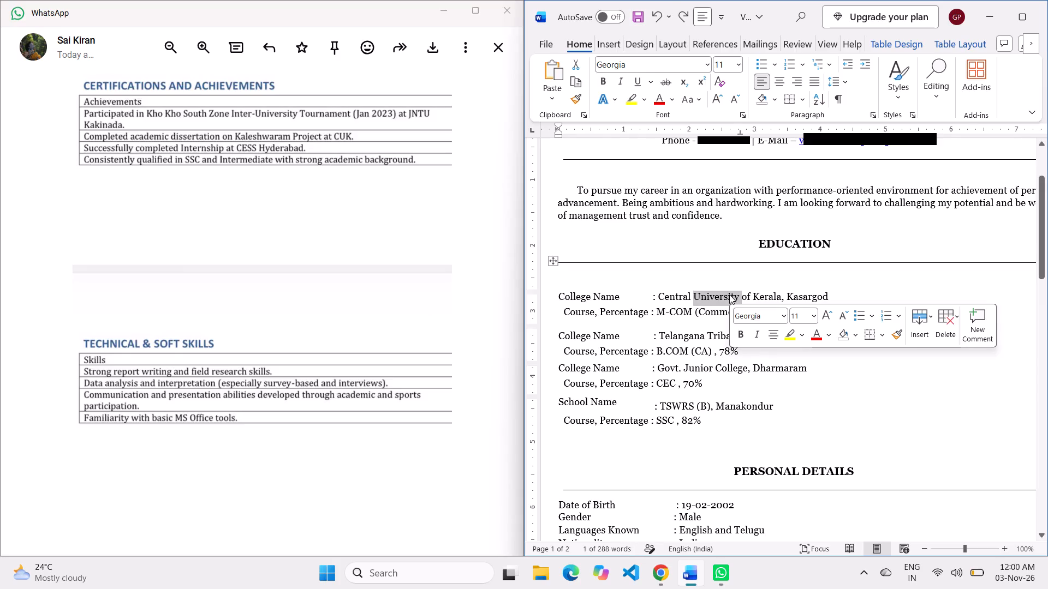
scroll(776, 267, up, 2)
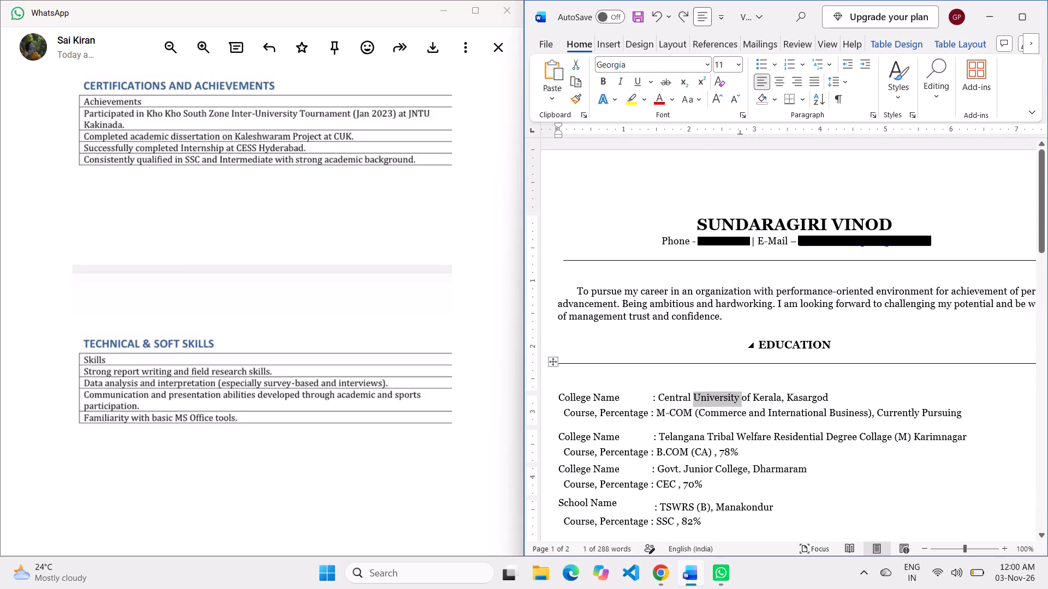
click(832, 347)
scroll(832, 347, down, 3)
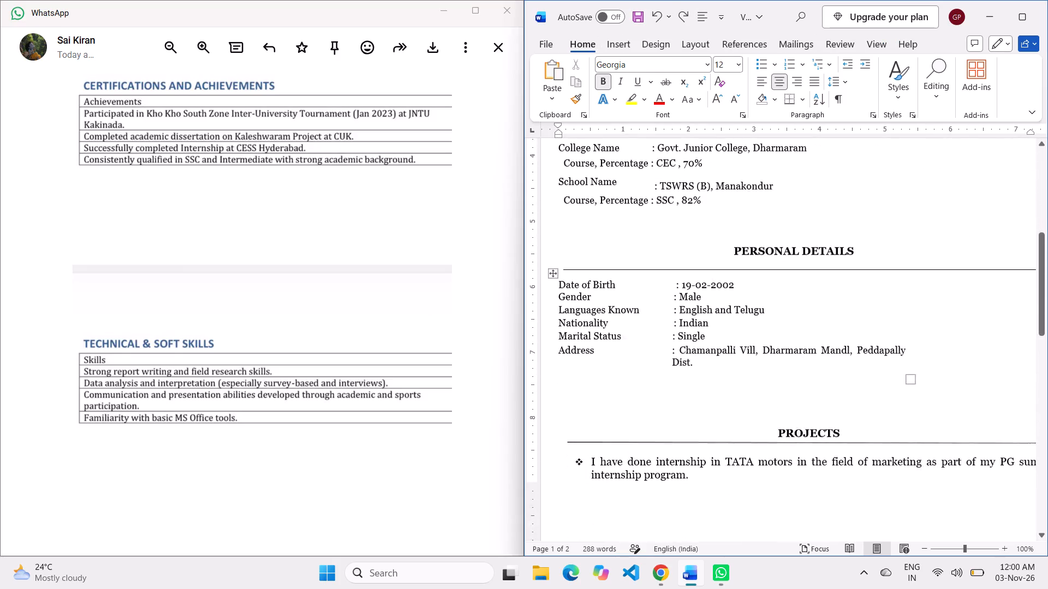
scroll(832, 347, down, 4)
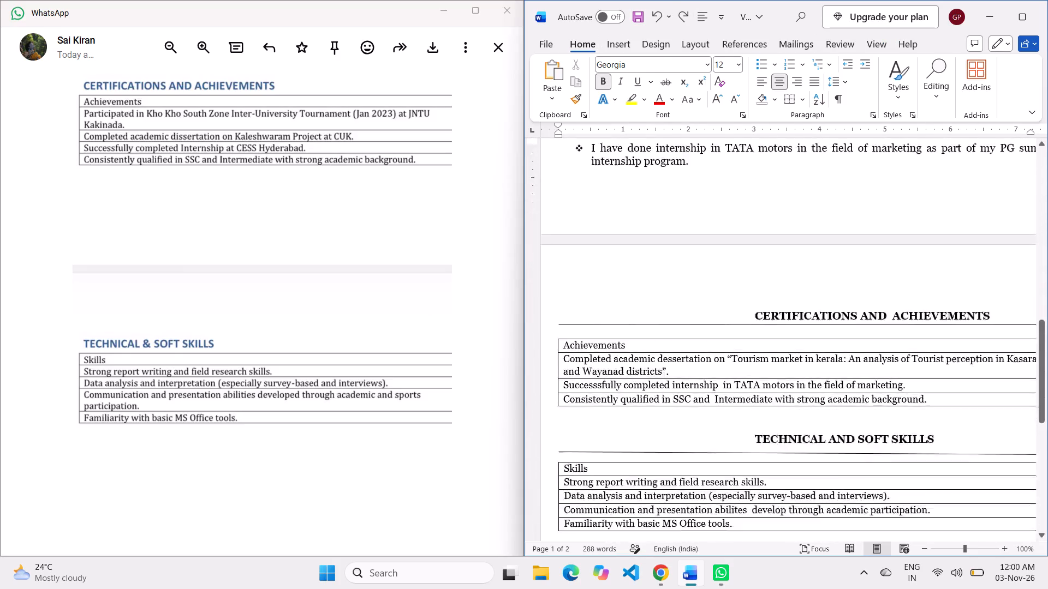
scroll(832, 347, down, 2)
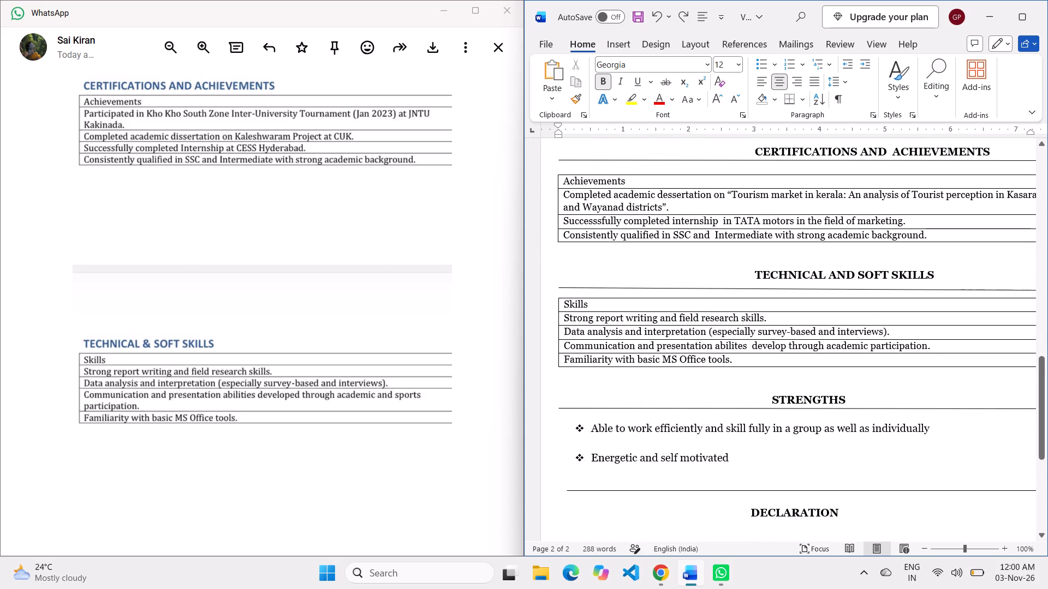
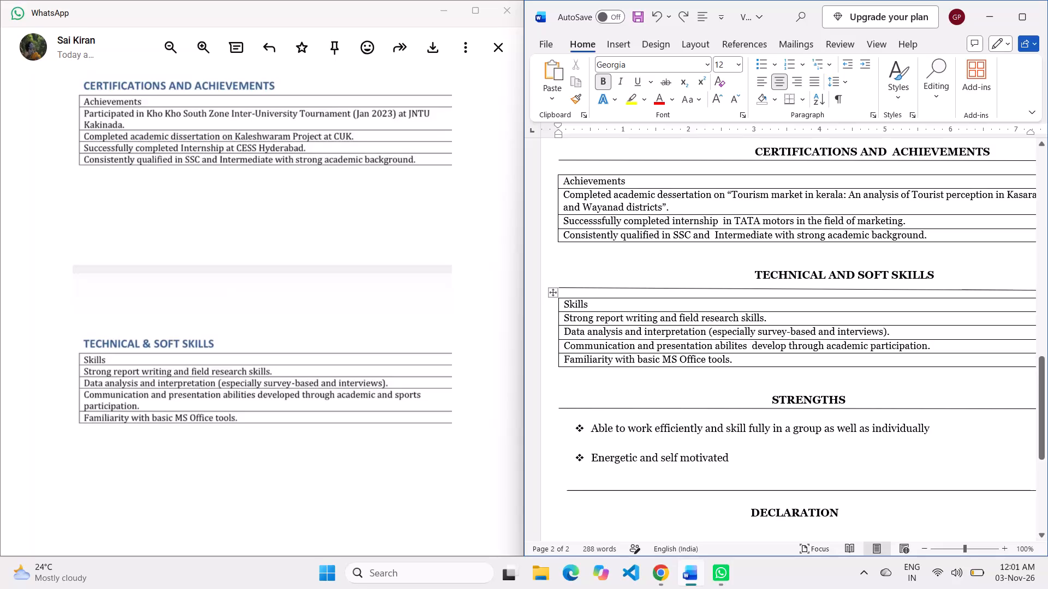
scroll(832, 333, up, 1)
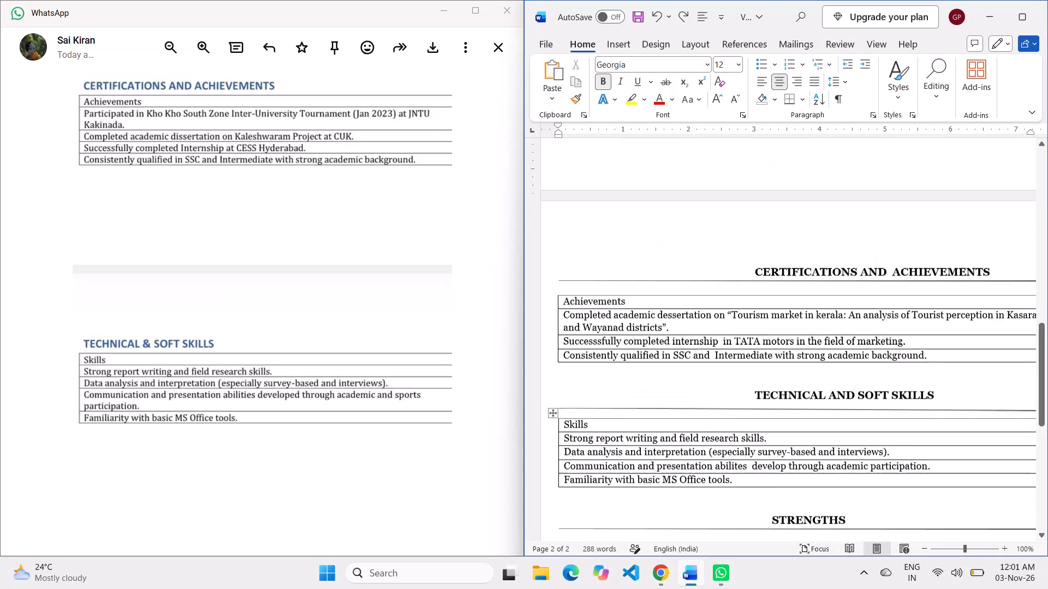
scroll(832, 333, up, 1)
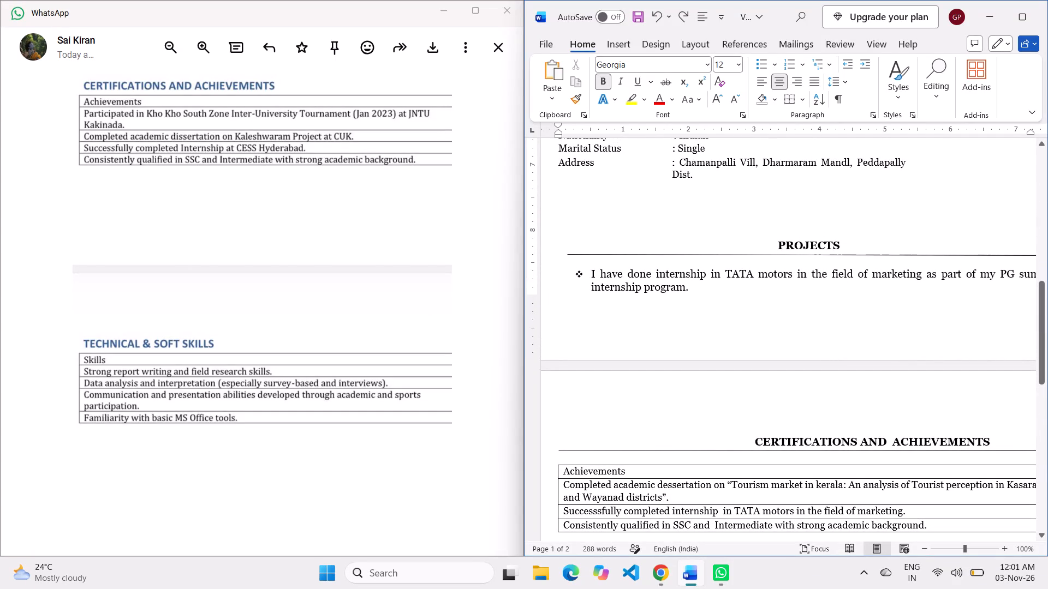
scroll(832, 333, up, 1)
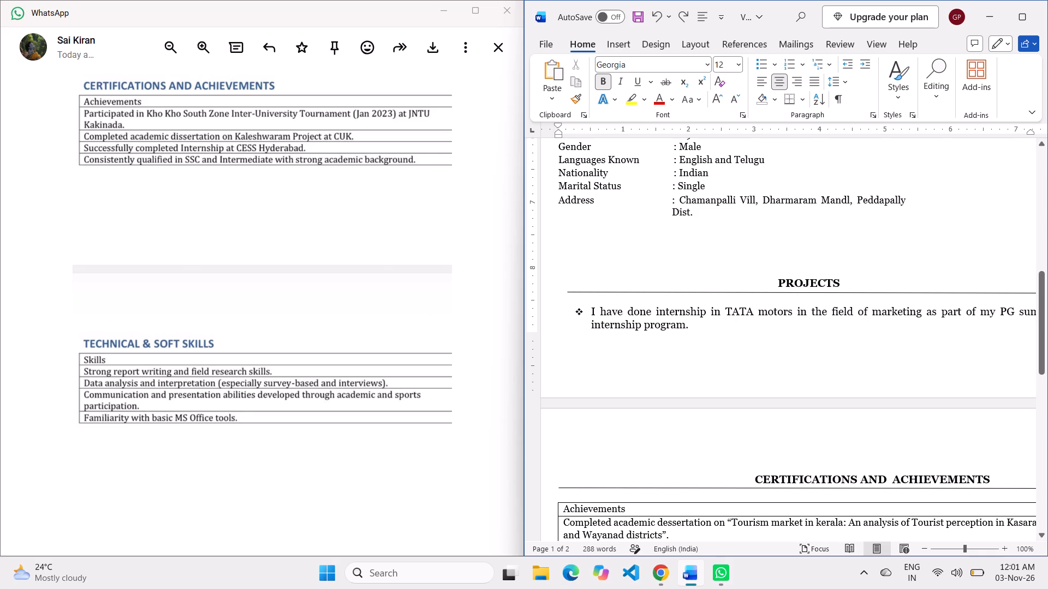
Examine the Education section's layout, placing the cursor at the end of the M-COM course line beside the year column.
scroll(747, 307, up, 1)
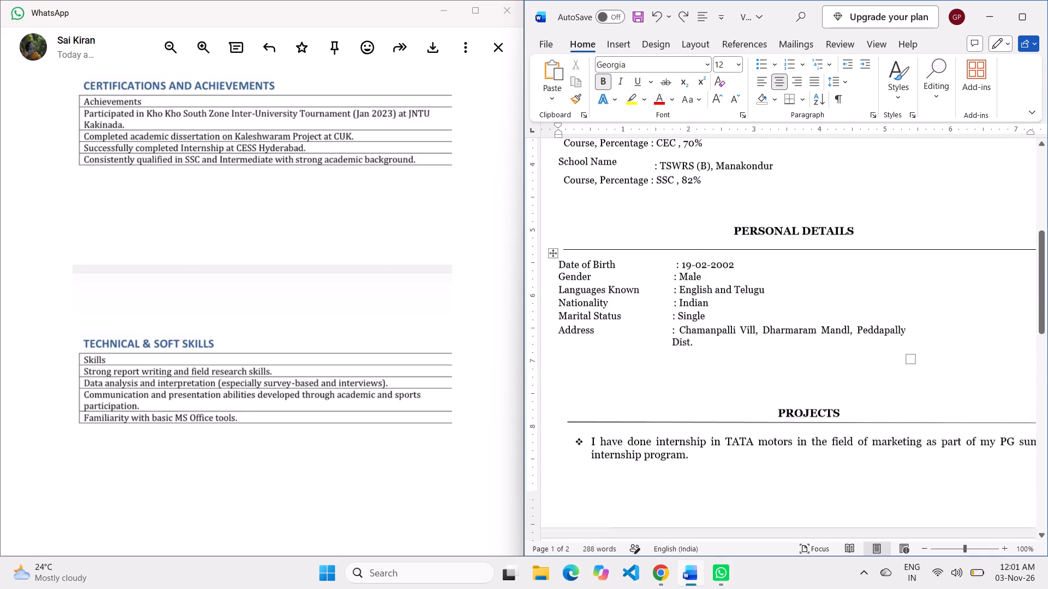
scroll(747, 307, up, 1)
scroll(747, 307, left, 3)
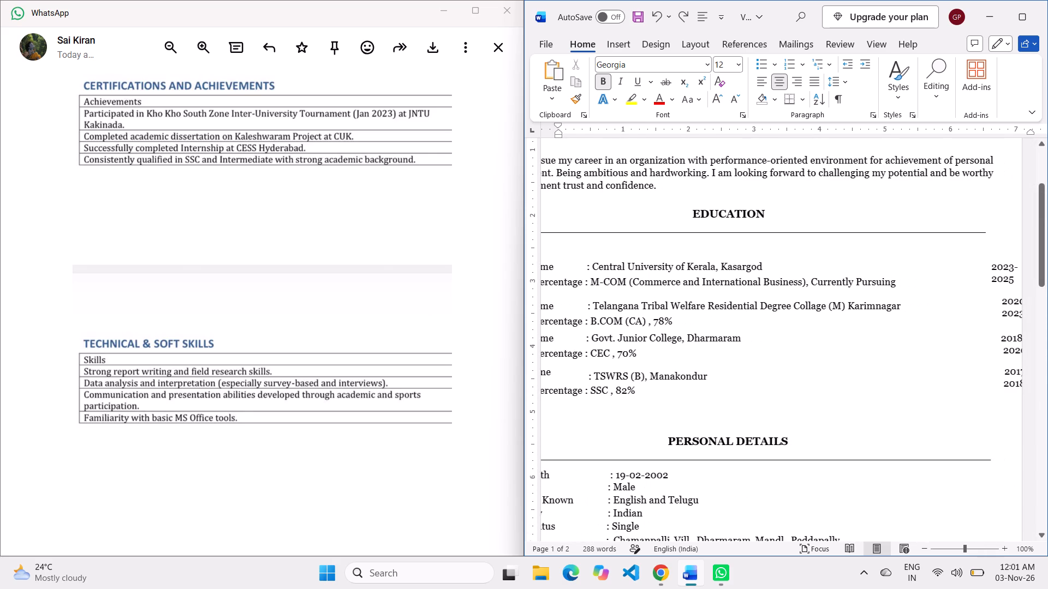
scroll(747, 307, left, 1)
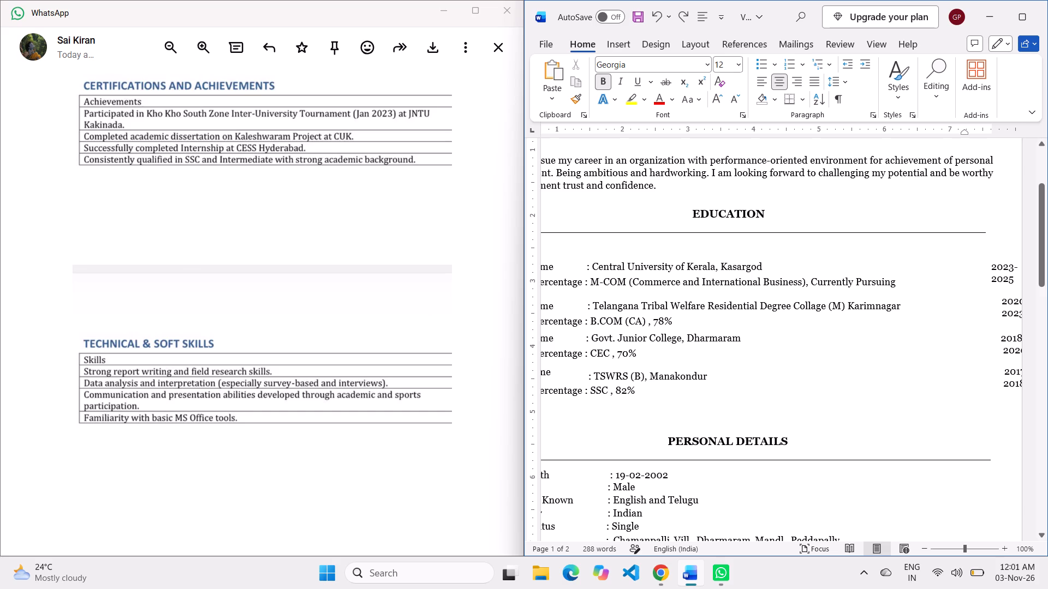
click(936, 281)
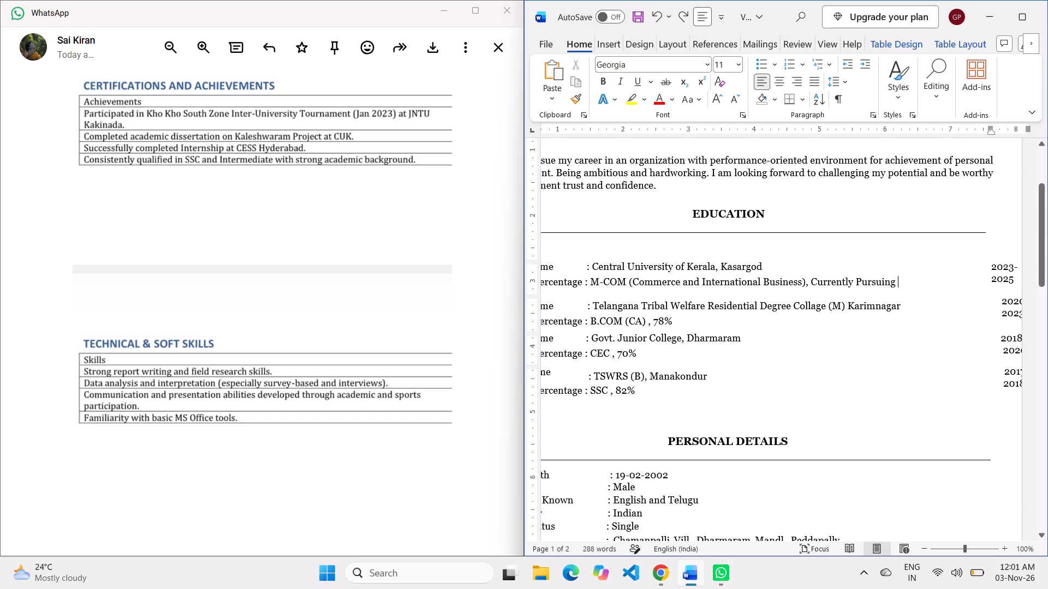
click(954, 281)
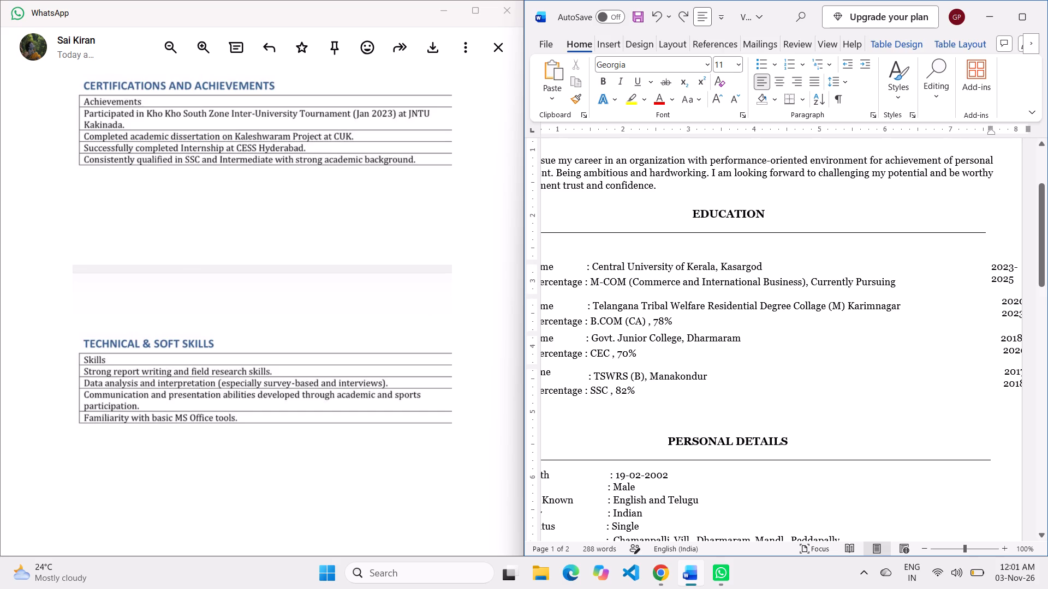
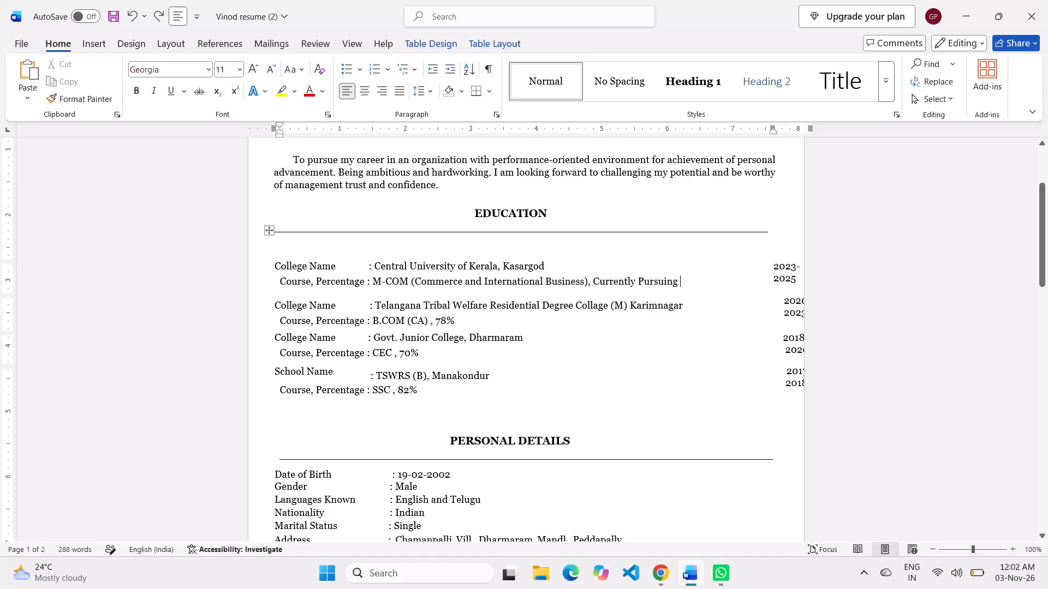
Examine the Education section's layout and how its year column sits against the page edge.
scroll(561, 290, up, 3)
scroll(561, 290, down, 3)
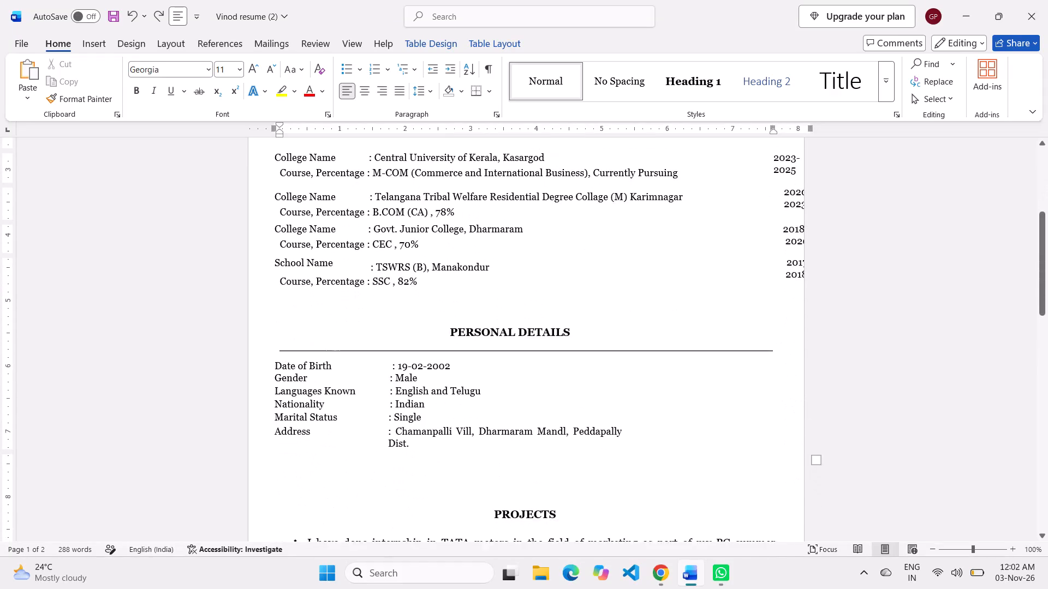
scroll(705, 251, up, 2)
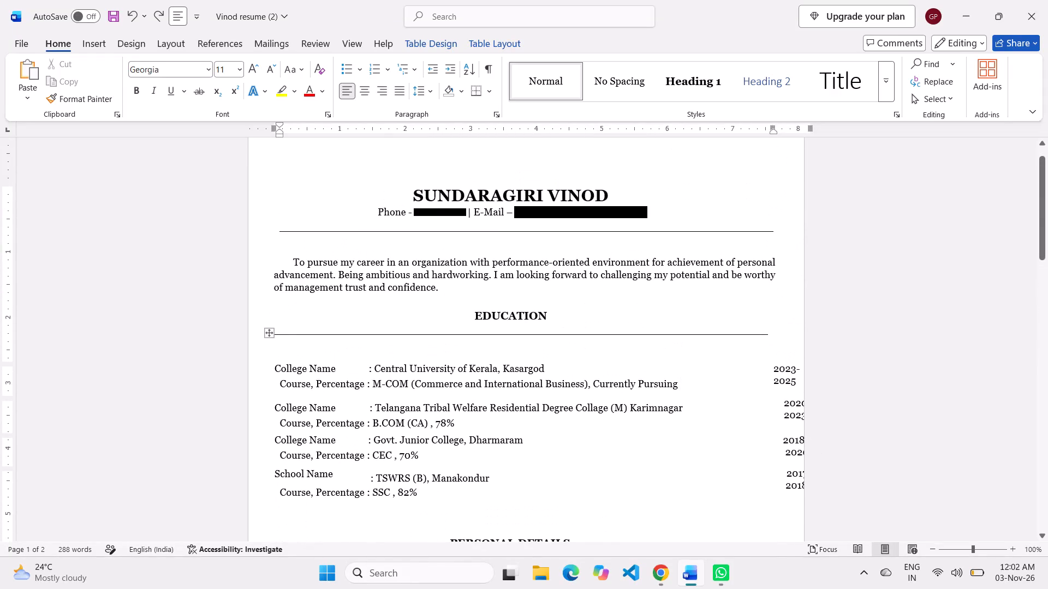
scroll(695, 395, down, 1)
click(736, 322)
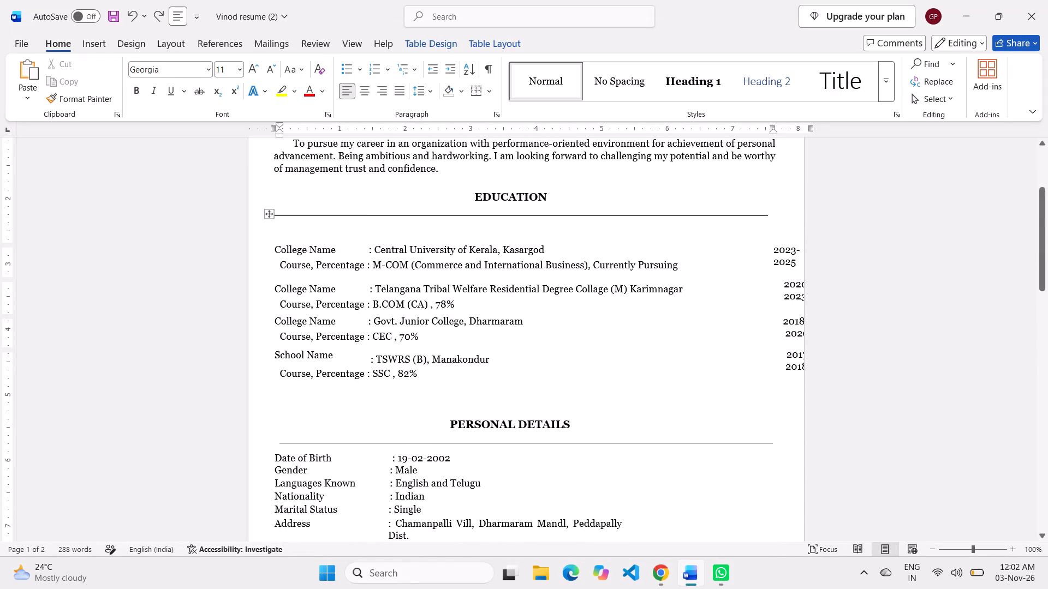
scroll(748, 291, down, 2)
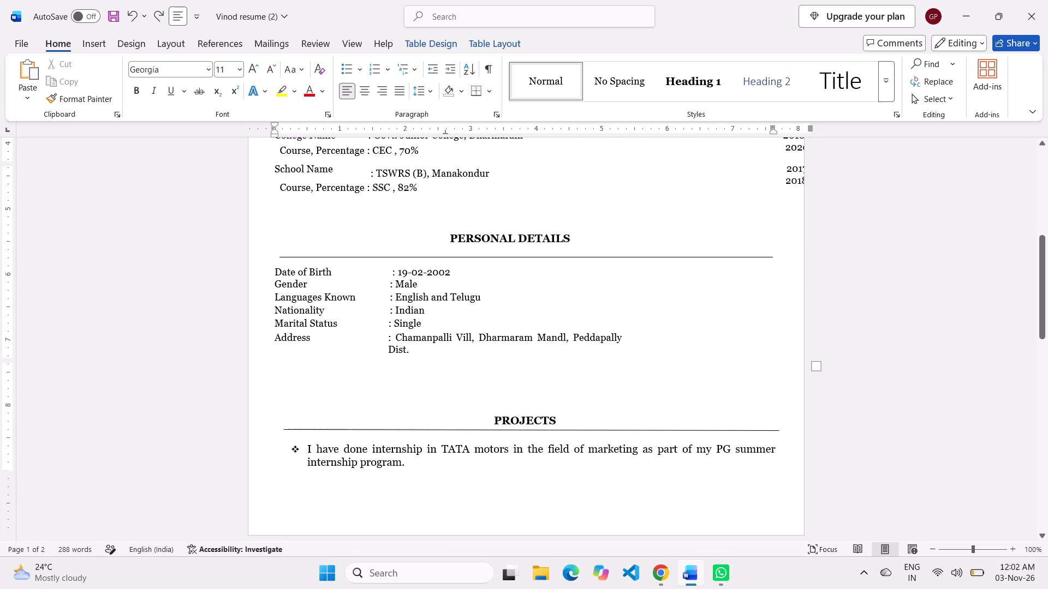
scroll(748, 291, up, 1)
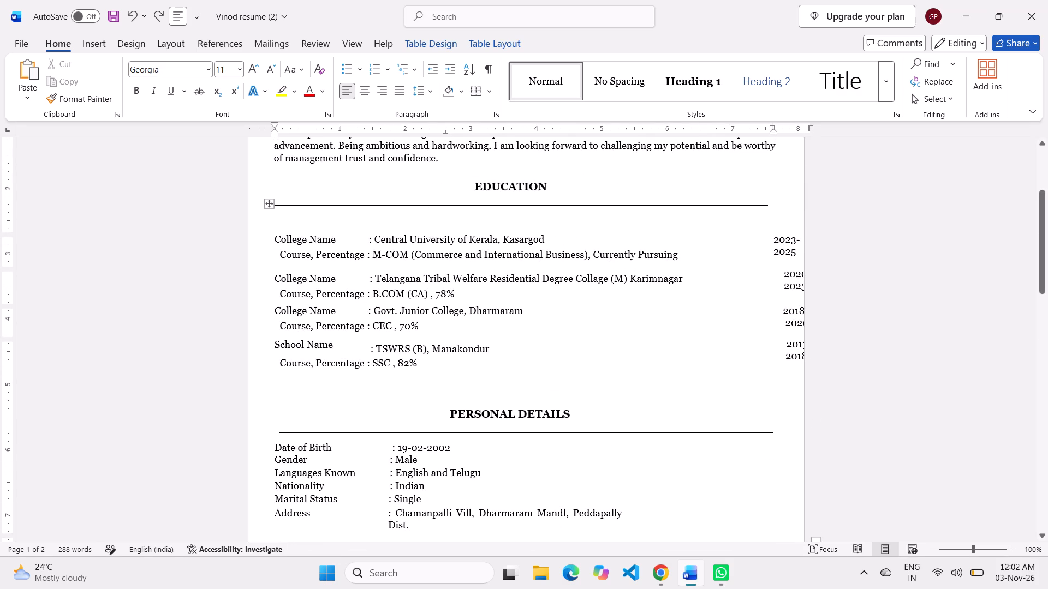
click(774, 240)
drag(774, 240, 943, 230)
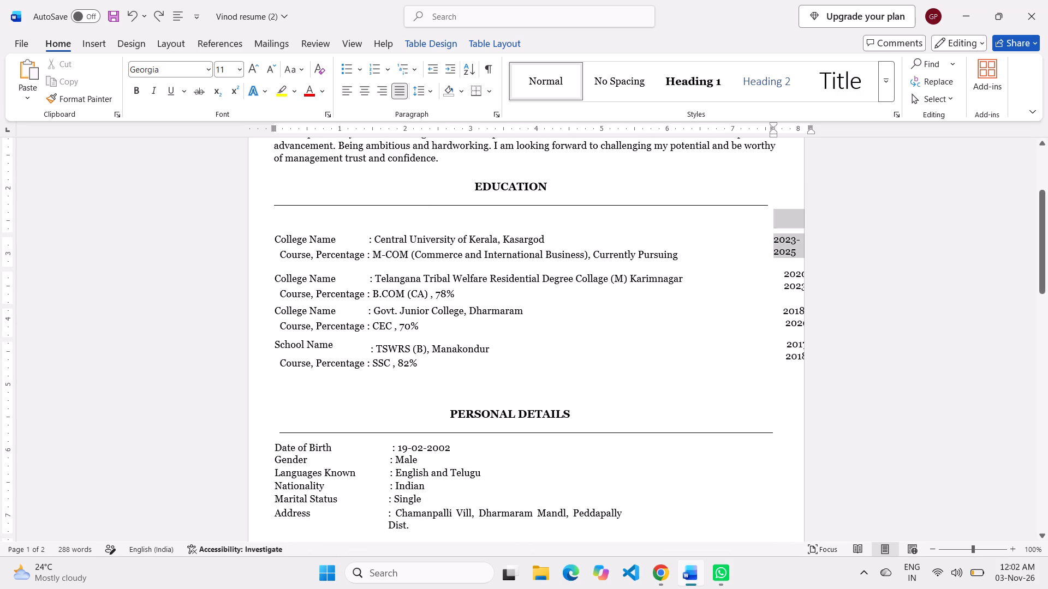
drag(943, 230, 968, 364)
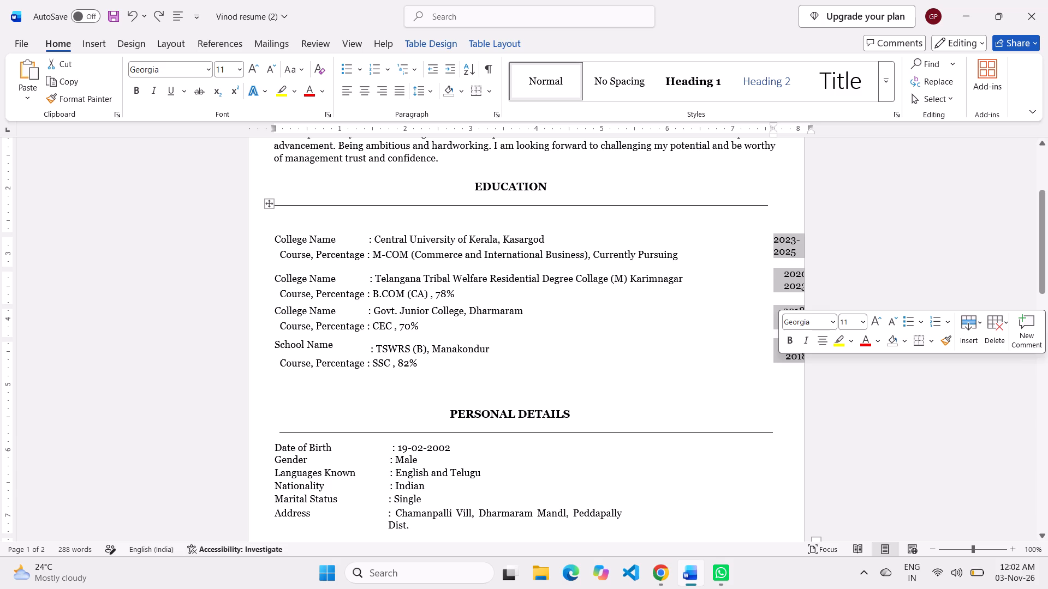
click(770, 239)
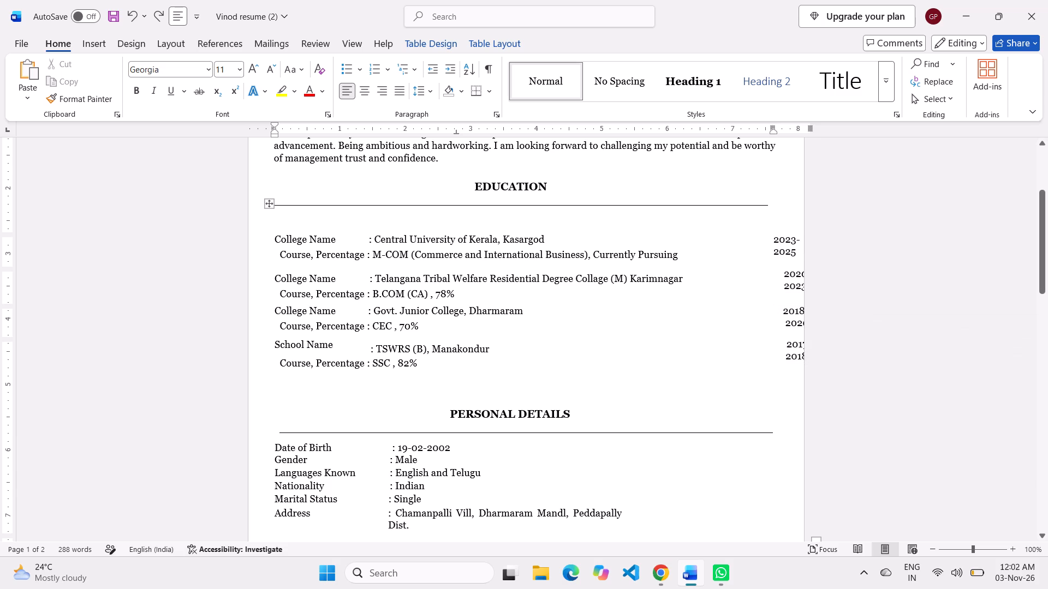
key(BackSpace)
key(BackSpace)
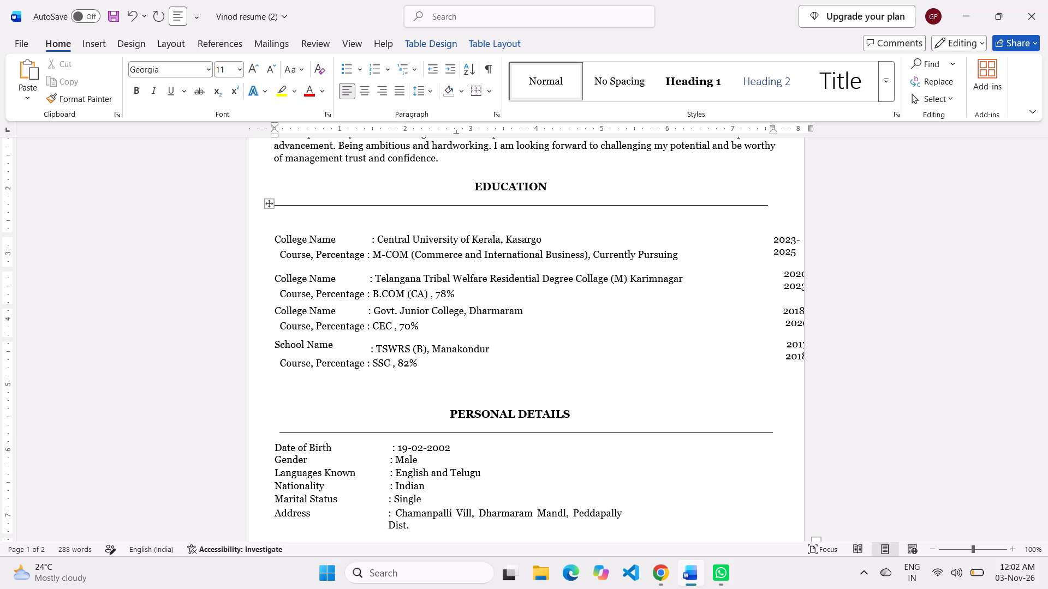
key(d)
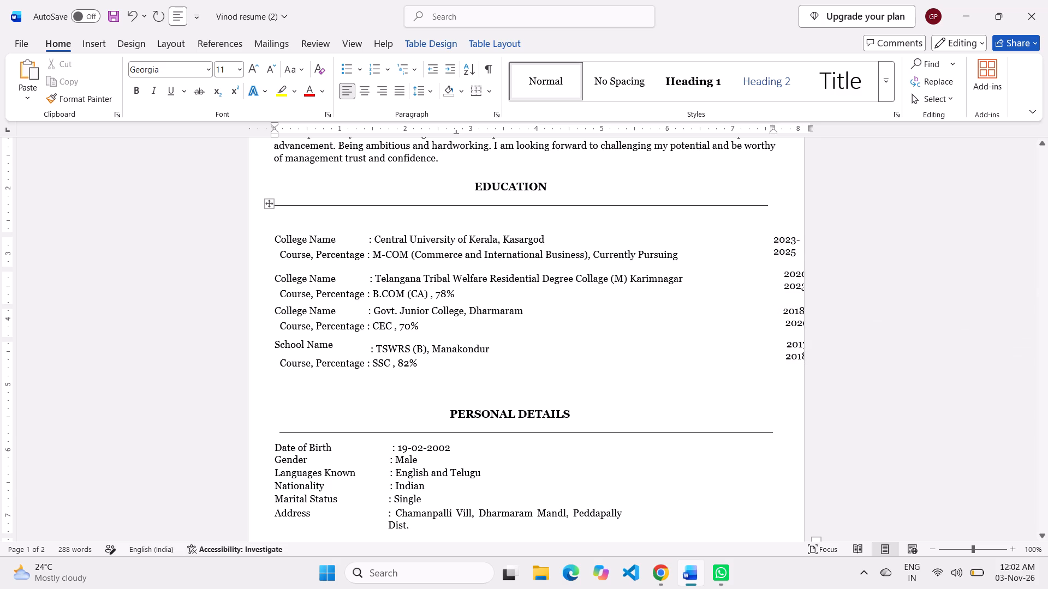
Delete everything from the STRENGTHS heading to the end of the resume, including the Declaration section, place line and signature name.
scroll(785, 326, down, 1)
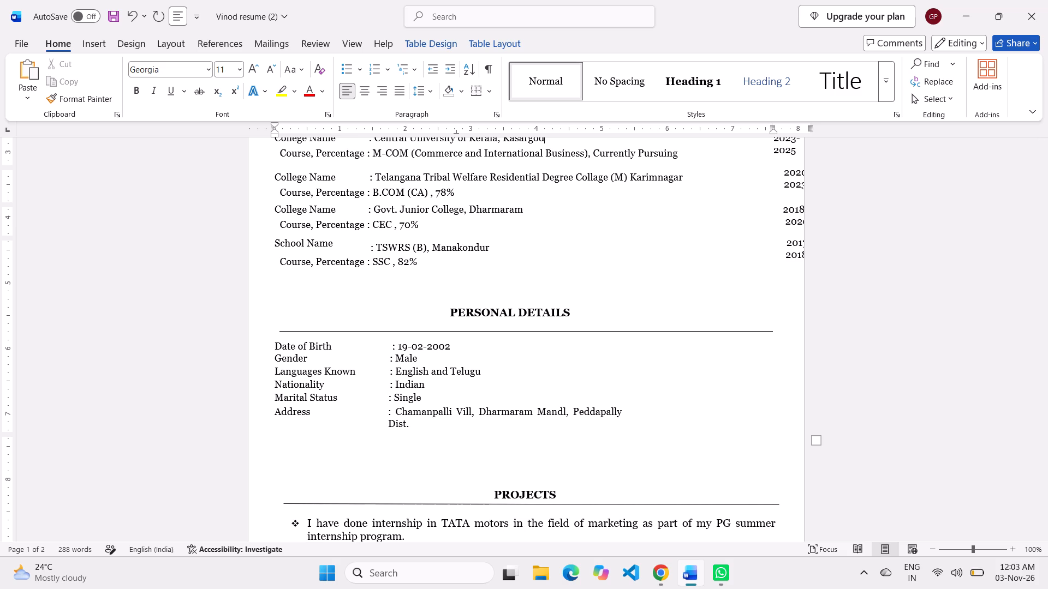
scroll(785, 326, down, 4)
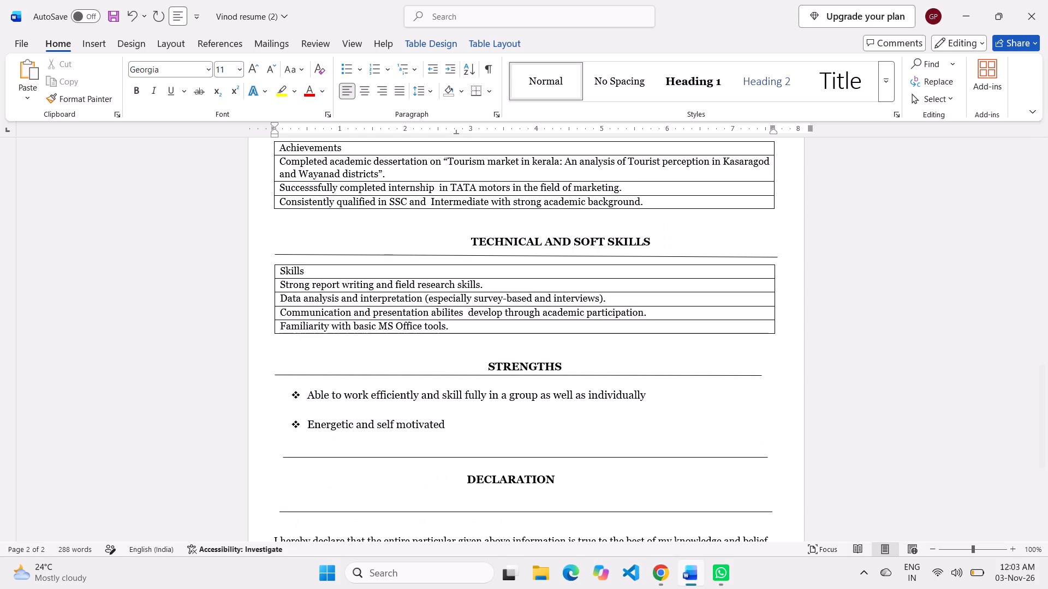
scroll(735, 383, down, 1)
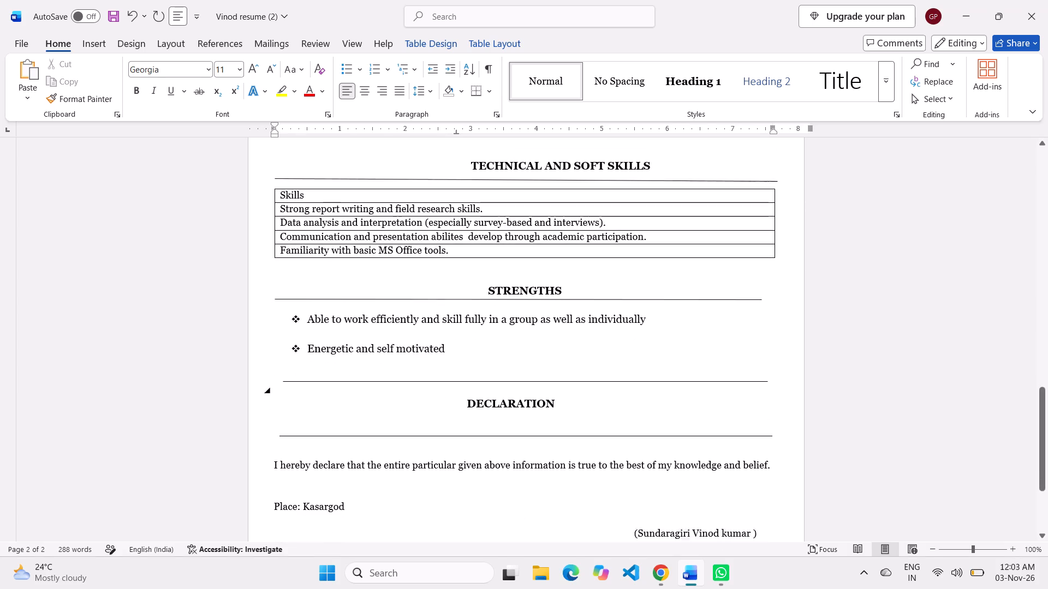
scroll(735, 383, down, 1)
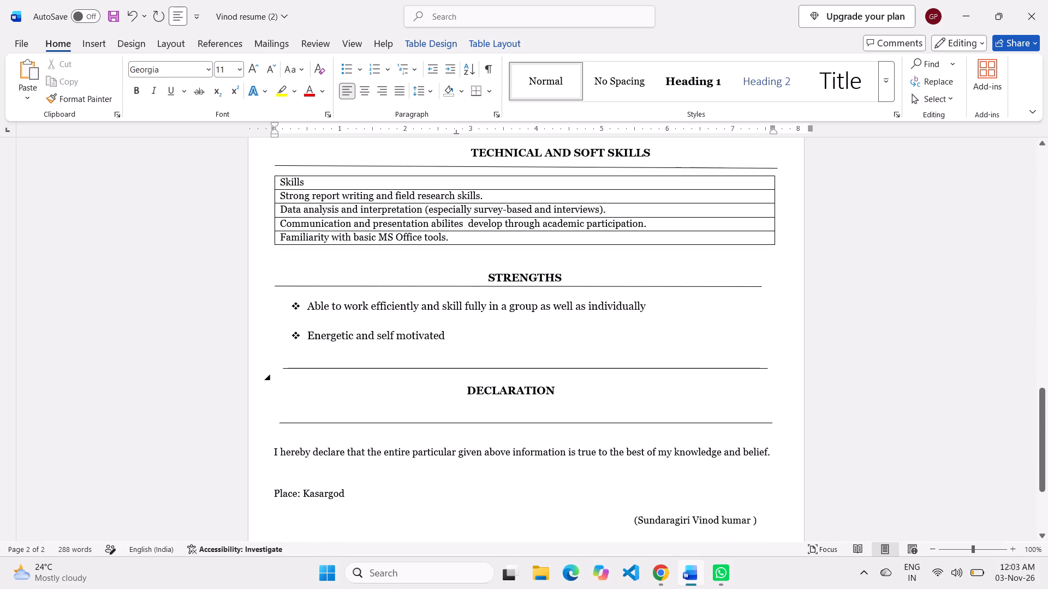
scroll(591, 389, down, 1)
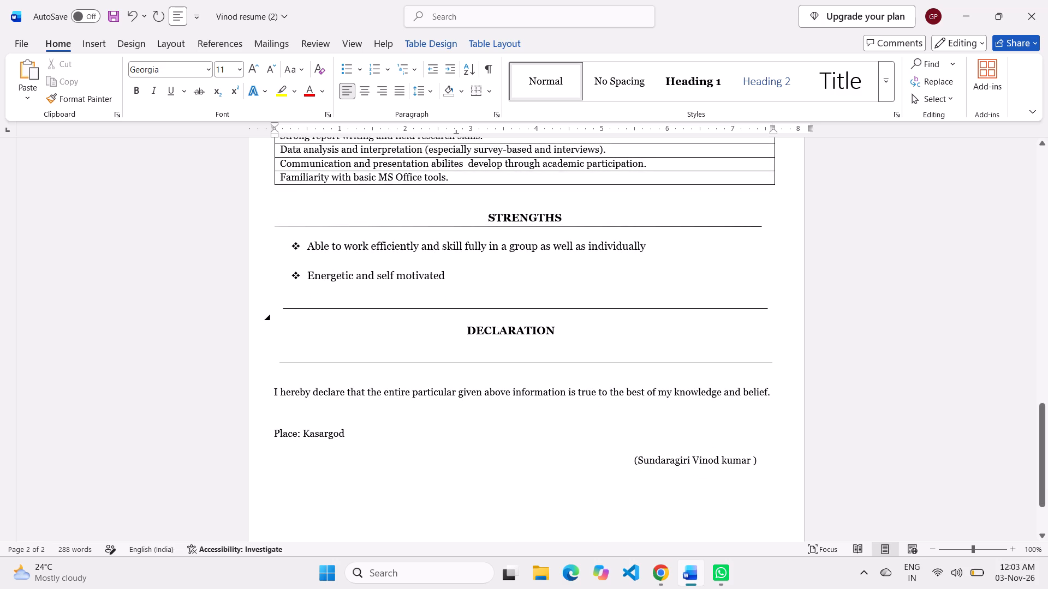
scroll(483, 392, down, 1)
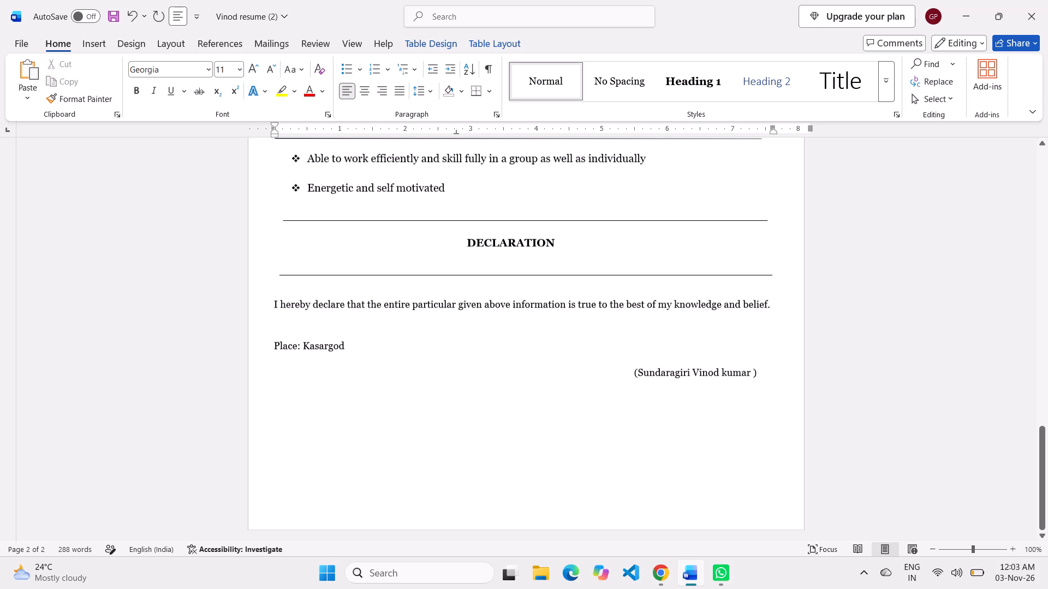
click(771, 376)
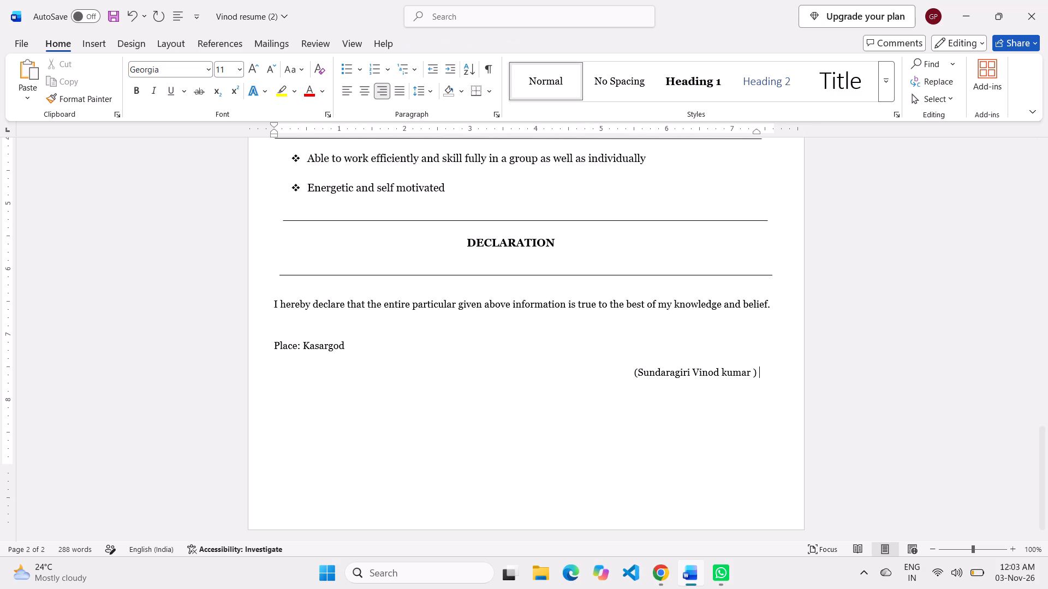
scroll(771, 376, up, 1)
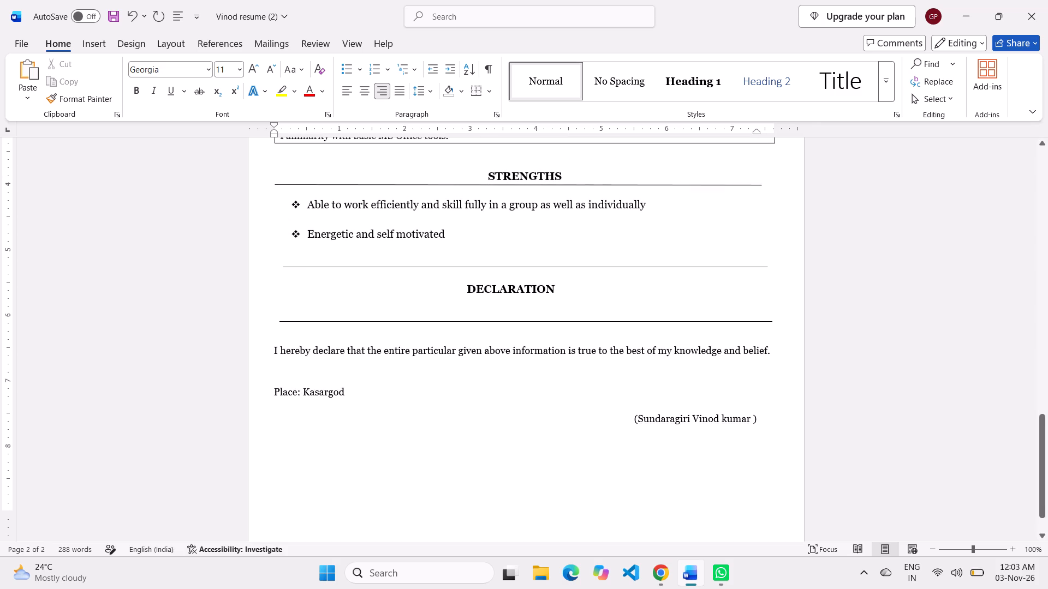
drag(773, 416, 594, 348)
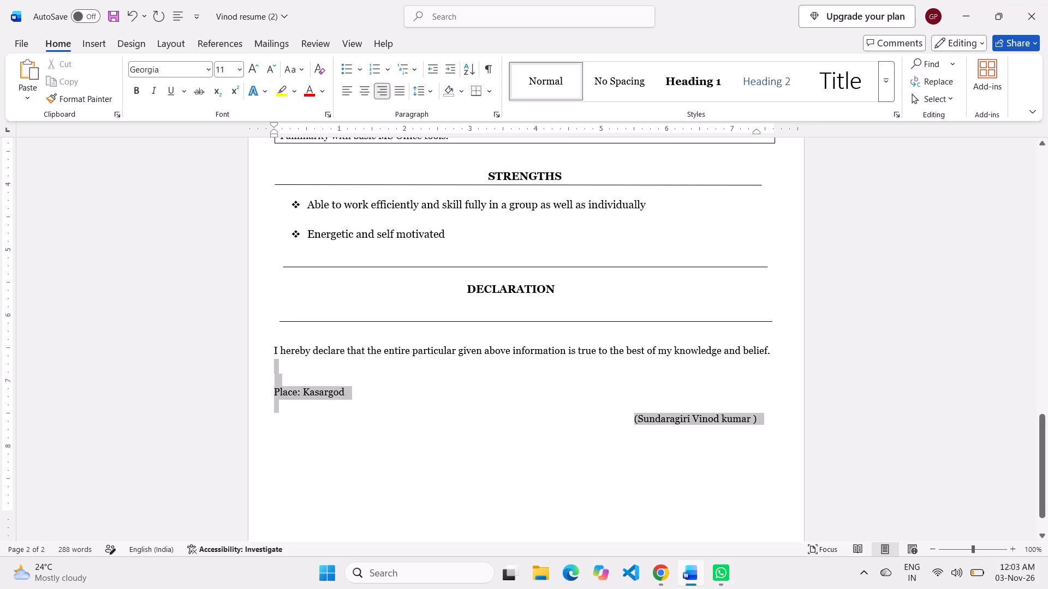
drag(594, 348, 505, 175)
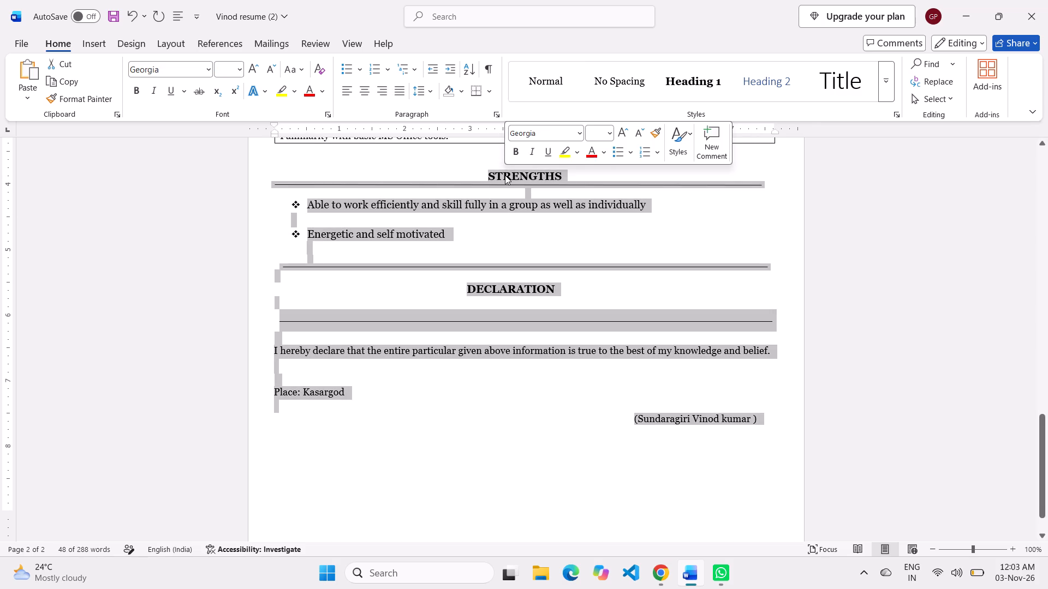
key(BackSpace)
Delete the PROJECTS section, including its heading, divider line and the TATA motors internship bullet.
scroll(505, 175, up, 3)
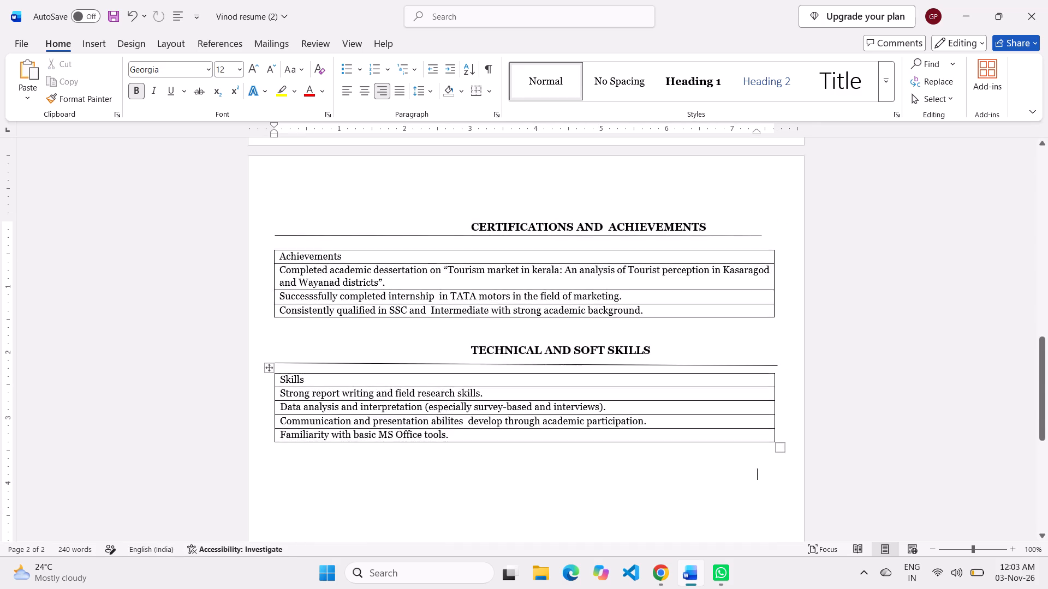
scroll(505, 175, up, 3)
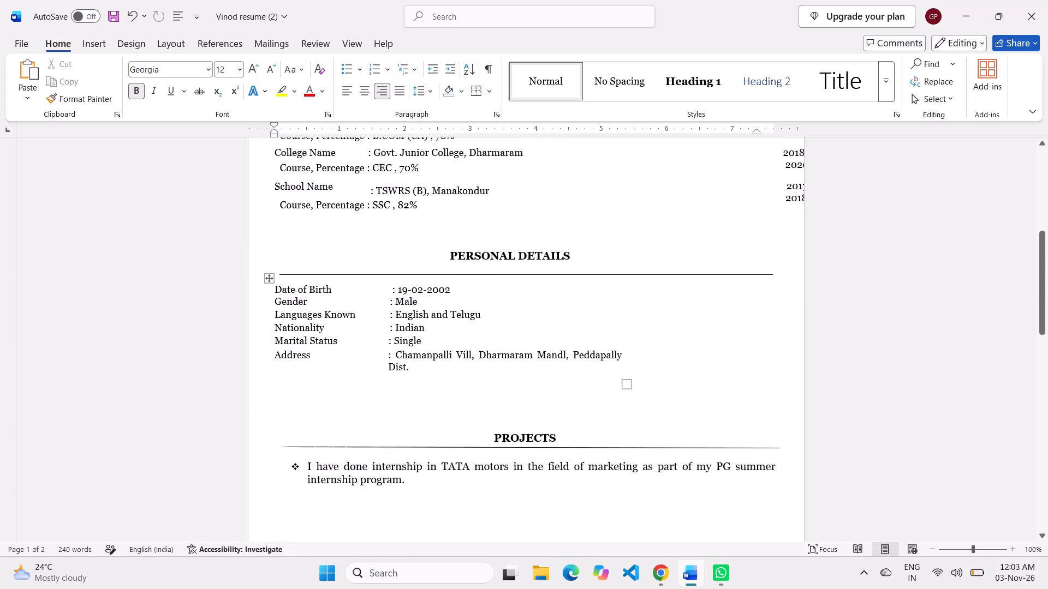
scroll(505, 175, up, 1)
scroll(505, 175, down, 3)
scroll(505, 175, up, 1)
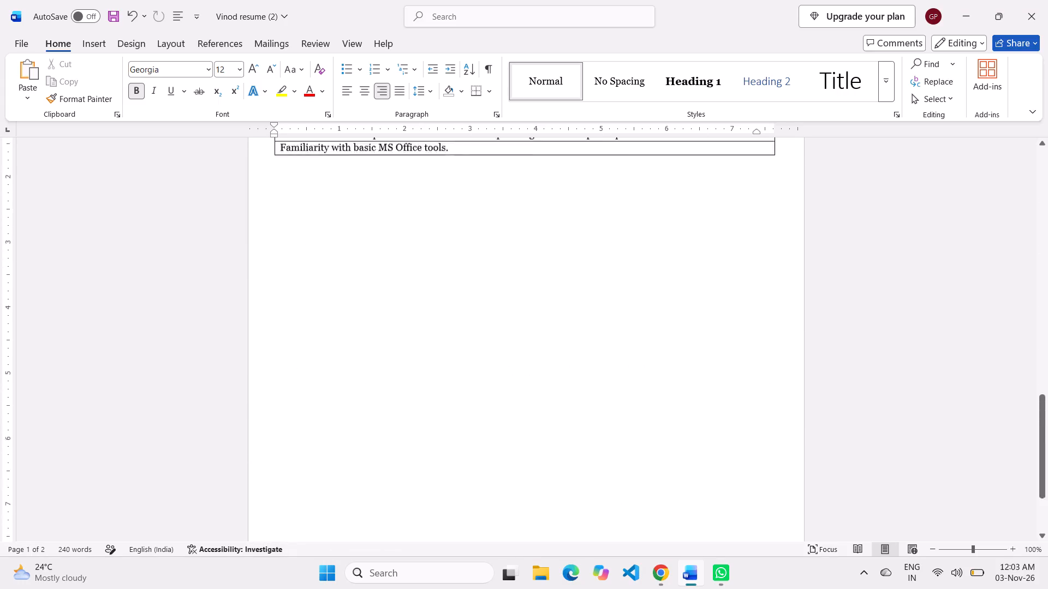
scroll(505, 175, up, 3)
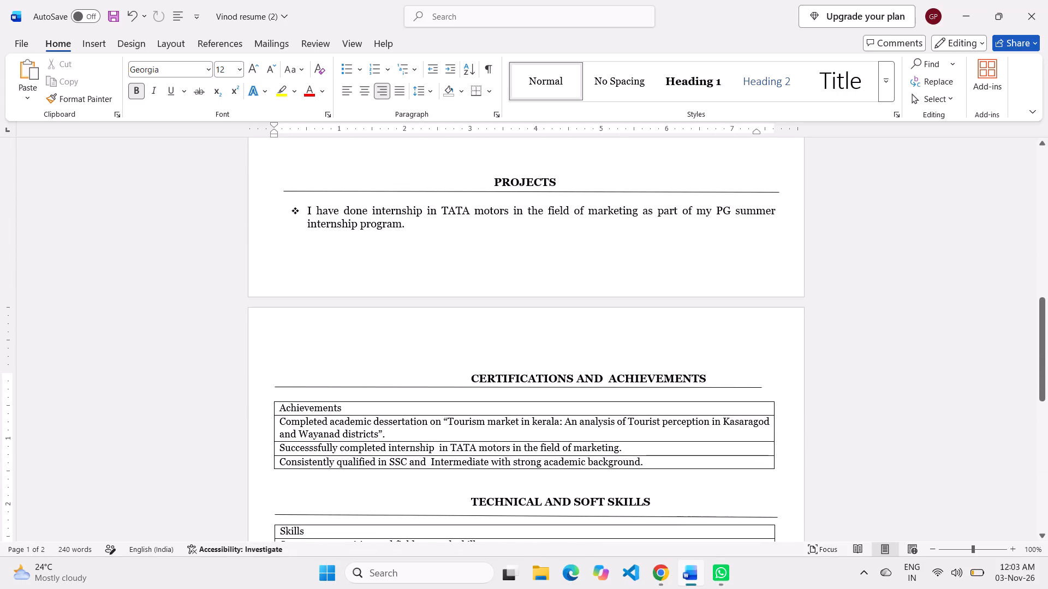
scroll(432, 255, up, 1)
click(433, 292)
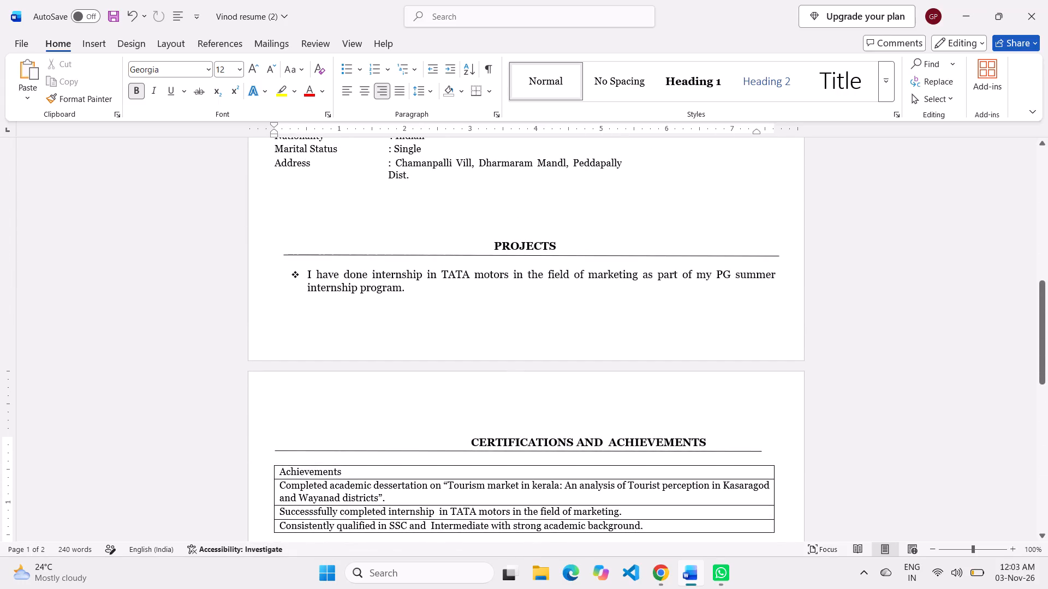
drag(433, 292, 287, 240)
key(BackSpace)
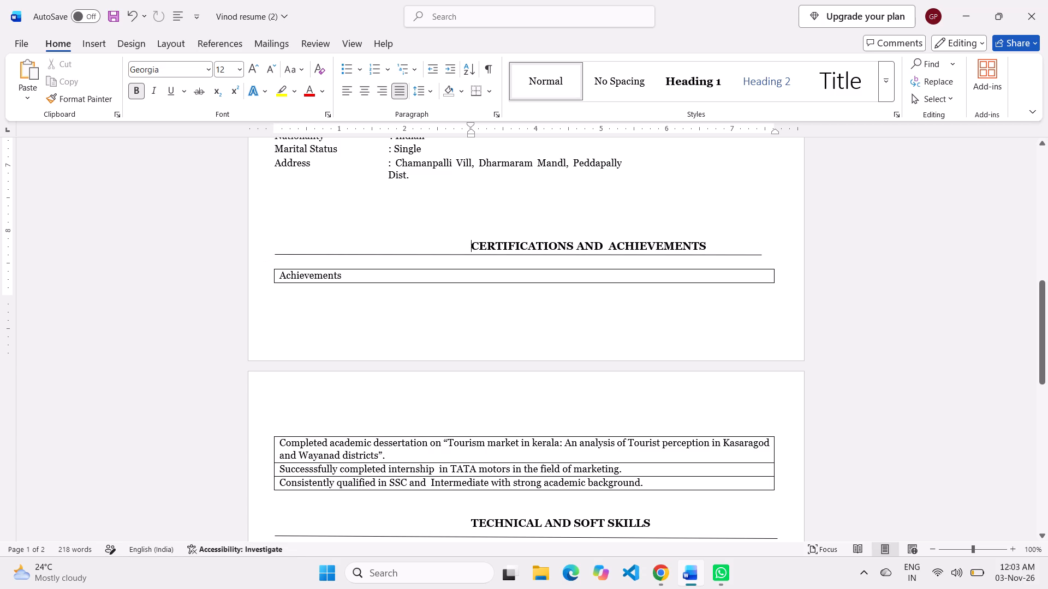
Remove the indent and blank lines before the CERTIFICATIONS AND ACHIEVEMENTS heading so it sits directly below the Personal Details block.
key(BackSpace)
key(BackSpace)
key(BackSpace)
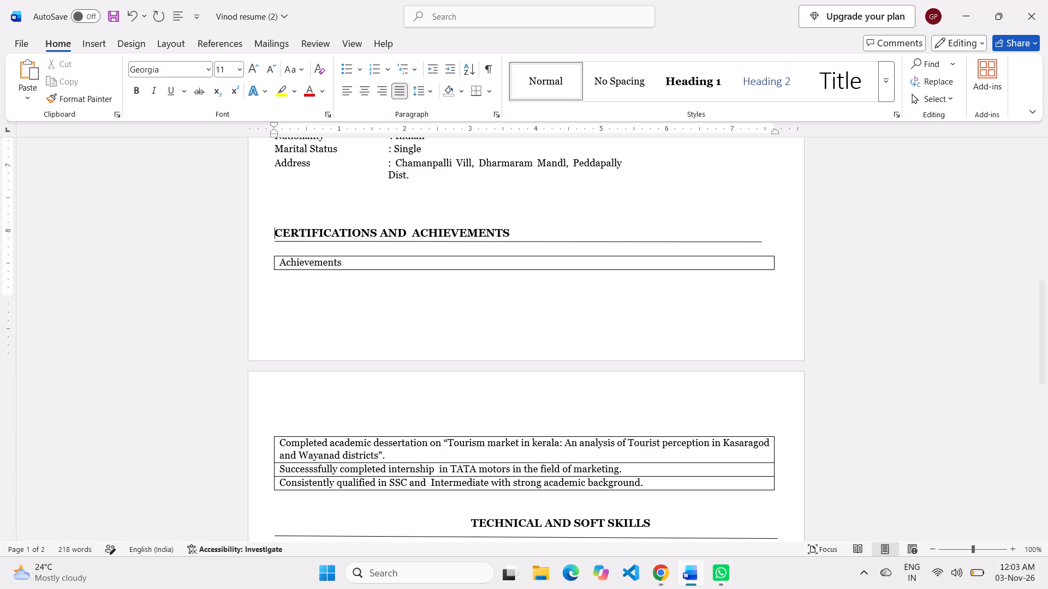
key(BackSpace)
key(BackSpace)
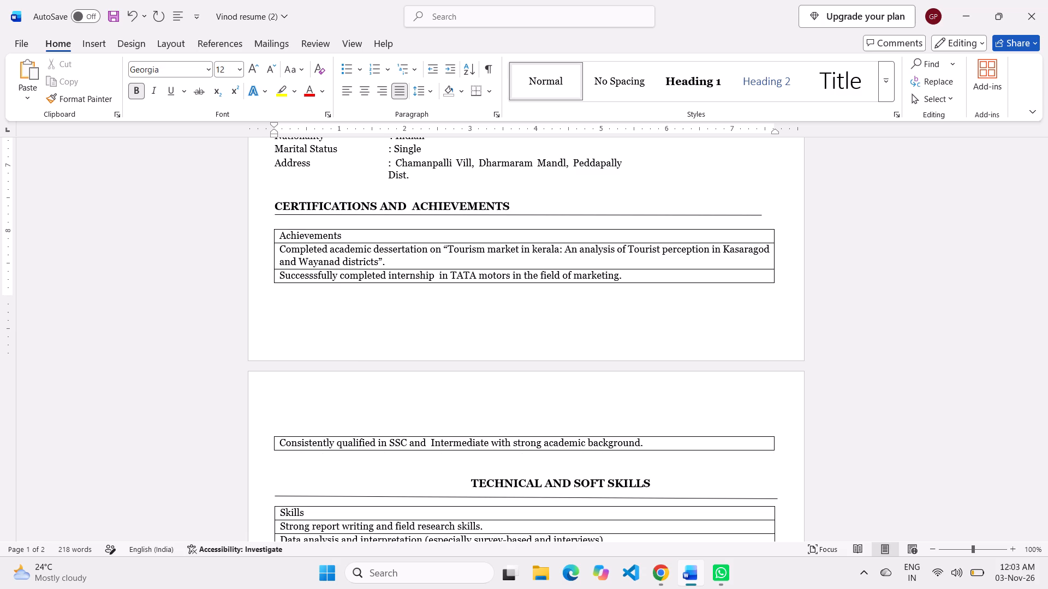
key(BackSpace)
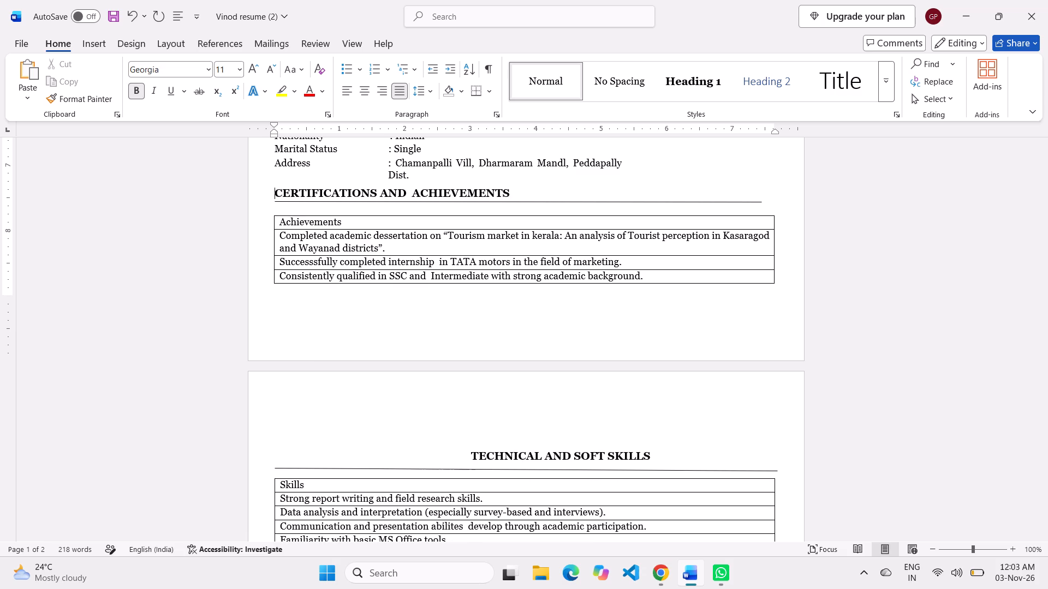
Indent the CERTIFICATIONS AND ACHIEVEMENTS heading by four tab stops towards the middle of the page.
key(Tab)
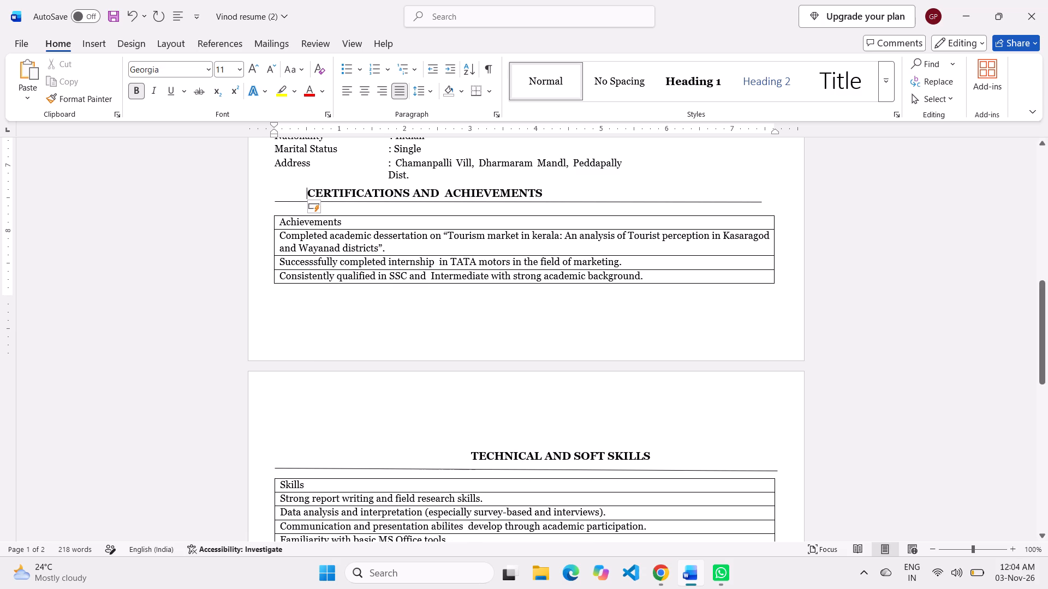
key(Tab)
key(Tab)
key(Tab)
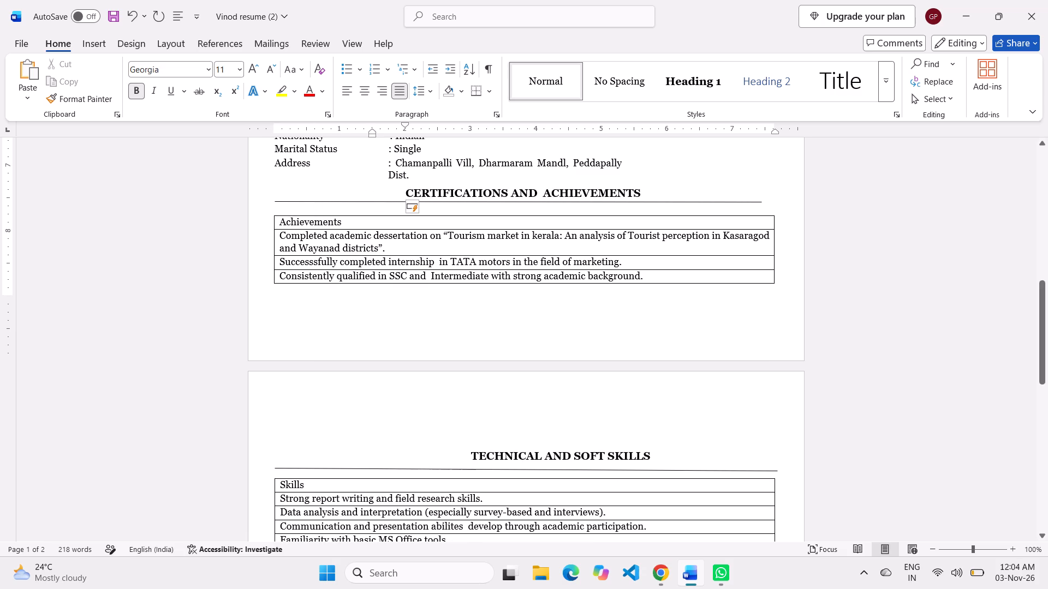
Add two blank lines after the address in Personal Details to space it from the CERTIFICATIONS AND ACHIEVEMENTS heading.
click(493, 171)
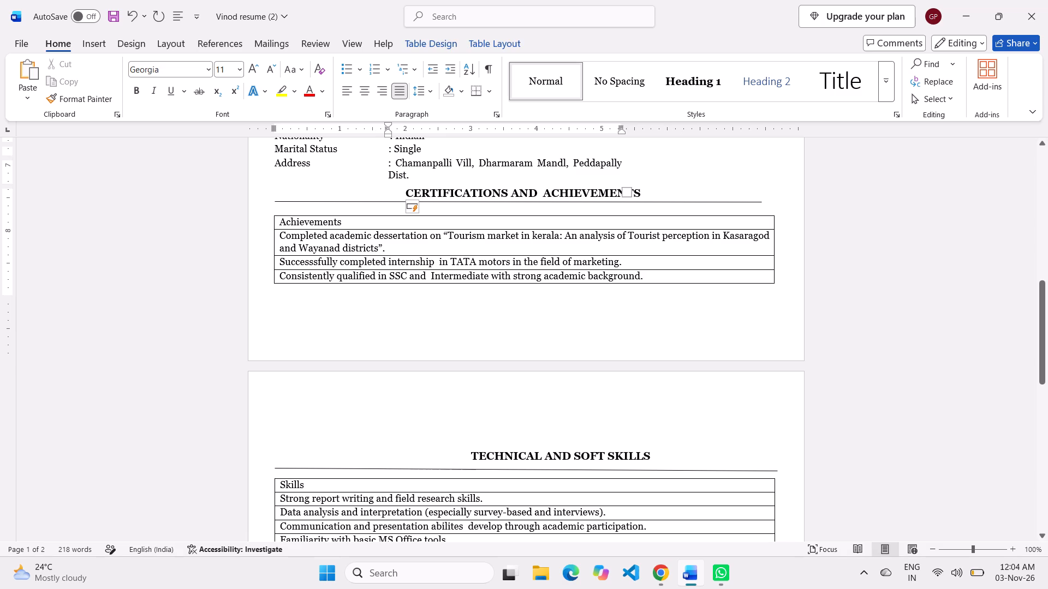
key(Return)
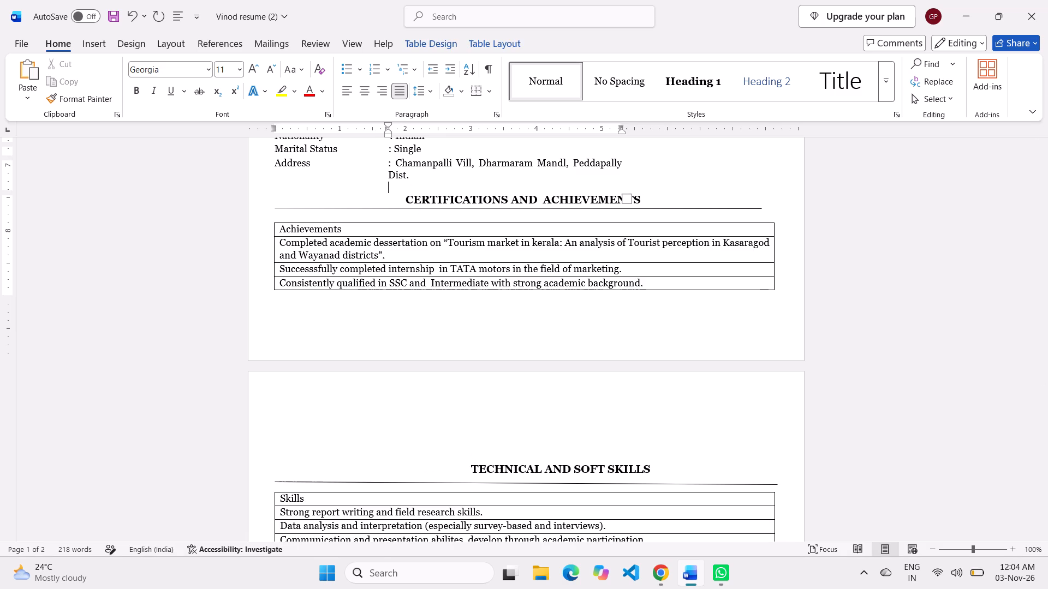
click(503, 187)
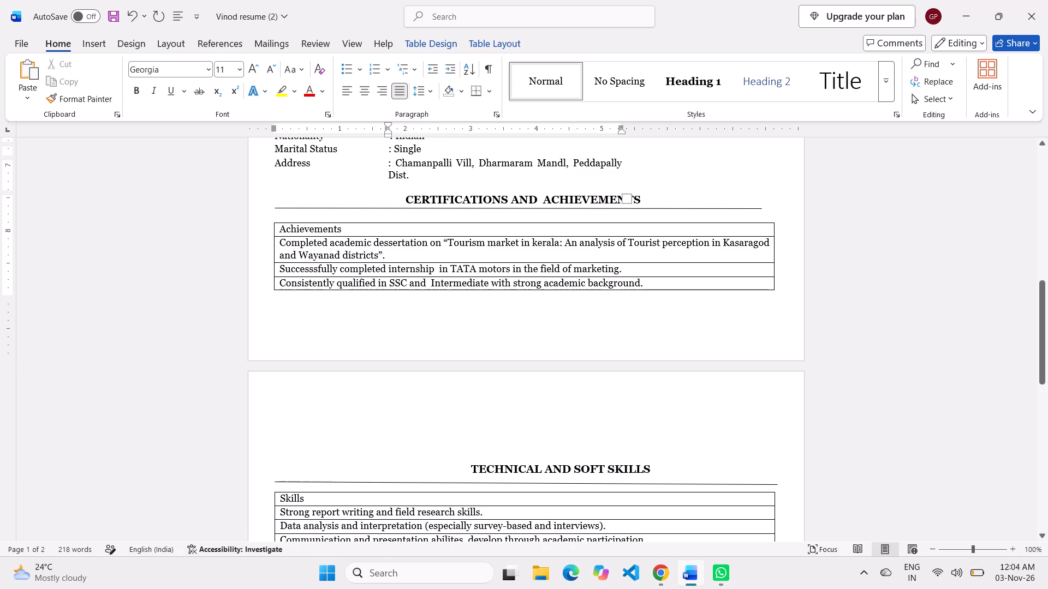
key(Return)
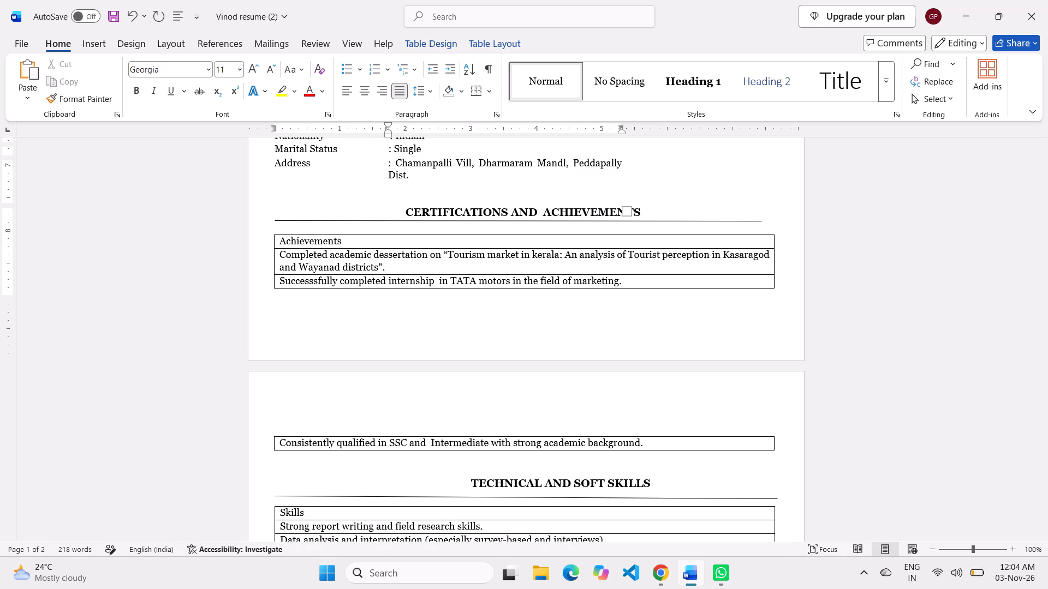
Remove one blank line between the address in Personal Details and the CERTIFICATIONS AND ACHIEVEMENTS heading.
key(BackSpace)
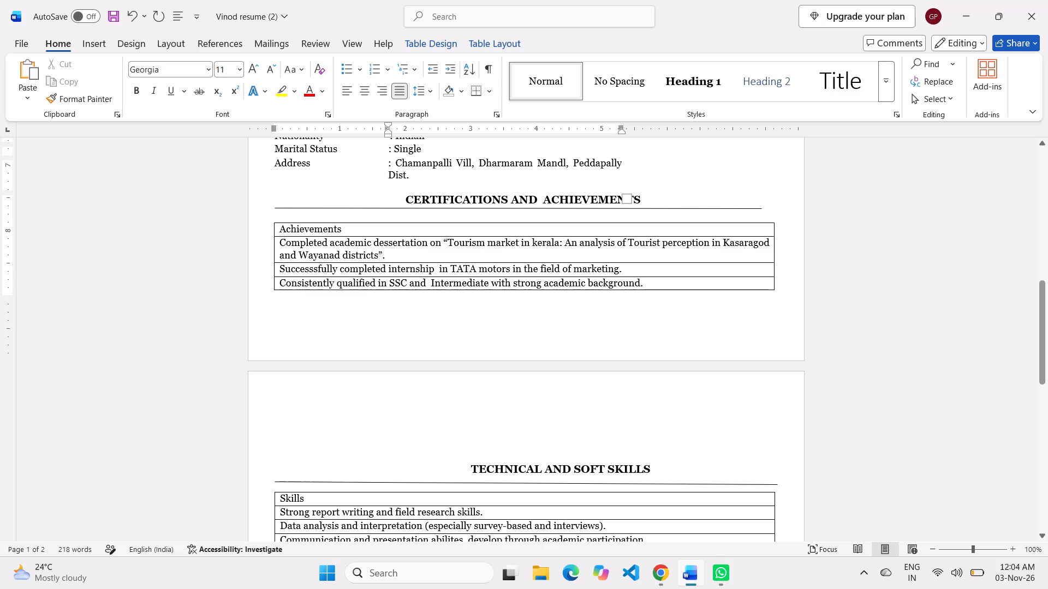
Remove the extra blank line above the TECHNICAL AND SOFT SKILLS heading on the second page.
scroll(610, 233, up, 2)
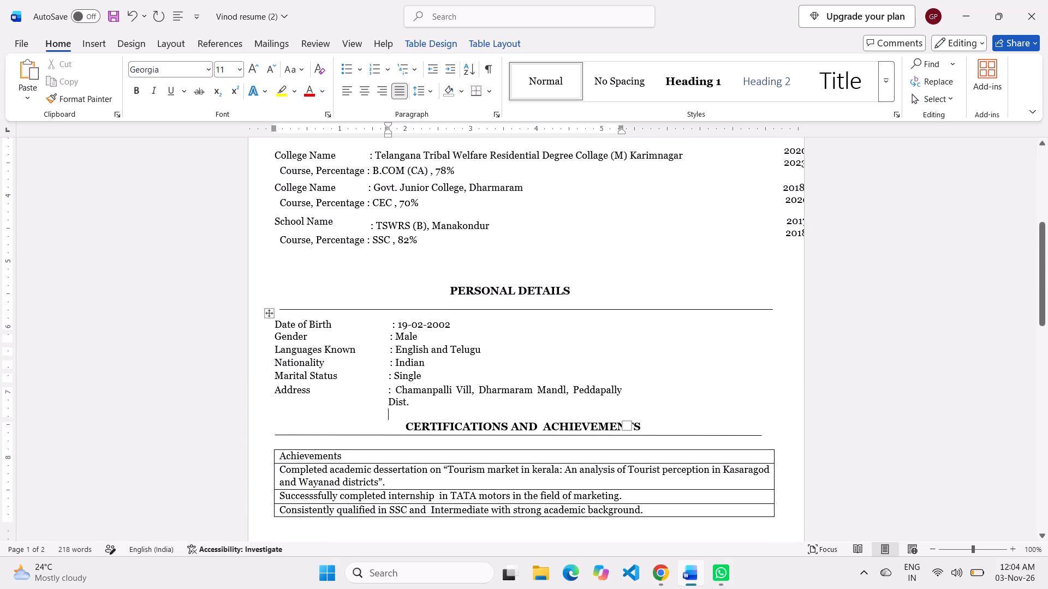
scroll(602, 394, down, 3)
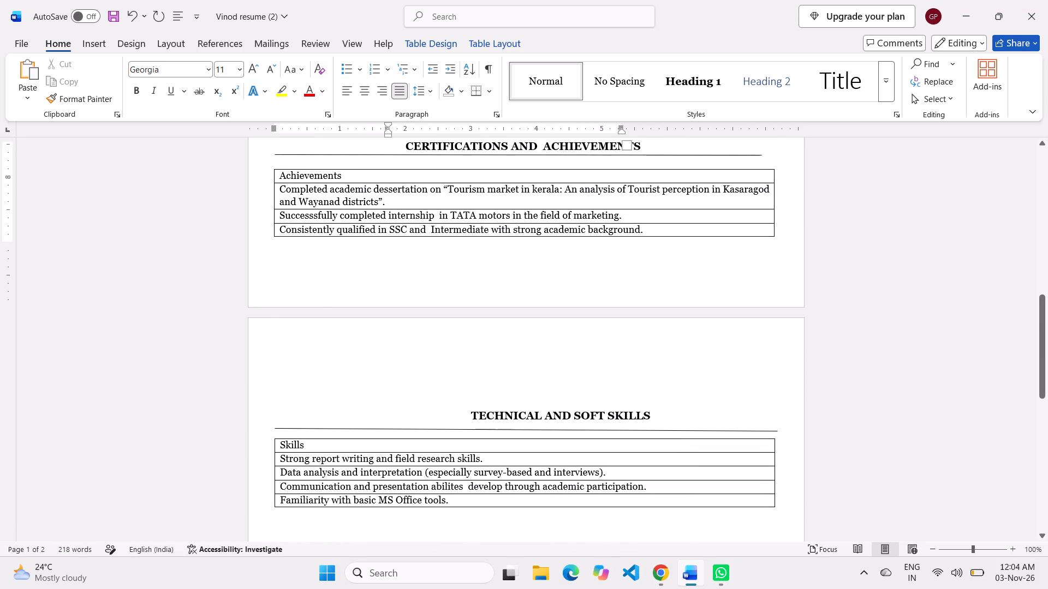
click(520, 398)
key(BackSpace)
key(BackSpace)
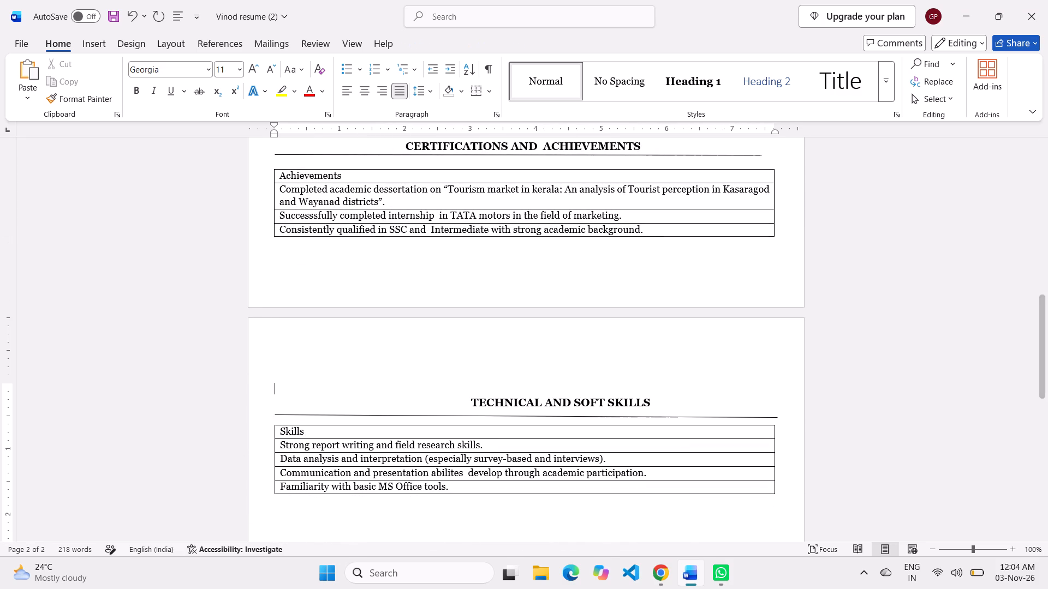
key(BackSpace)
key(BackSpace)
key(BackSpace)
key(BackSpace)
key(BackSpace)
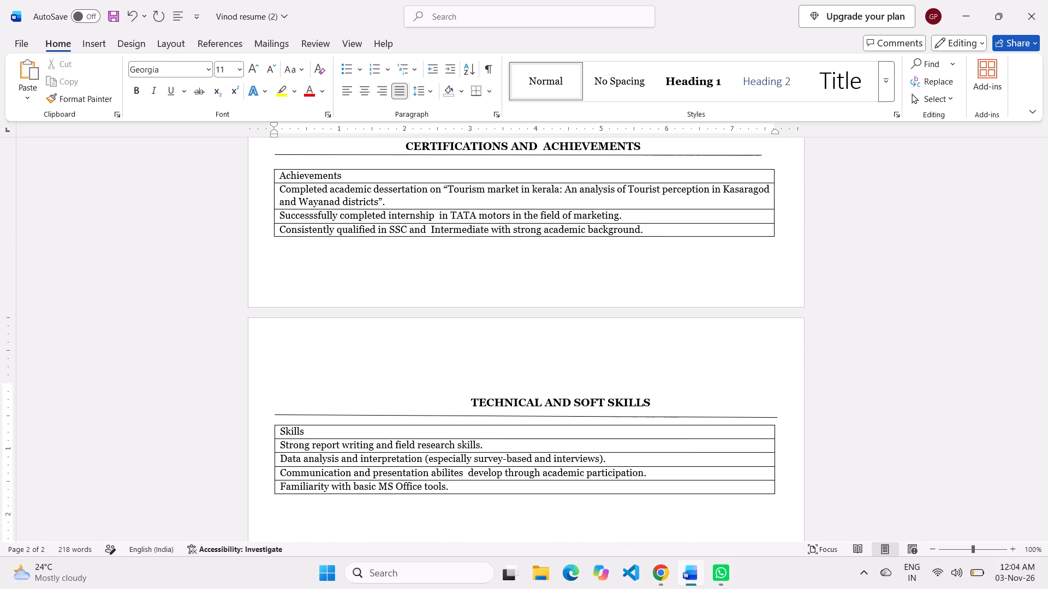
key(BackSpace)
key(BackSpace)
key(BackSpace)
key(BackSpace)
key(BackSpace)
key(BackSpace)
key(BackSpace)
Remove the indent and empty space between the last Education entry and the PERSONAL DETAILS heading.
scroll(651, 361, down, 5)
scroll(651, 361, up, 6)
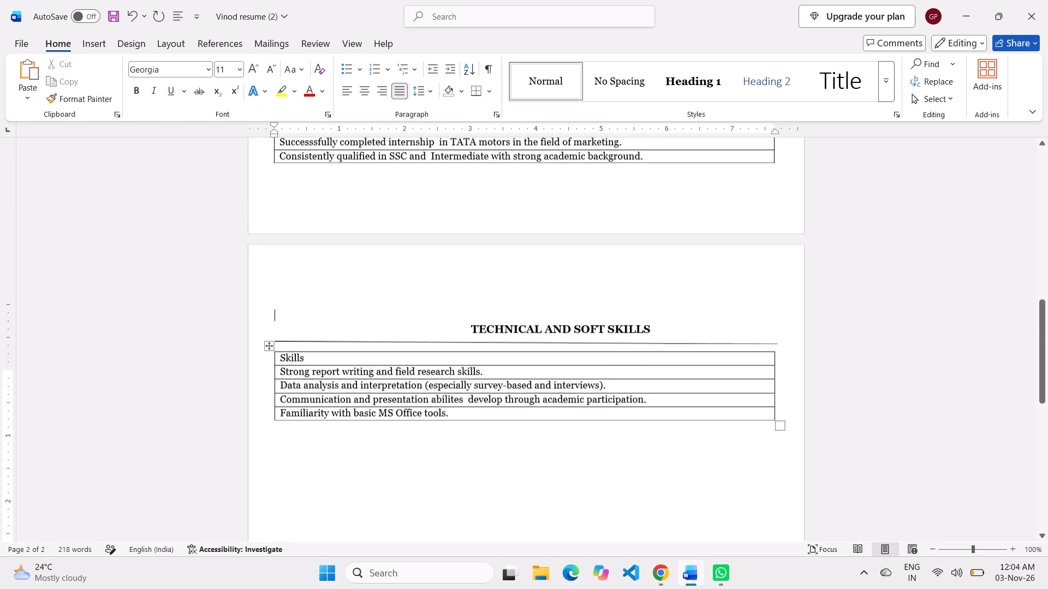
scroll(651, 361, up, 2)
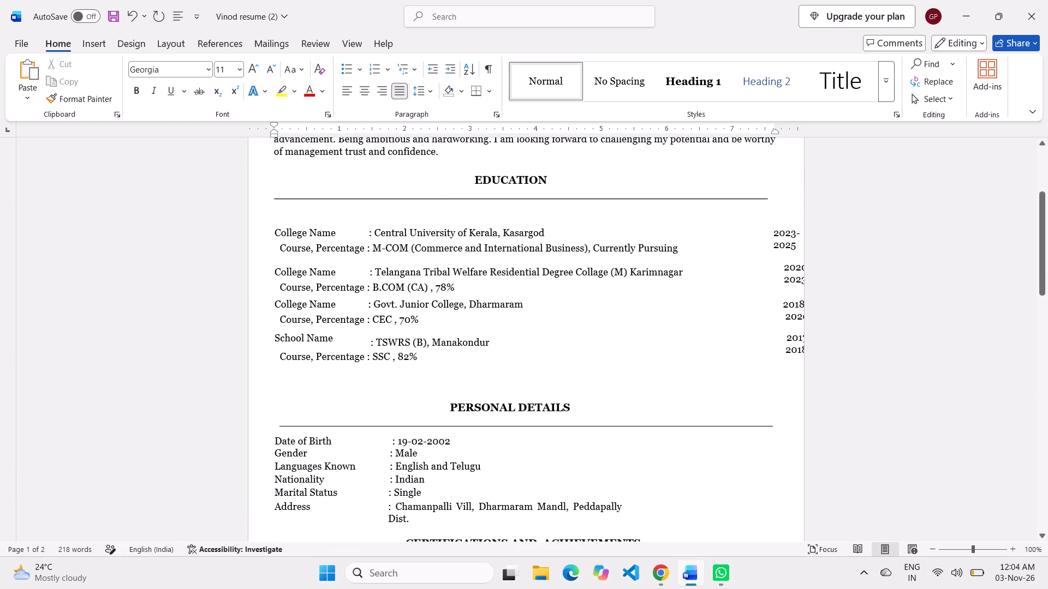
scroll(535, 390, down, 1)
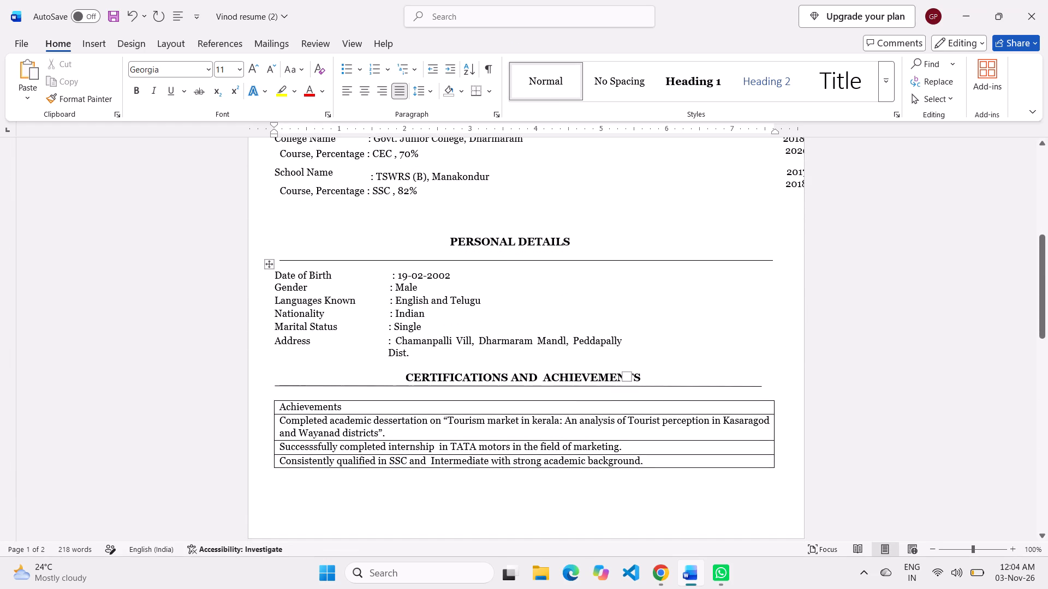
click(513, 216)
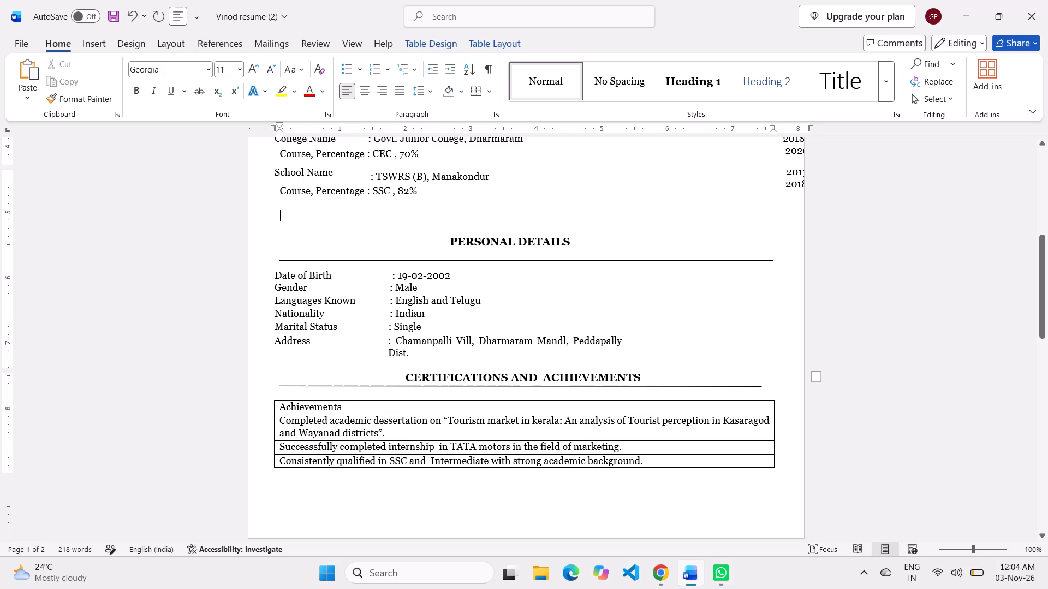
key(BackSpace)
key(BackSpace)
key(BackSpace)
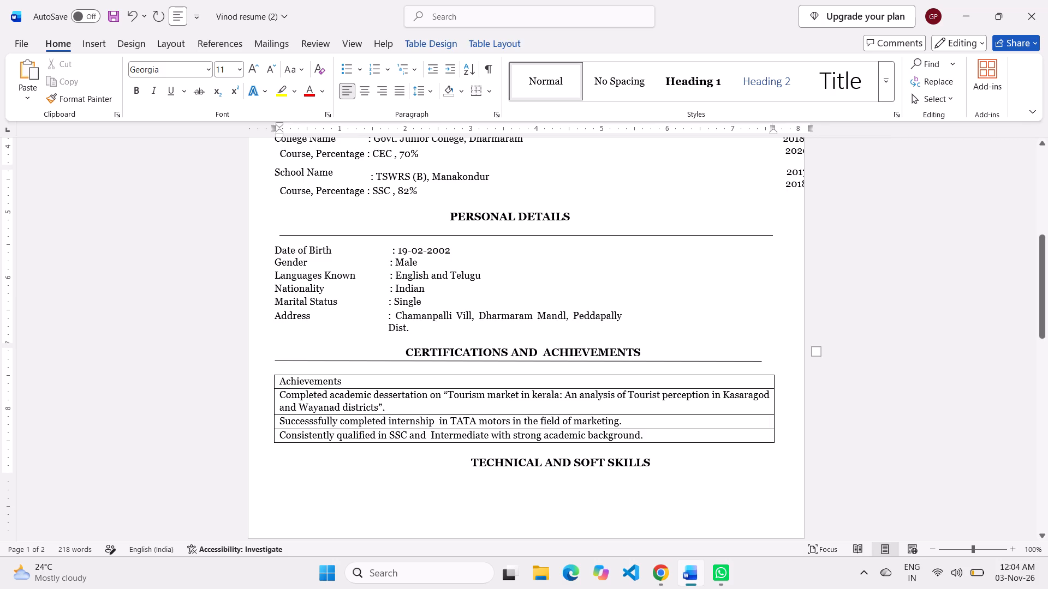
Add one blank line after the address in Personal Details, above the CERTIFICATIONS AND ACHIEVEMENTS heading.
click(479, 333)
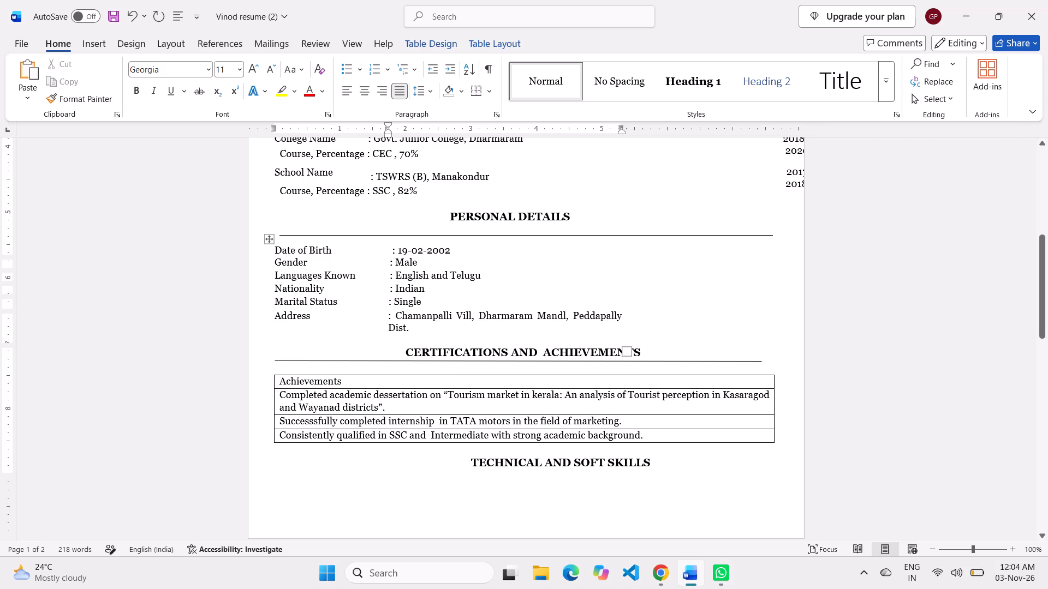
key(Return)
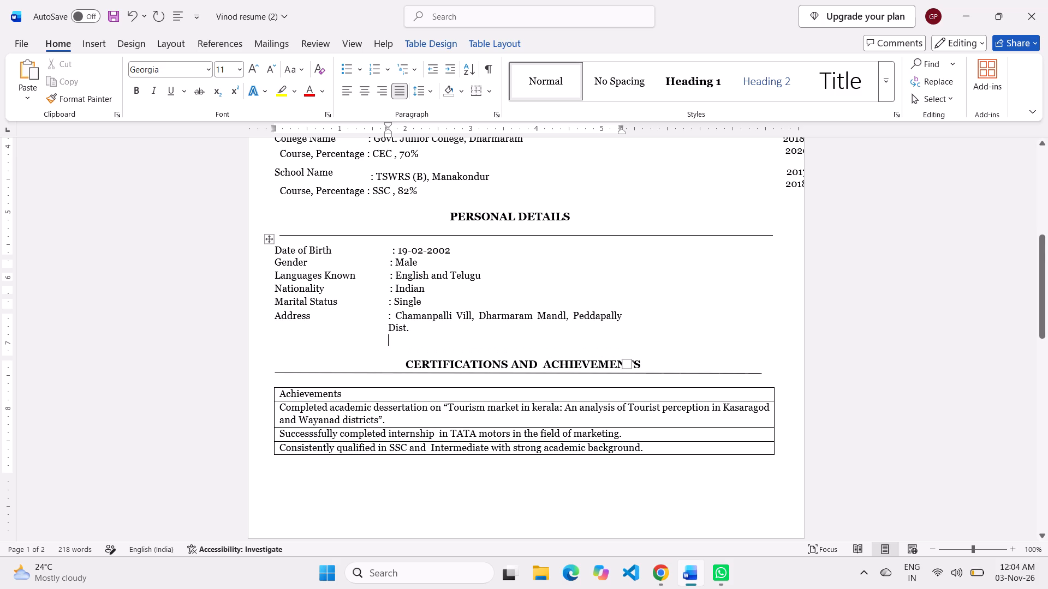
Remove the indent before "Course, Percentage" in the B.COM, M-COM and CEC entries so they align with the College Name labels.
scroll(603, 309, down, 1)
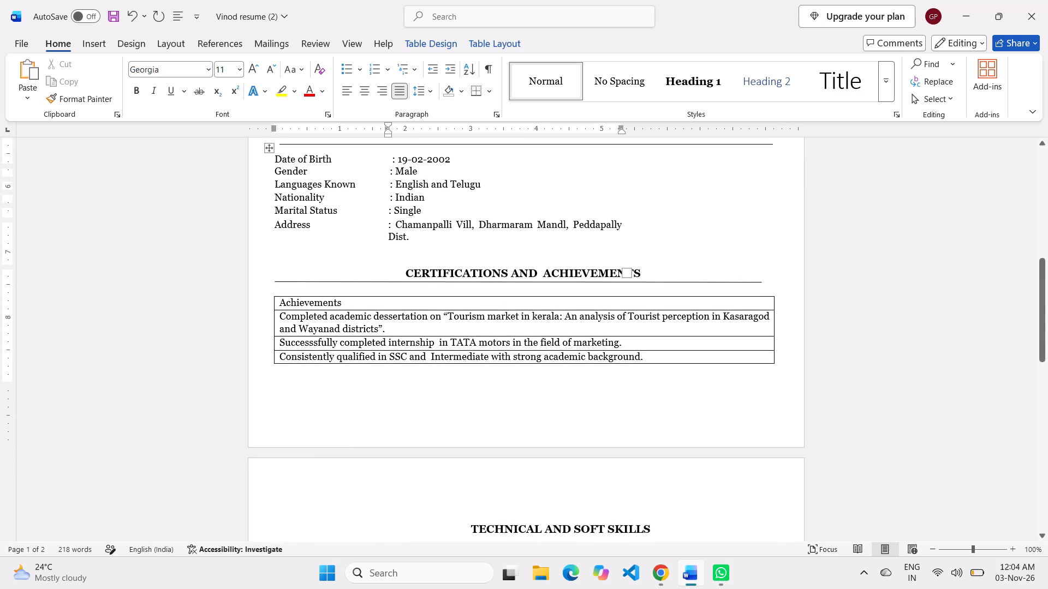
scroll(647, 277, up, 2)
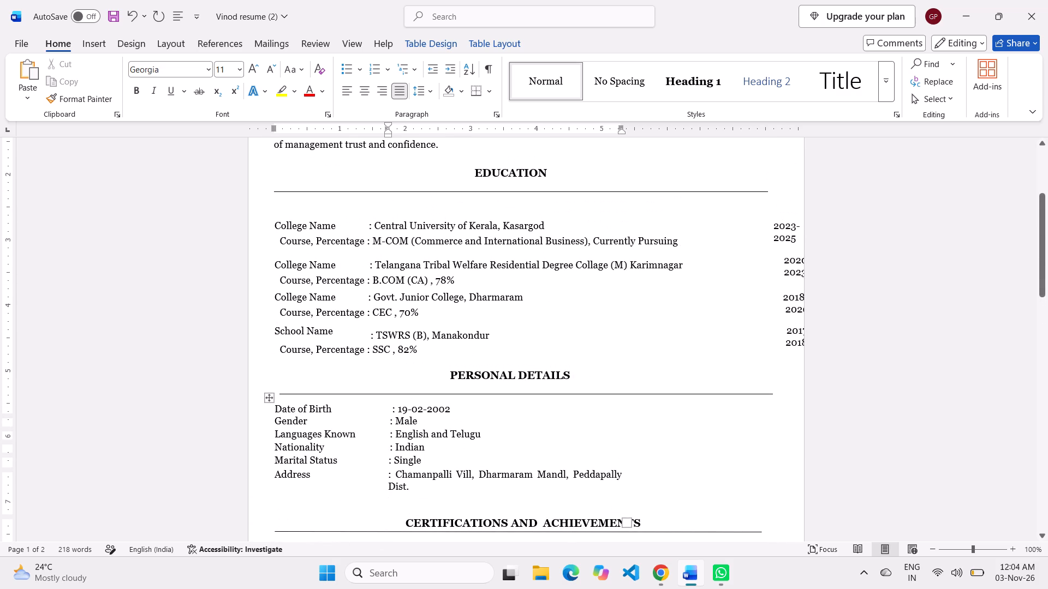
click(279, 276)
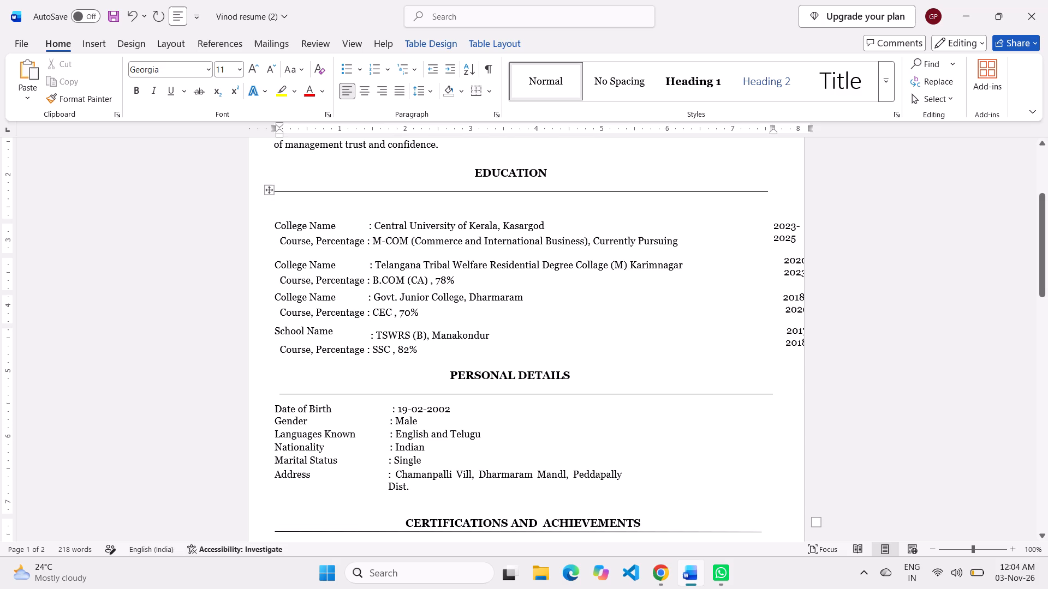
key(BackSpace)
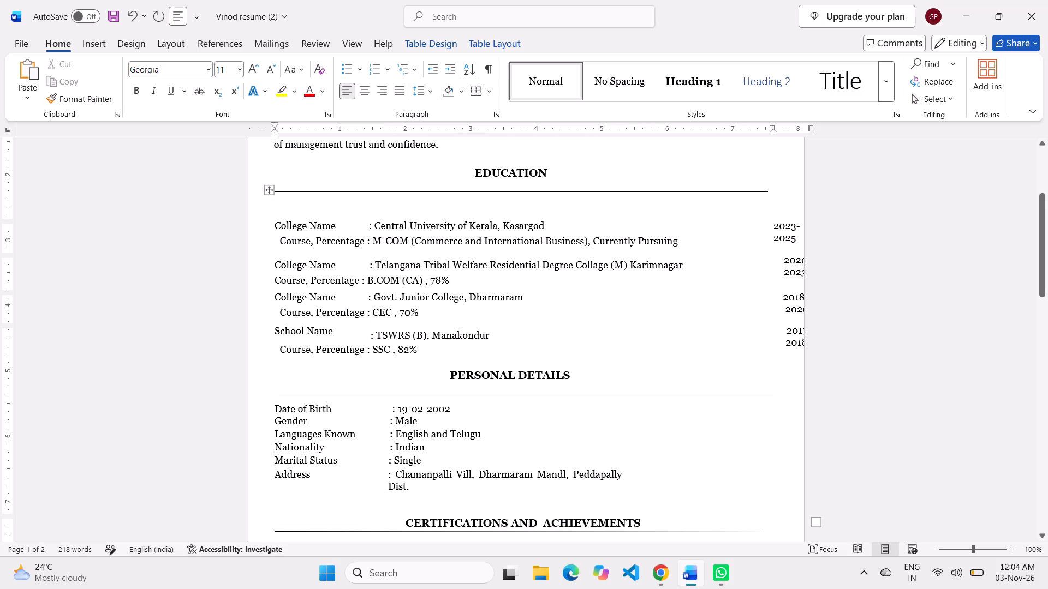
click(282, 238)
key(BackSpace)
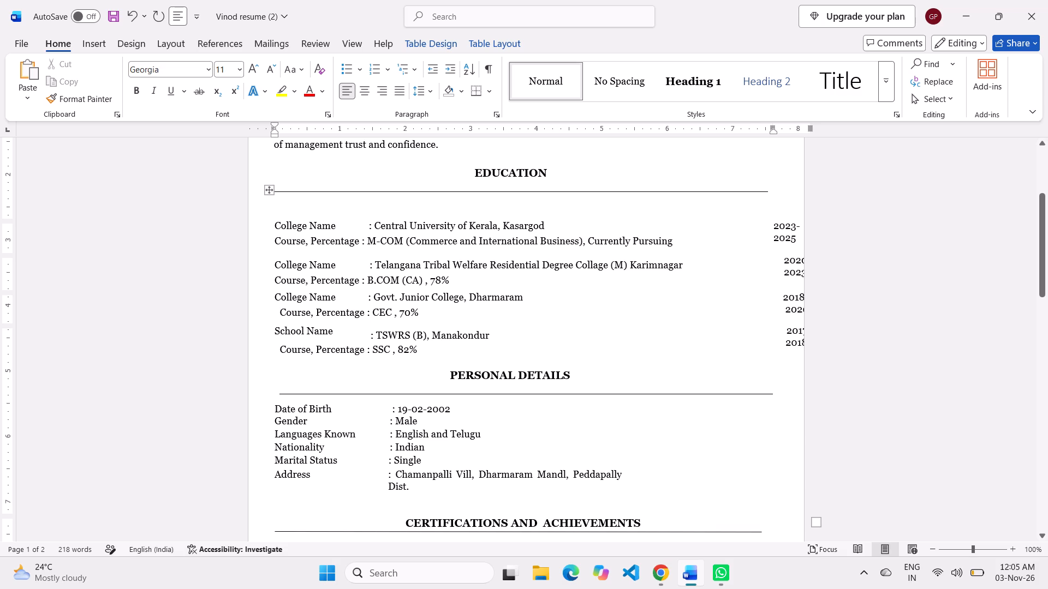
click(281, 310)
key(BackSpace)
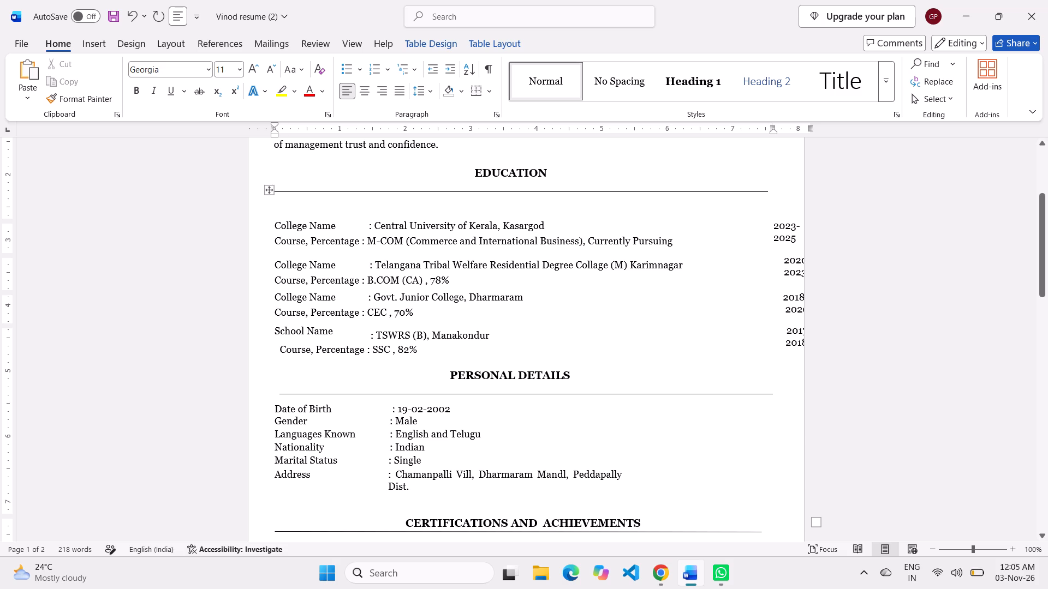
Delete the gap before ": TSWRS (B), Manakondur" so it directly follows the School Name label.
click(371, 336)
key(BackSpace)
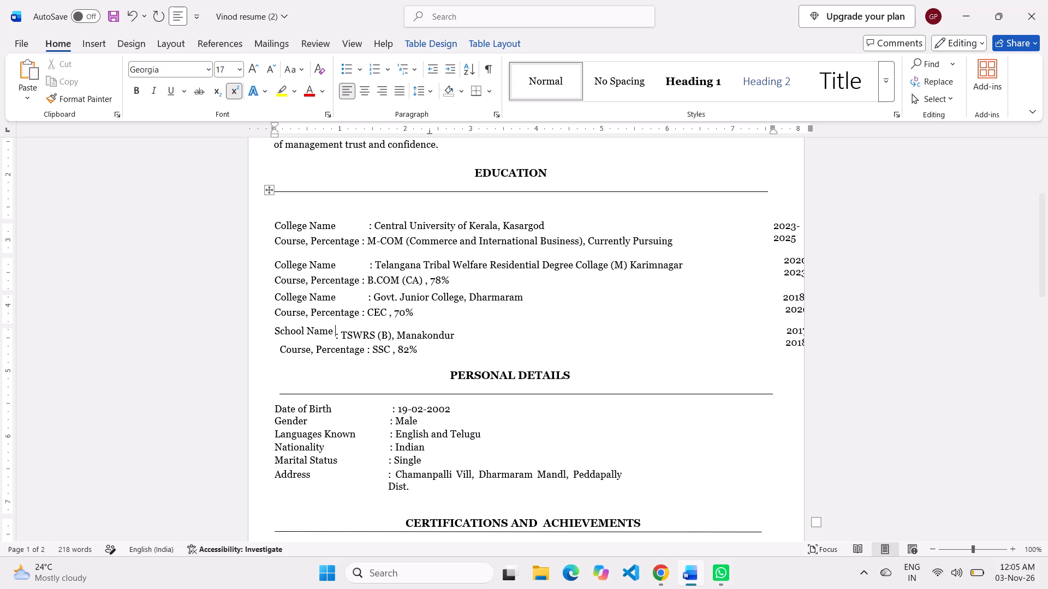
Review the resume's layout and spacing from the header down to the skills table.
scroll(369, 230, up, 3)
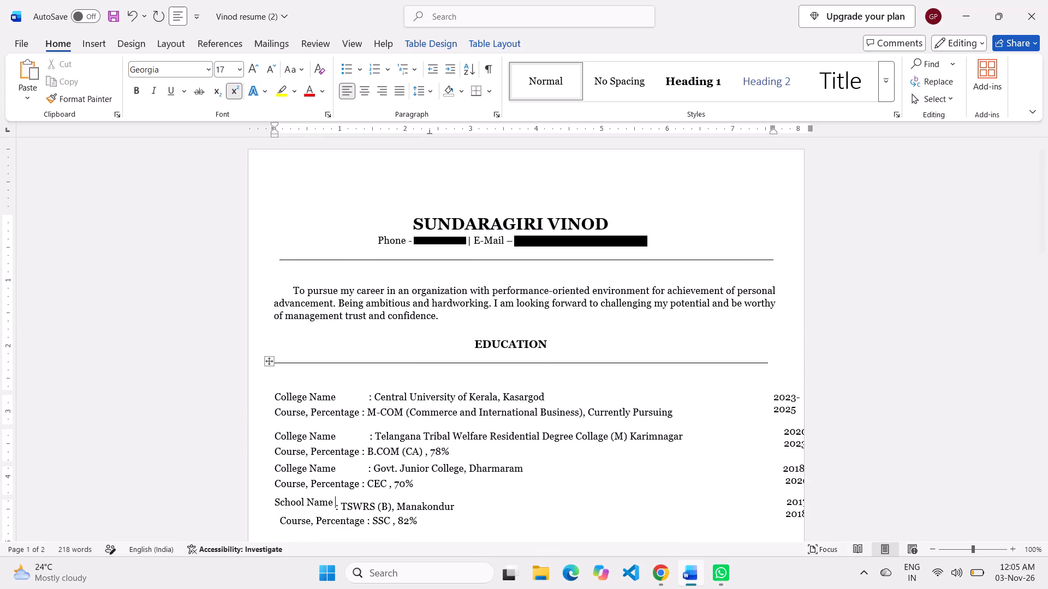
scroll(369, 230, down, 1)
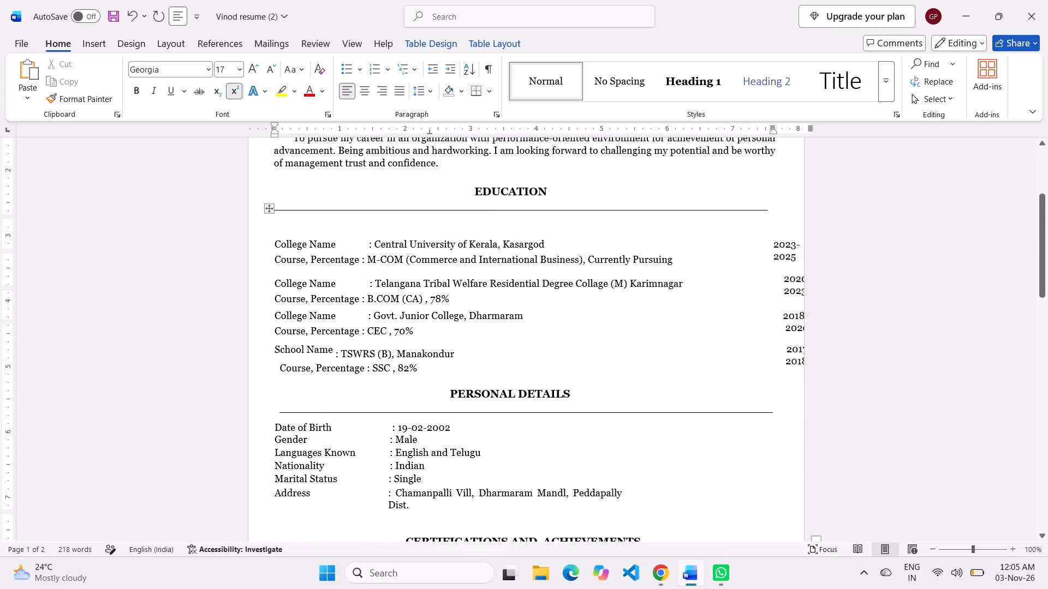
scroll(369, 230, down, 1)
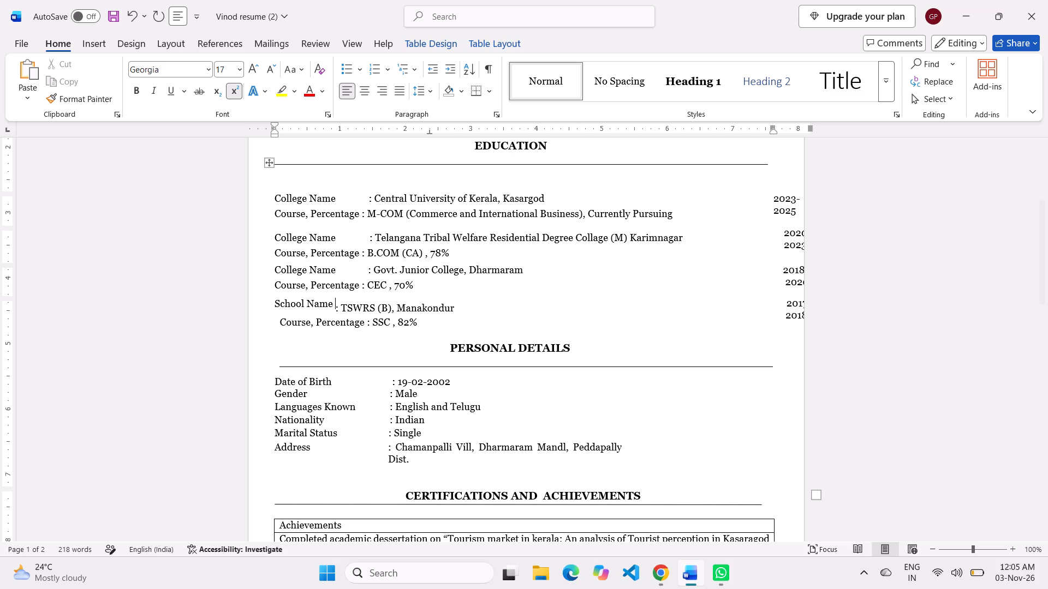
scroll(369, 230, down, 1)
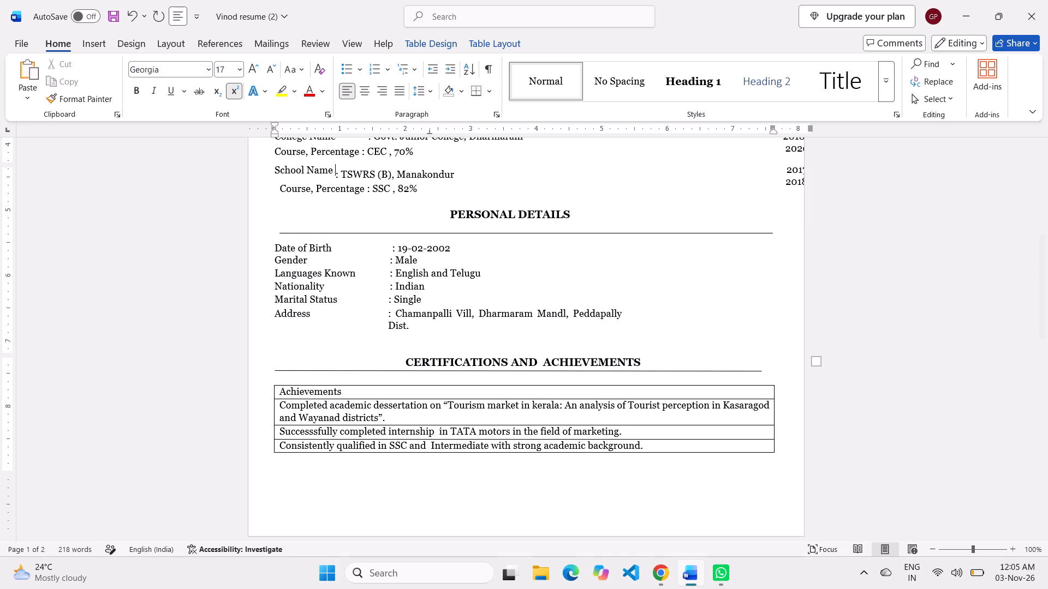
scroll(369, 230, down, 1)
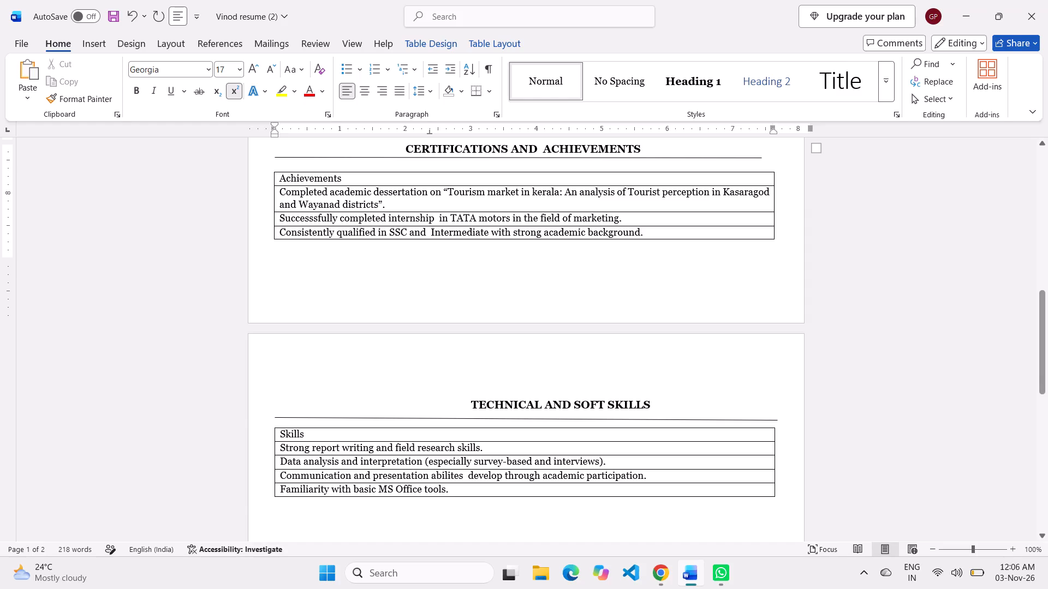
scroll(515, 315, up, 1)
scroll(632, 316, up, 2)
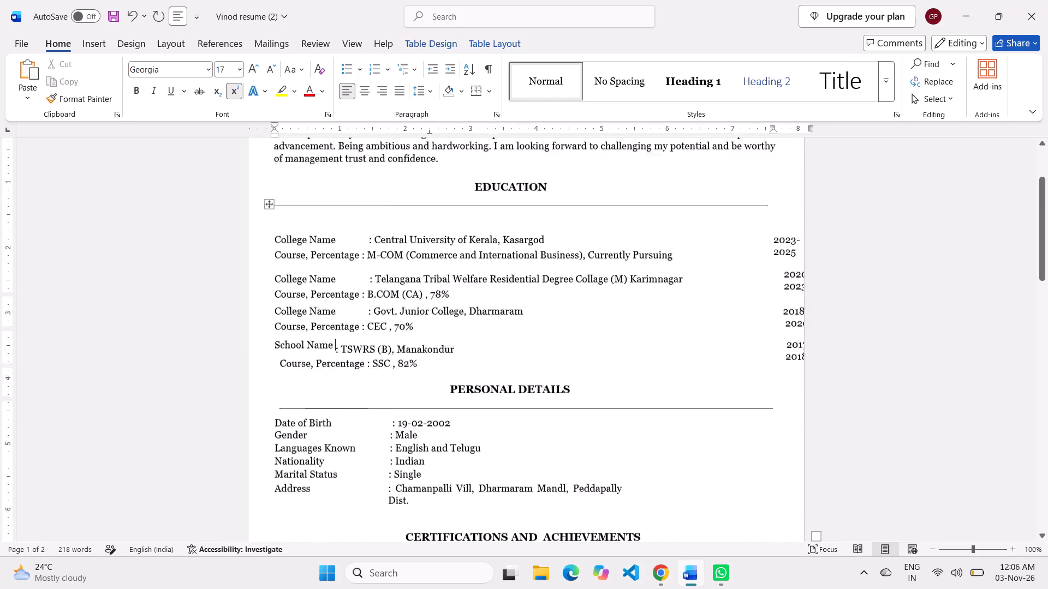
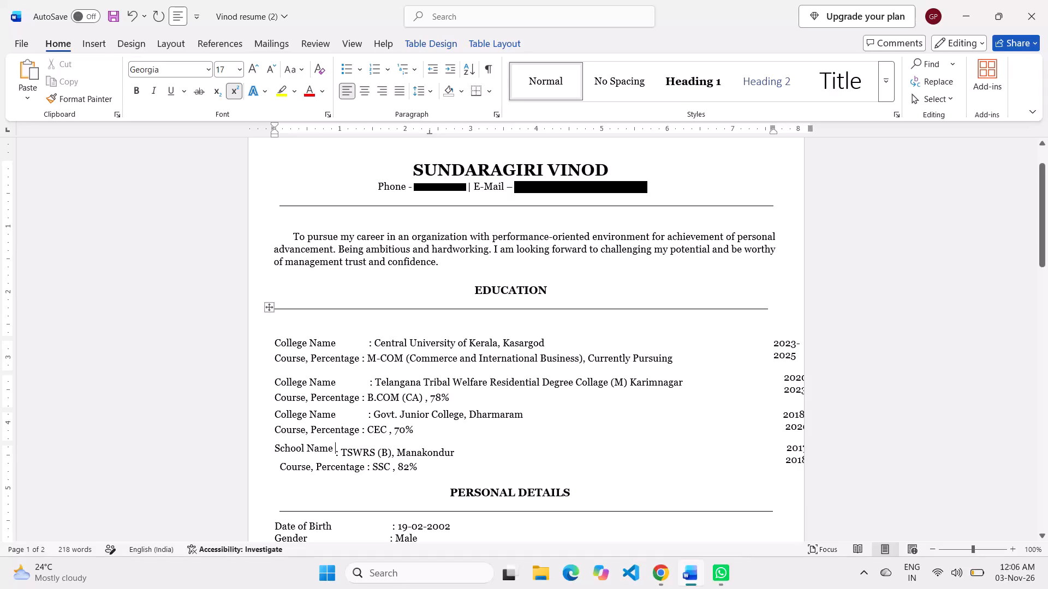
Close the gap between the College Name label and its colon in the Telangana and Central University of Kerala entries.
scroll(725, 395, left, 4)
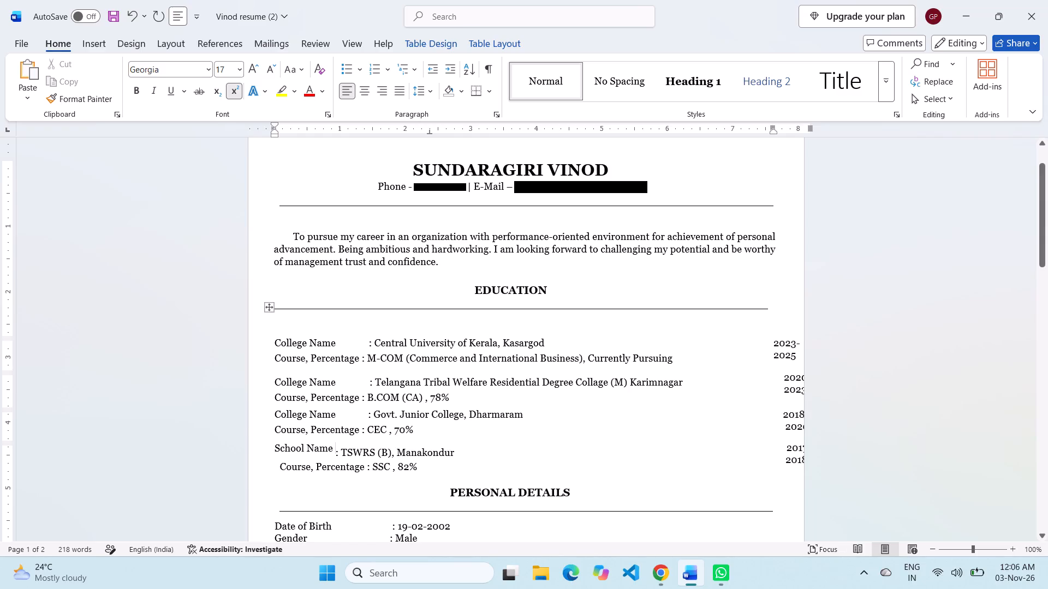
click(368, 384)
key(BackSpace)
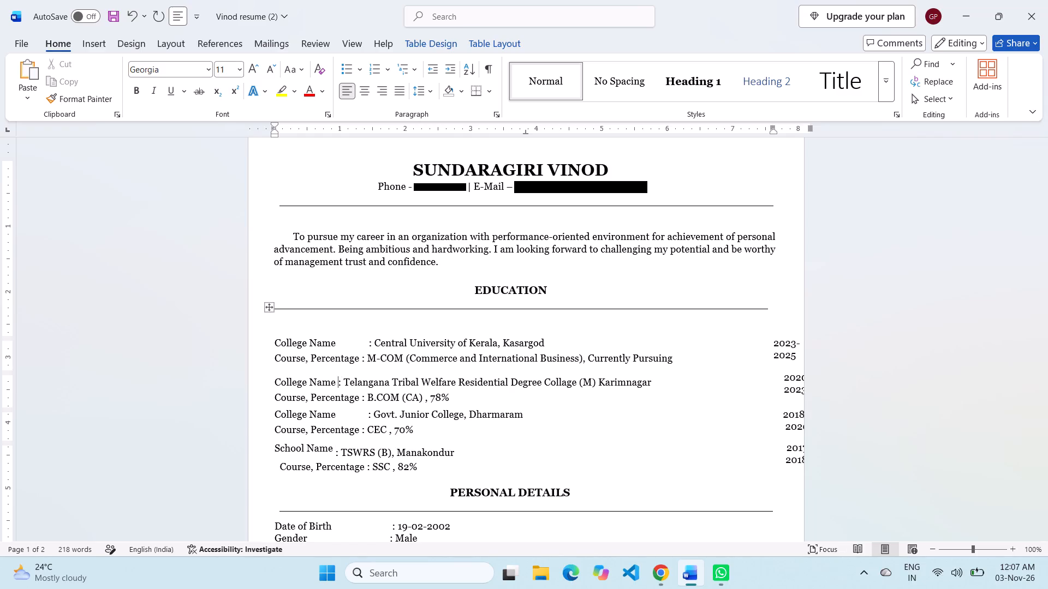
key(space)
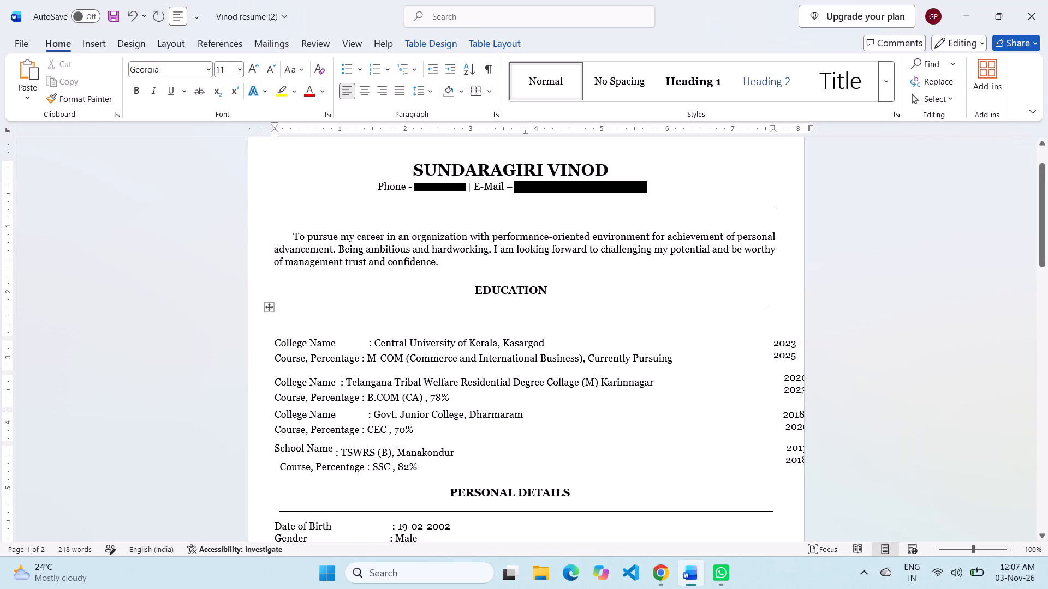
click(367, 340)
key(BackSpace)
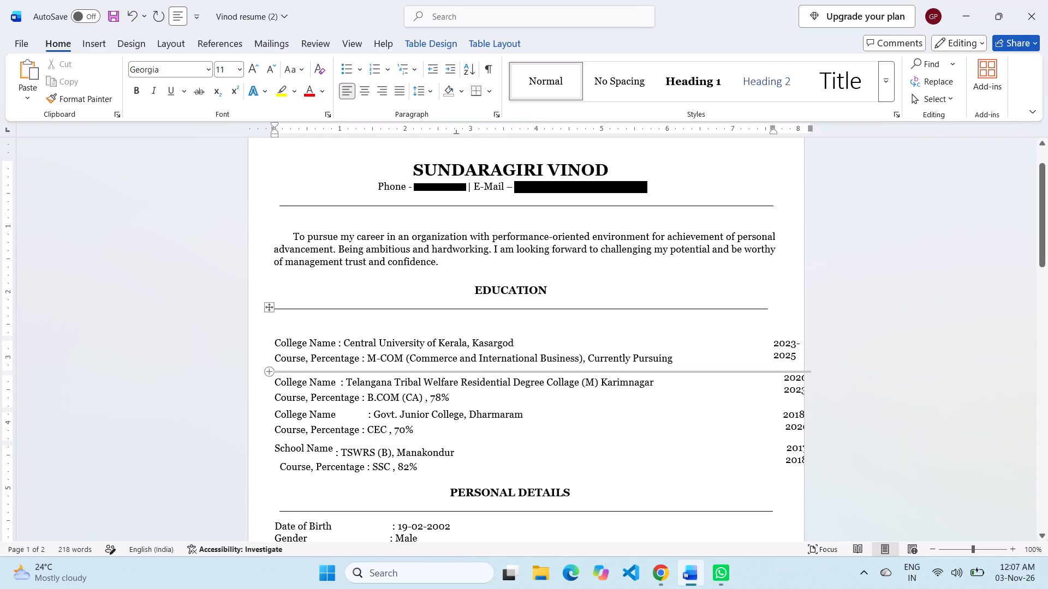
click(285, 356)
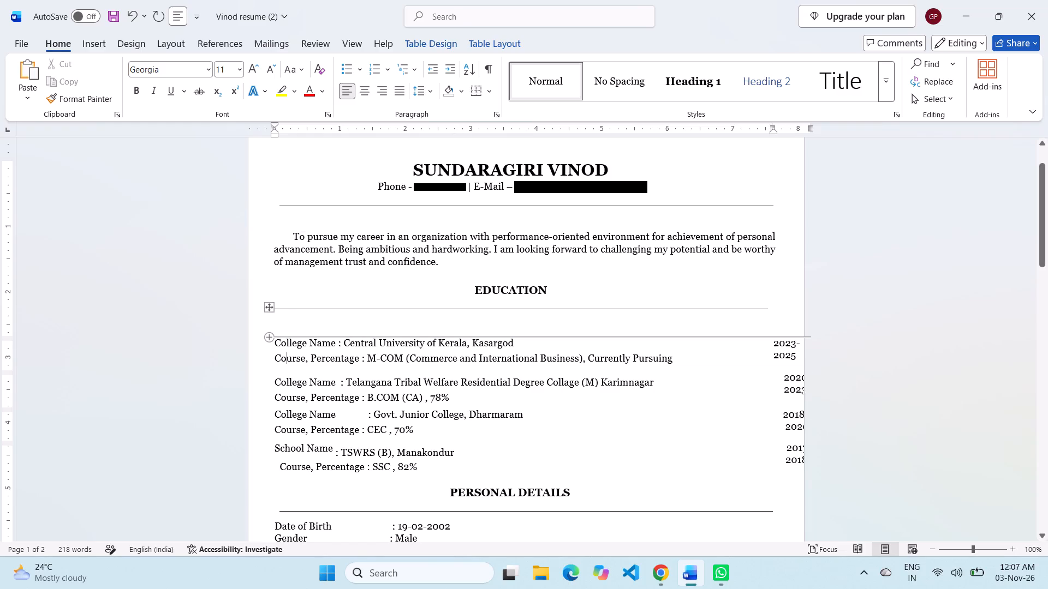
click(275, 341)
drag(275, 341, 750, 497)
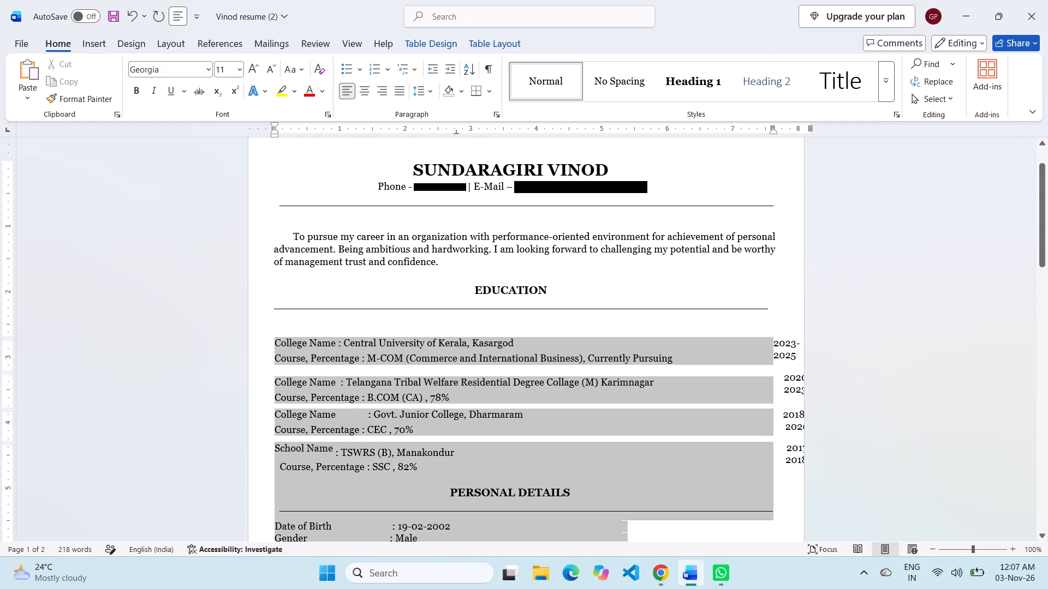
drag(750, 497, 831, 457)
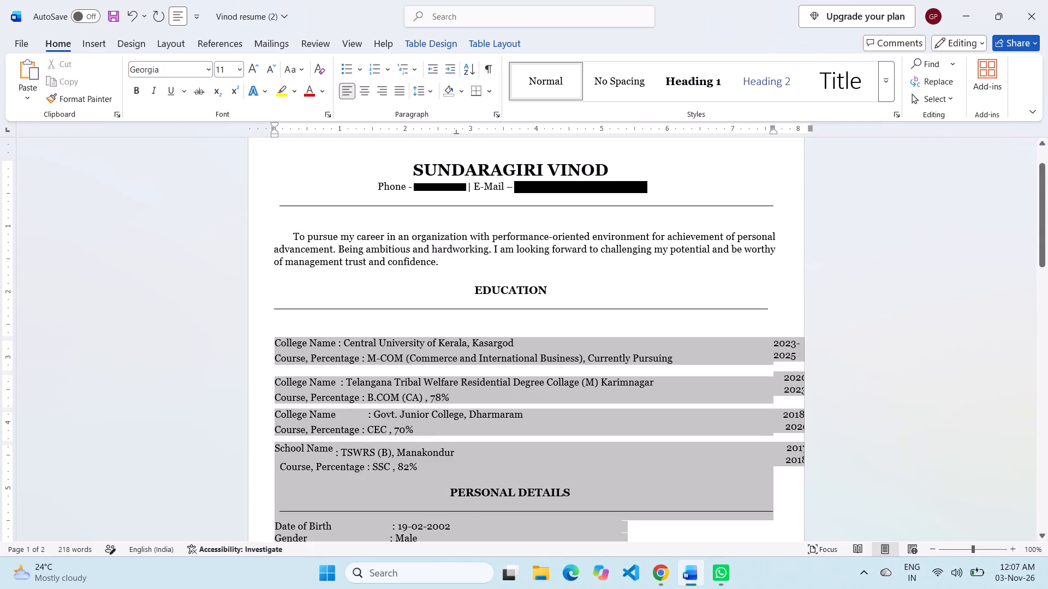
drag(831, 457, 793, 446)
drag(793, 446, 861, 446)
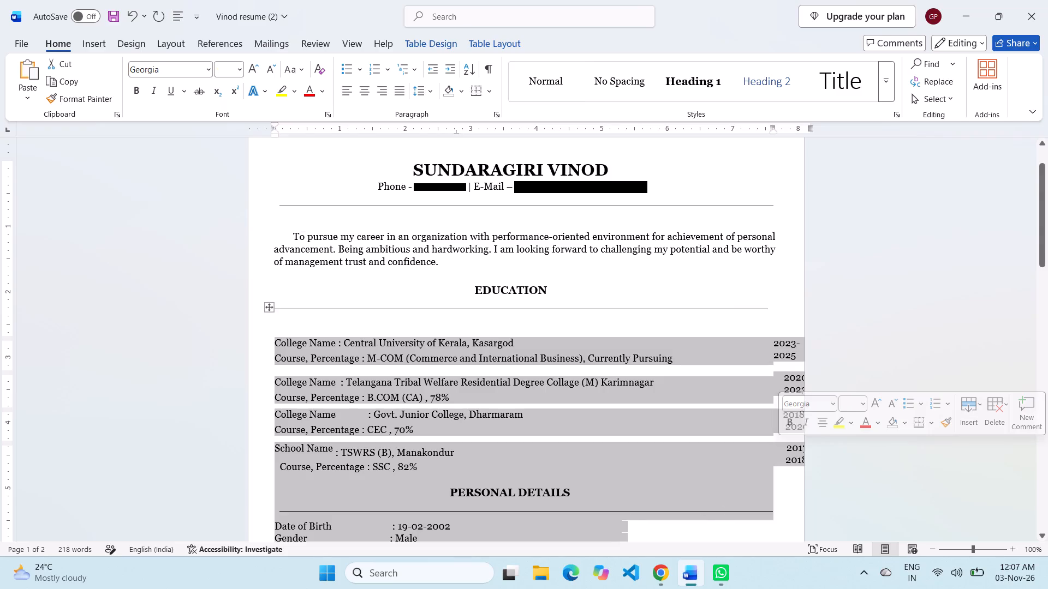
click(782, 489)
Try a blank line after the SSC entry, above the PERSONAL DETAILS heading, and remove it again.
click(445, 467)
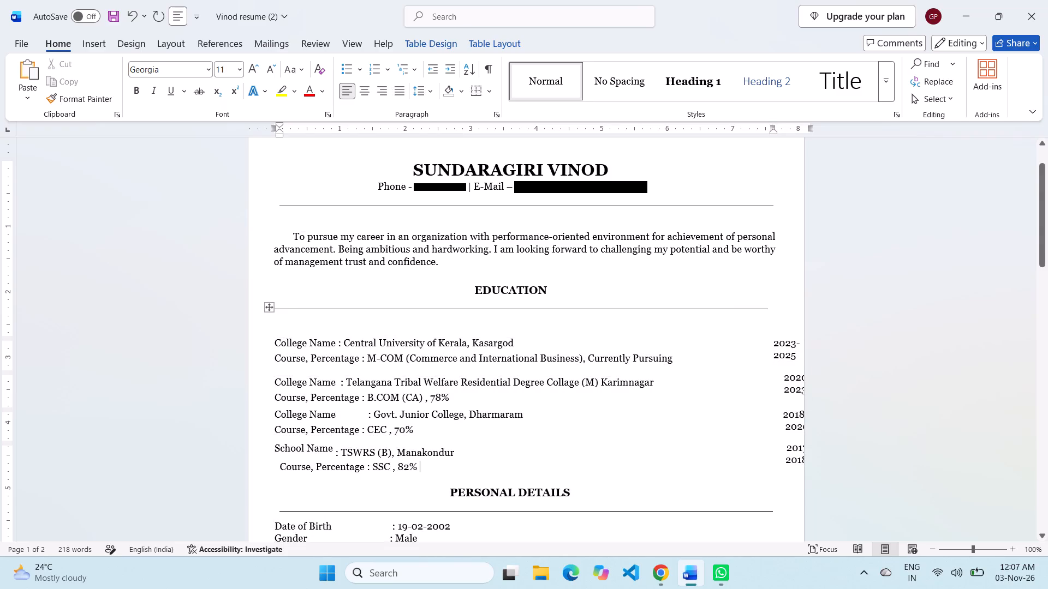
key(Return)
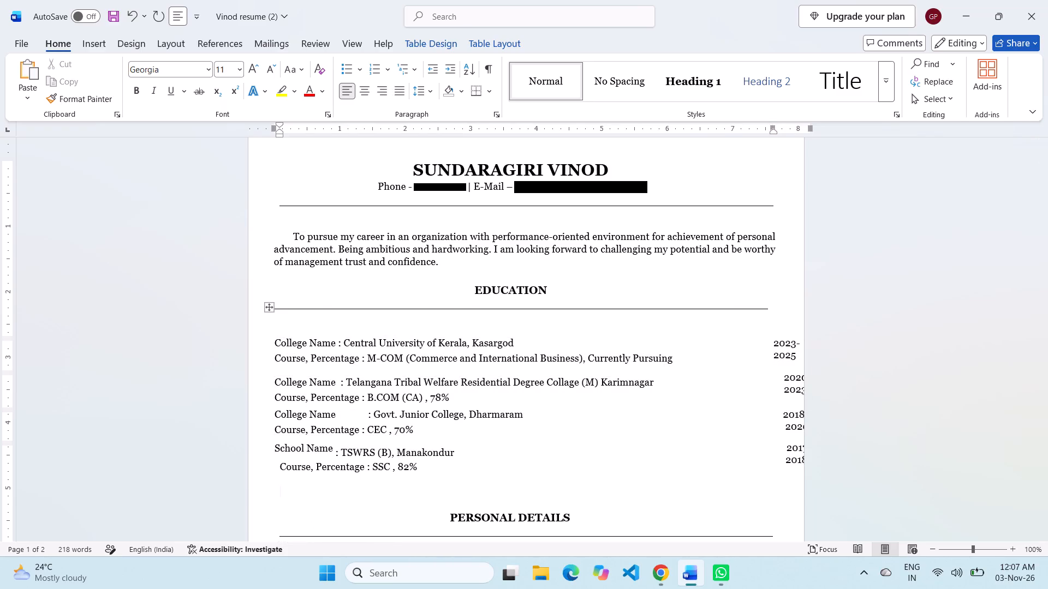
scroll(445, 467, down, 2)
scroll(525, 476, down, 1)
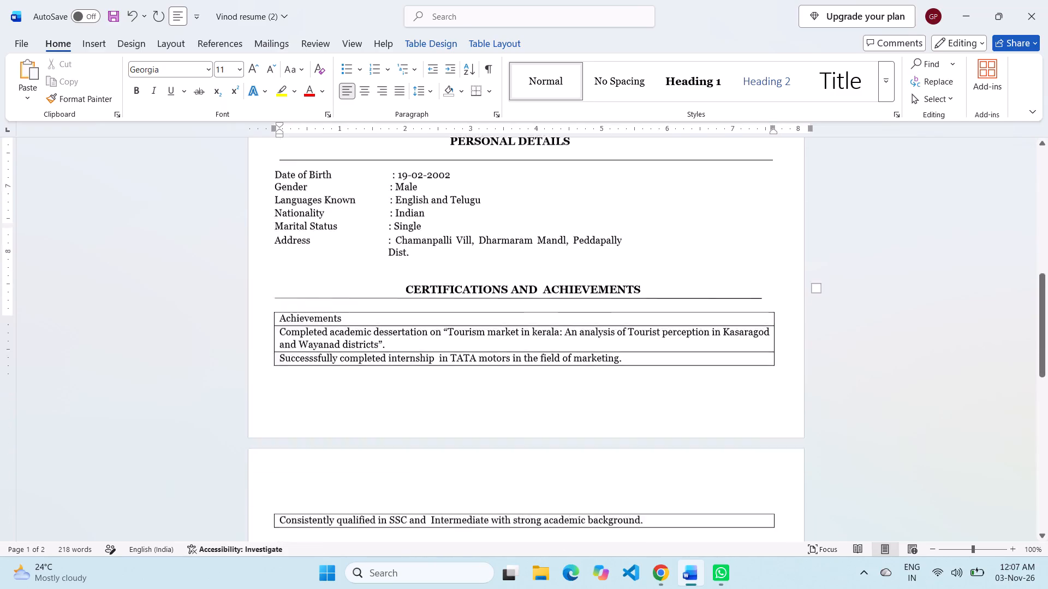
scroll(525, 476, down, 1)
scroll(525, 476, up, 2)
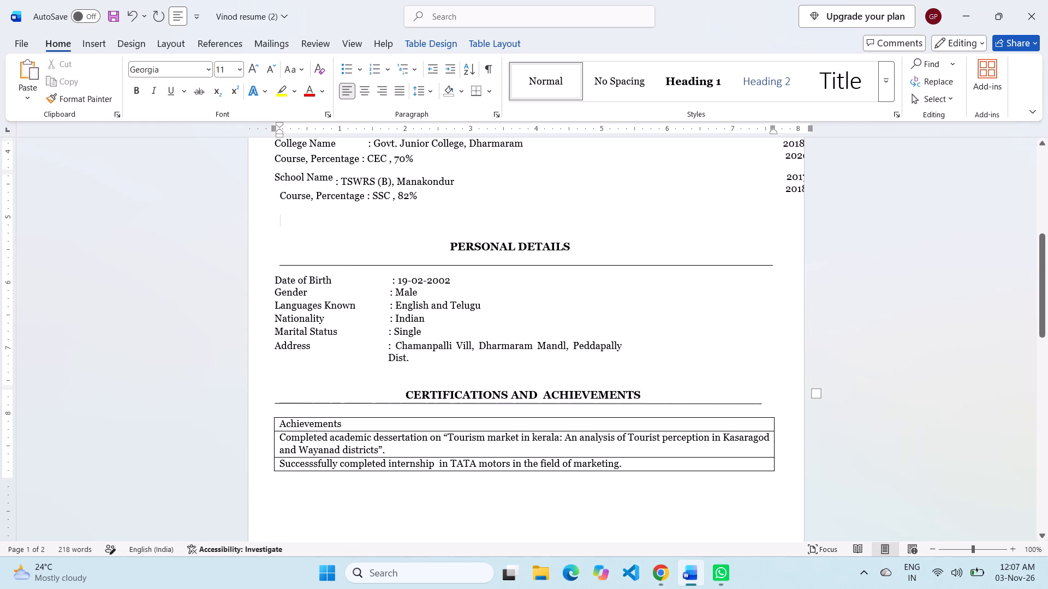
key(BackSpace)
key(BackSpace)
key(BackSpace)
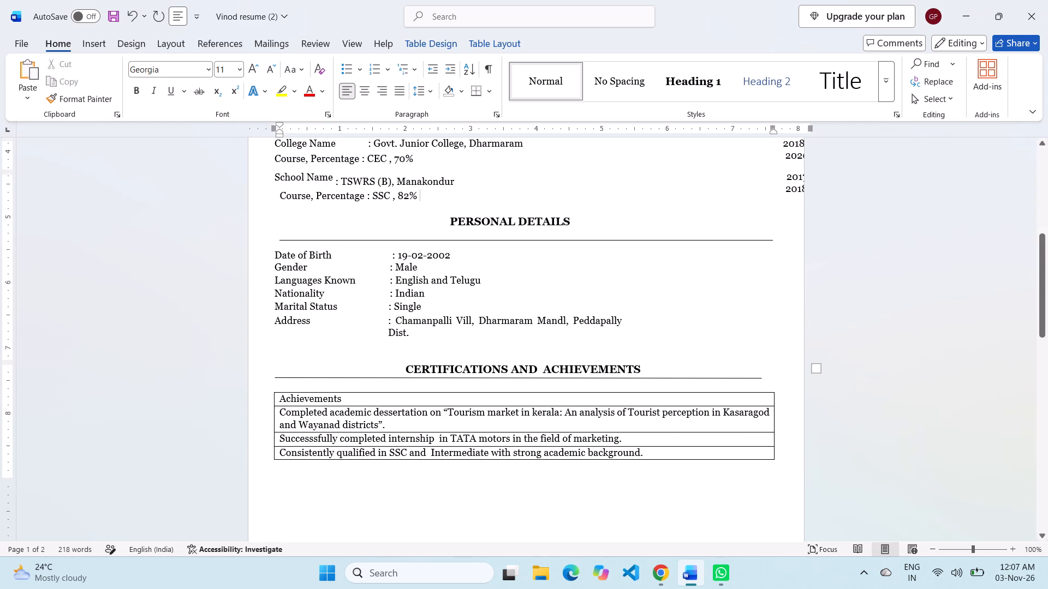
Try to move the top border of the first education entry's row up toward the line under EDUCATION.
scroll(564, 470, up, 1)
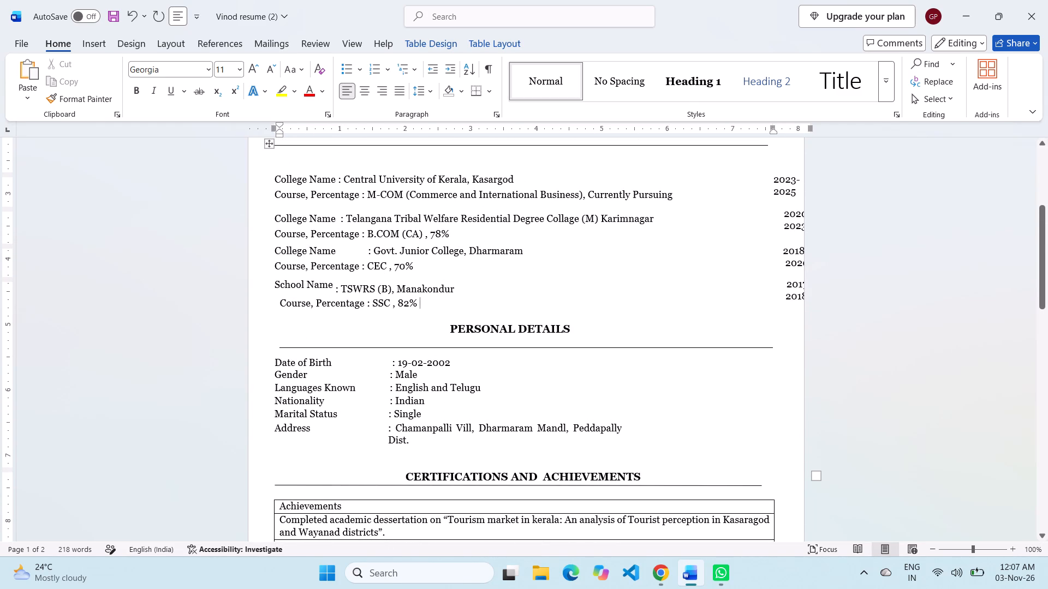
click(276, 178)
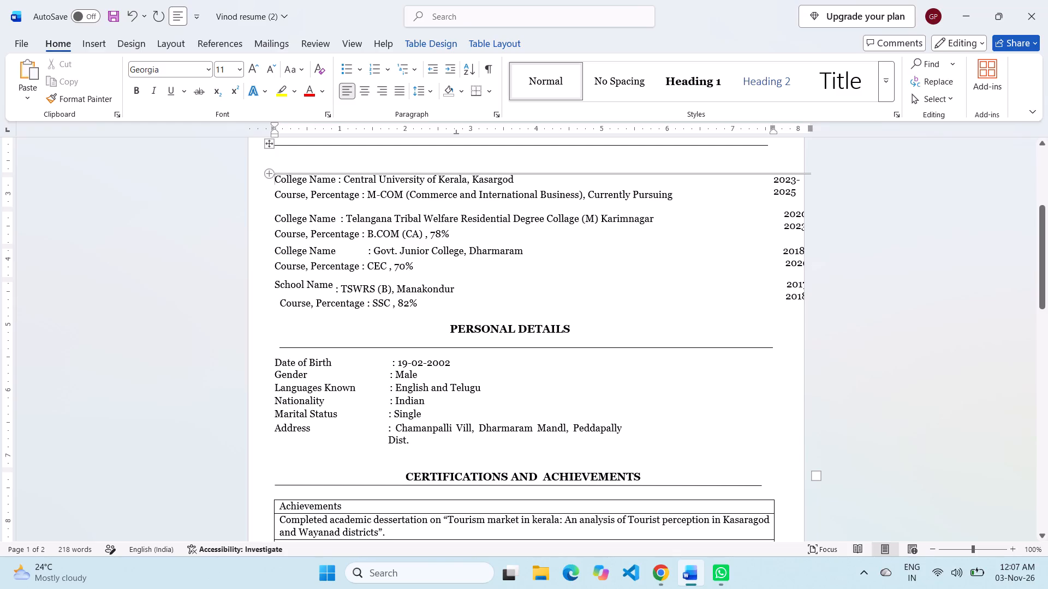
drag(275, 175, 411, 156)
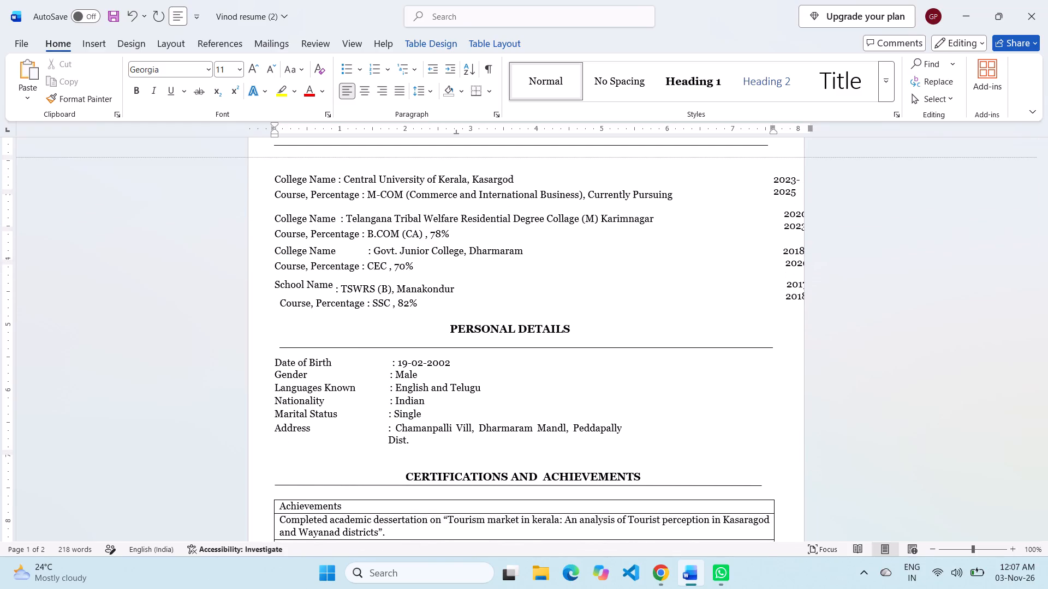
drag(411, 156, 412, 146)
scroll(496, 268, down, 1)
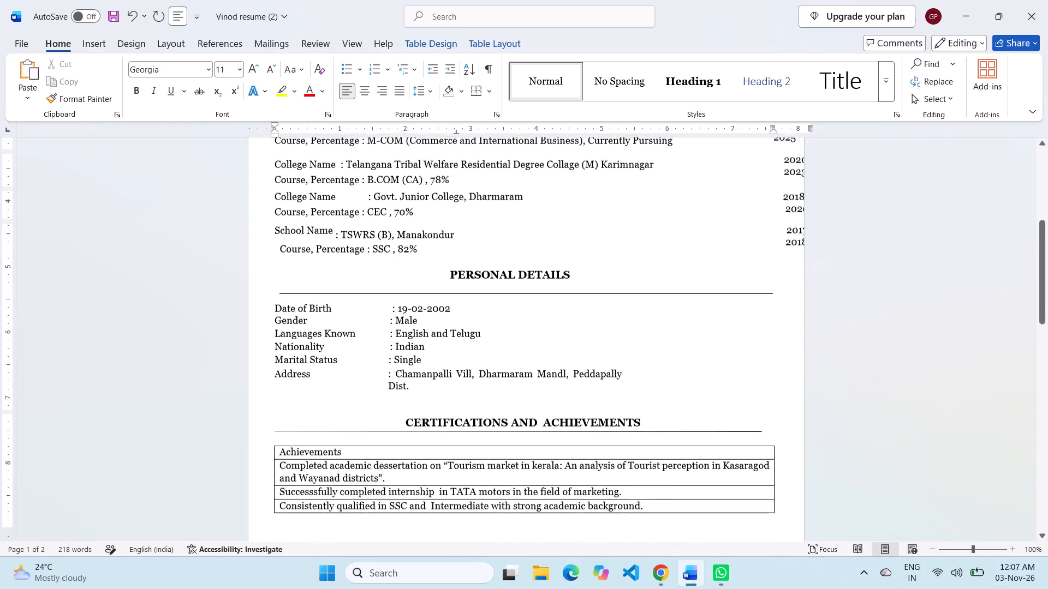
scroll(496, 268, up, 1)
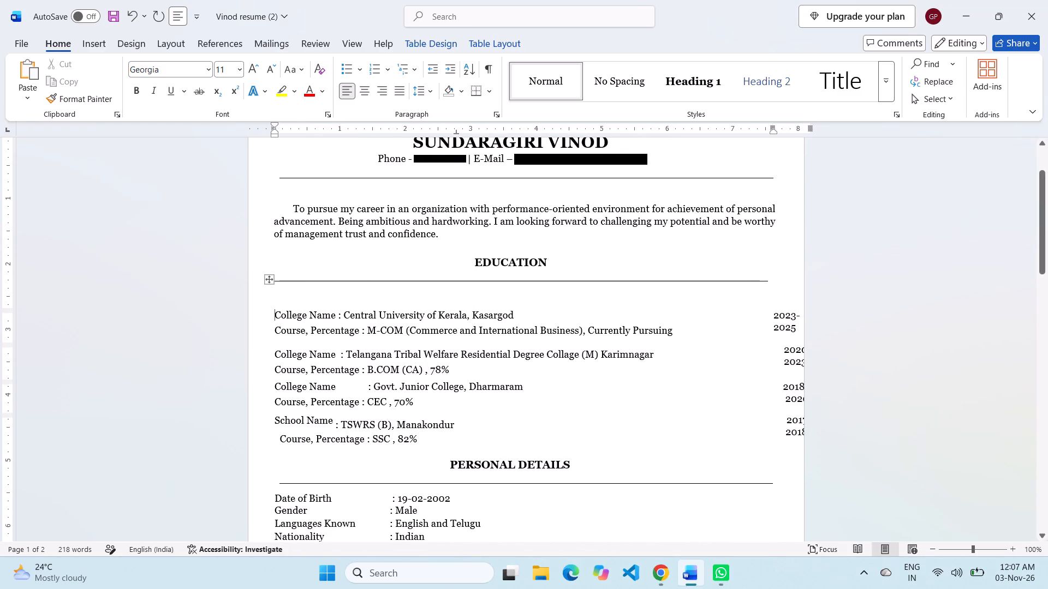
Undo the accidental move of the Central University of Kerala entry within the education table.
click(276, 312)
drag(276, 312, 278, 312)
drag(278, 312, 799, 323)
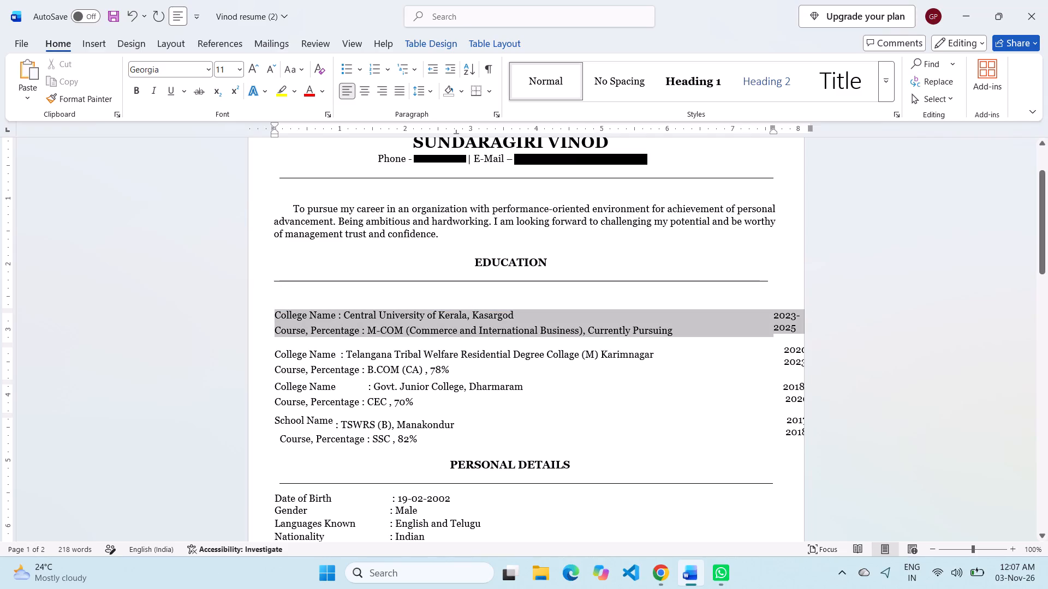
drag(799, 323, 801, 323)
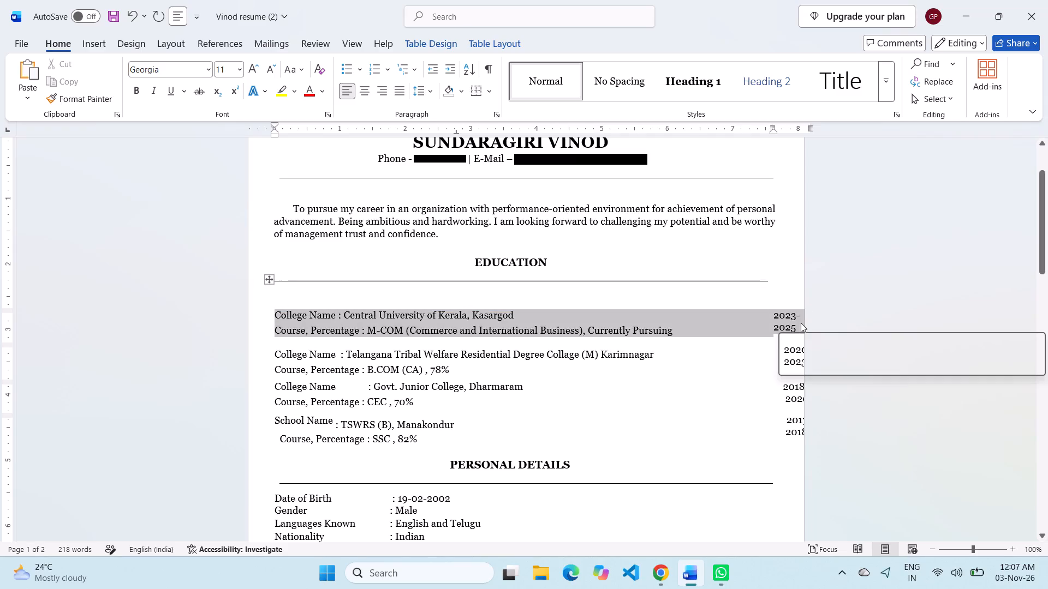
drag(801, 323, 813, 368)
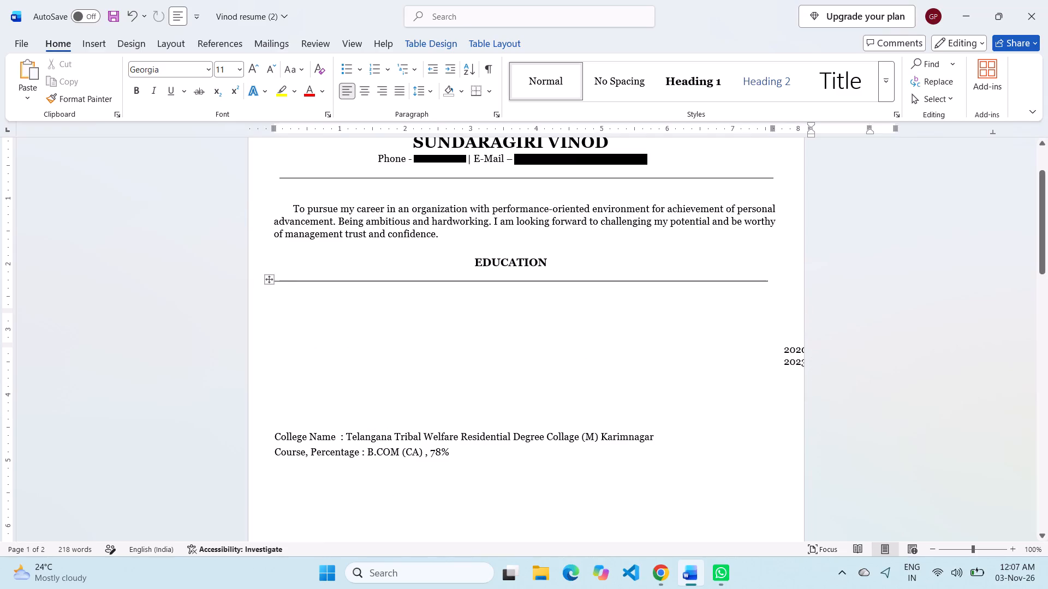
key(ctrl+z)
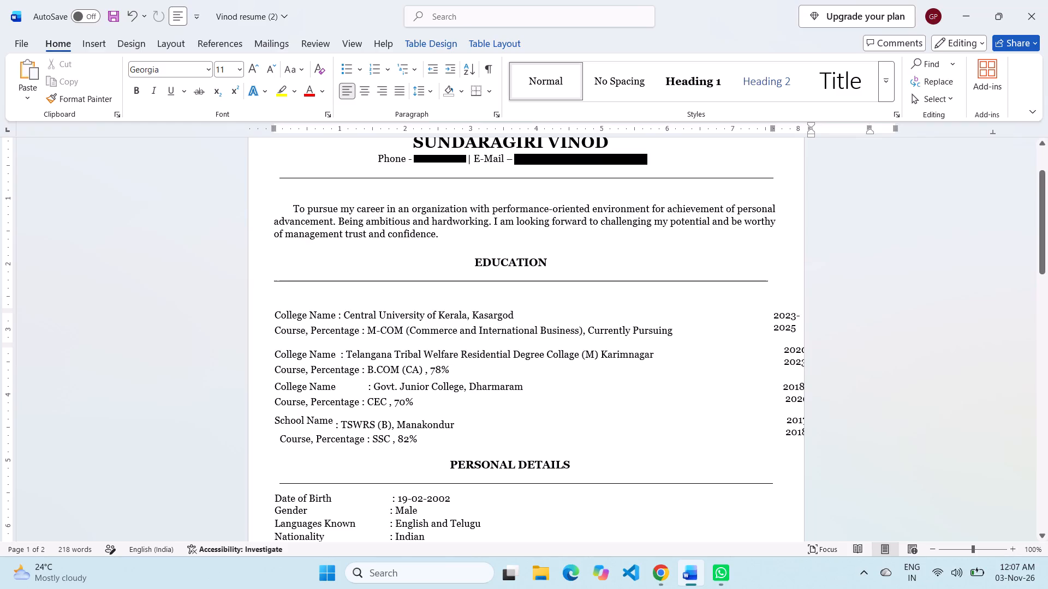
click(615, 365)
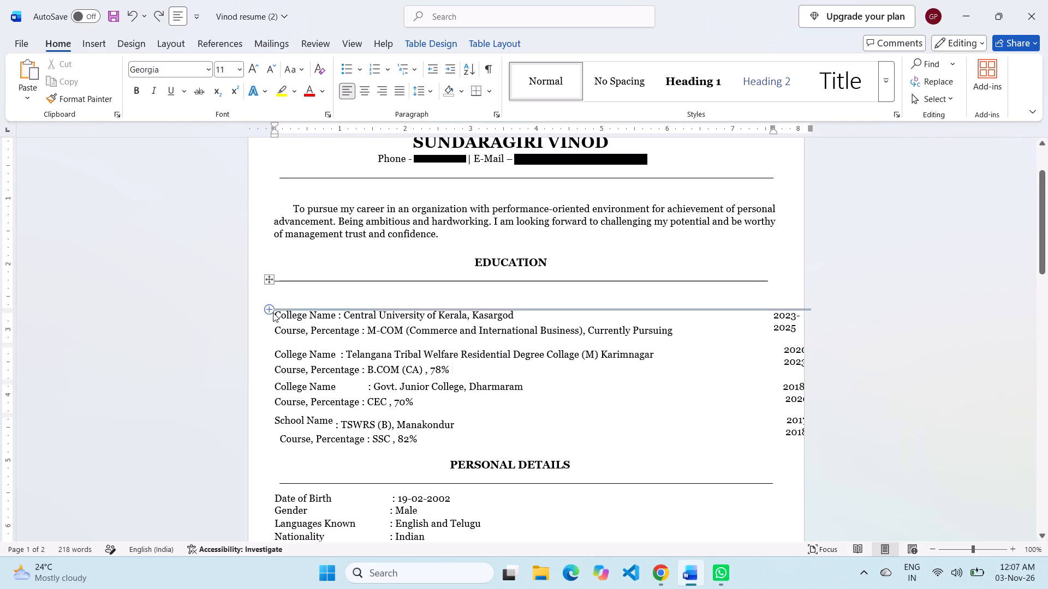
Insert a blank table row above the Central University of Kerala entry.
click(274, 314)
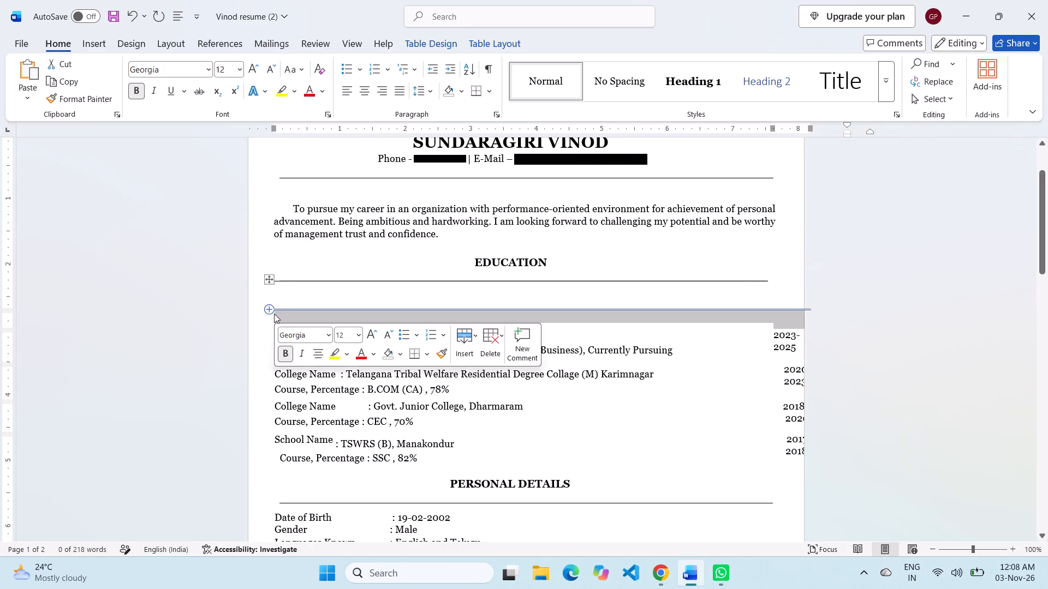
click(308, 296)
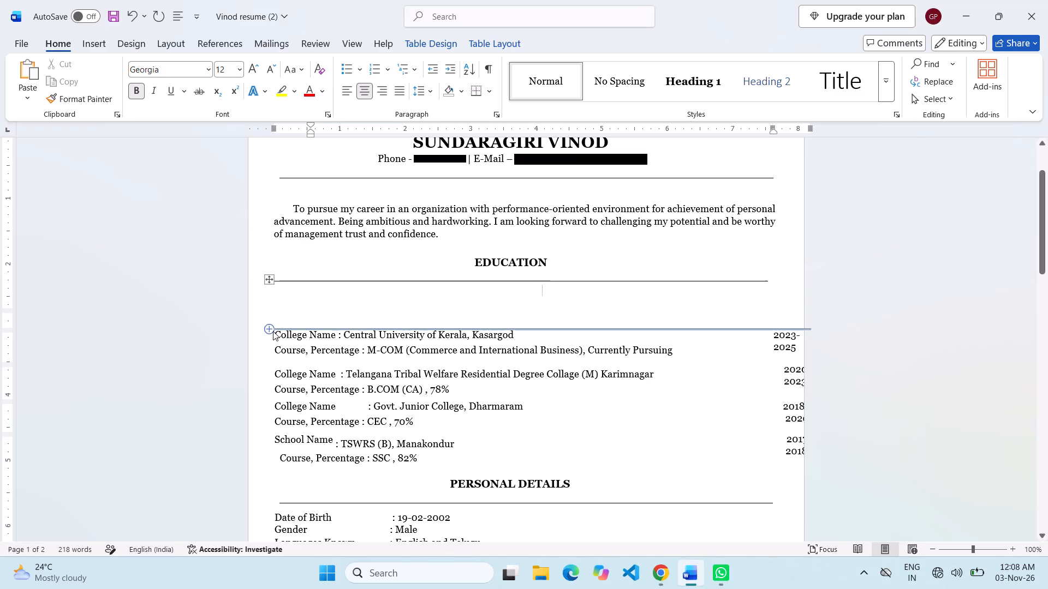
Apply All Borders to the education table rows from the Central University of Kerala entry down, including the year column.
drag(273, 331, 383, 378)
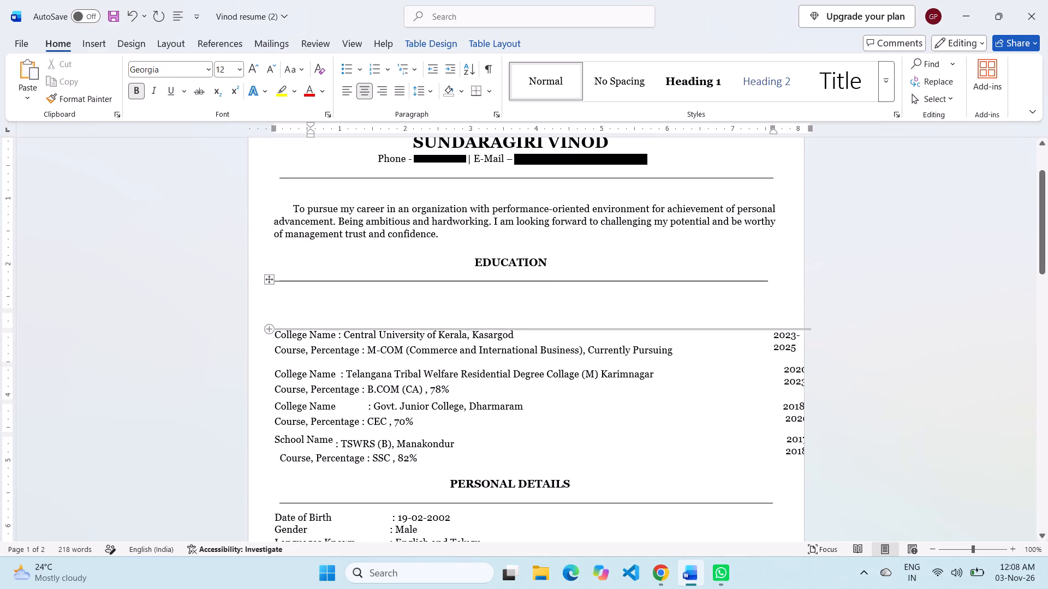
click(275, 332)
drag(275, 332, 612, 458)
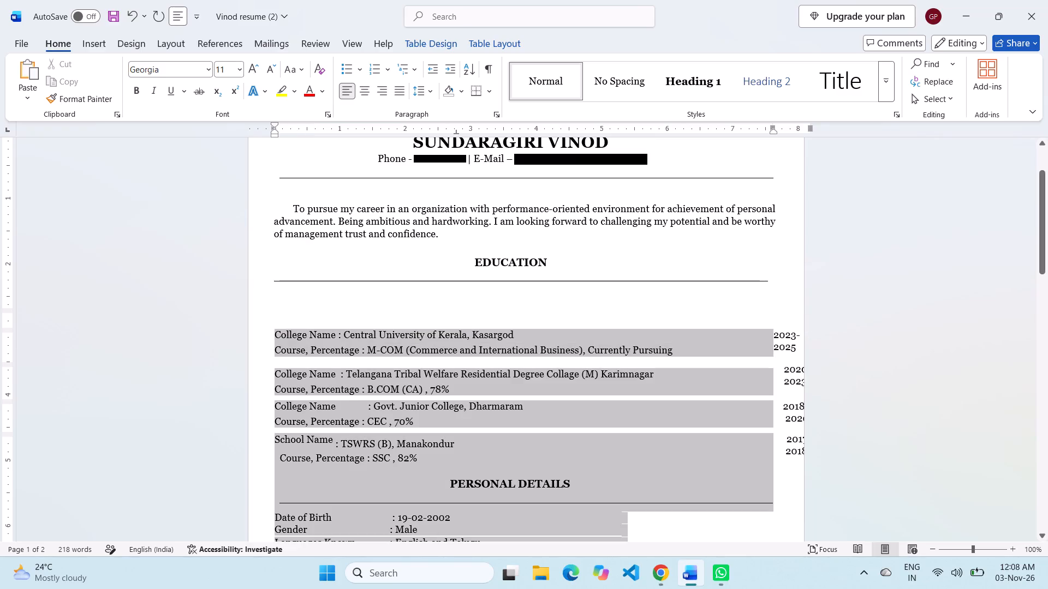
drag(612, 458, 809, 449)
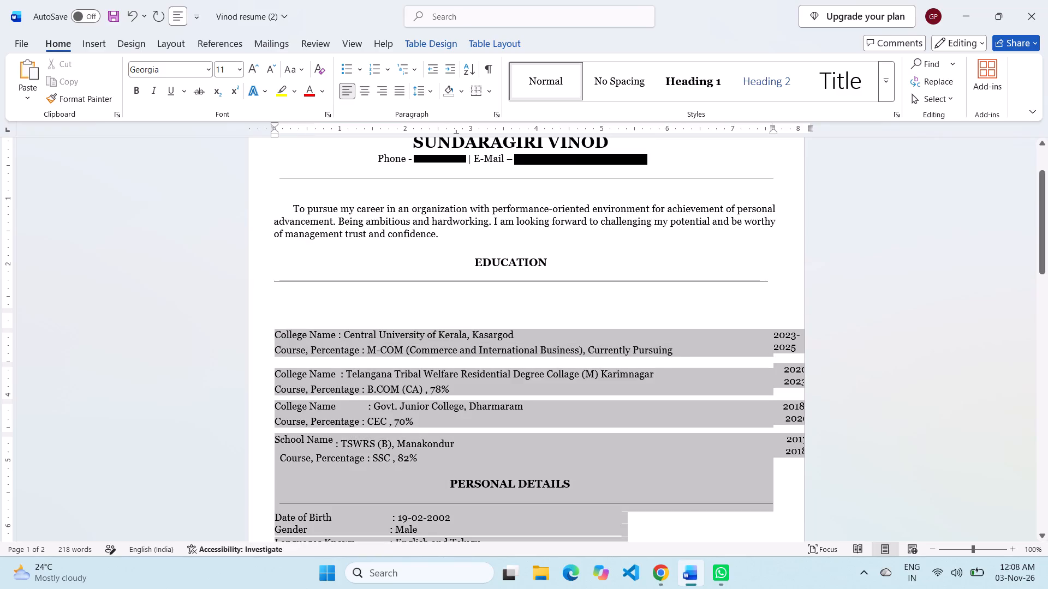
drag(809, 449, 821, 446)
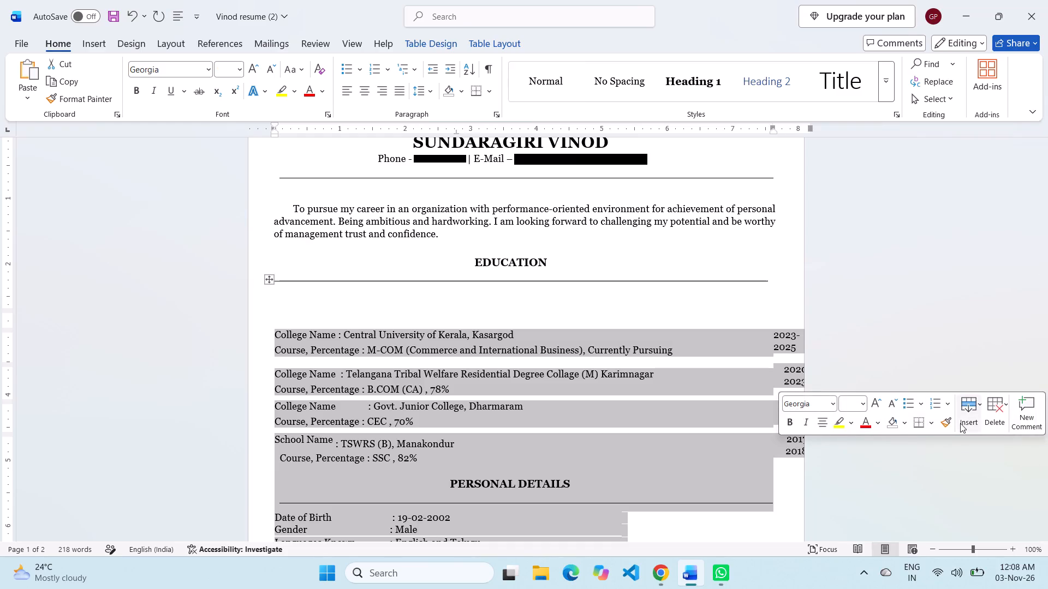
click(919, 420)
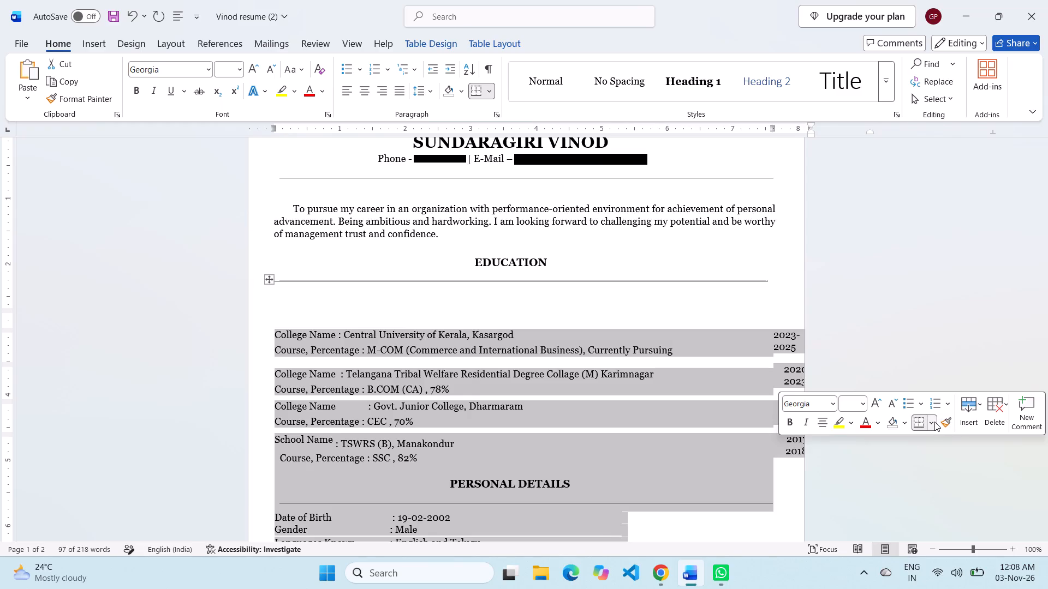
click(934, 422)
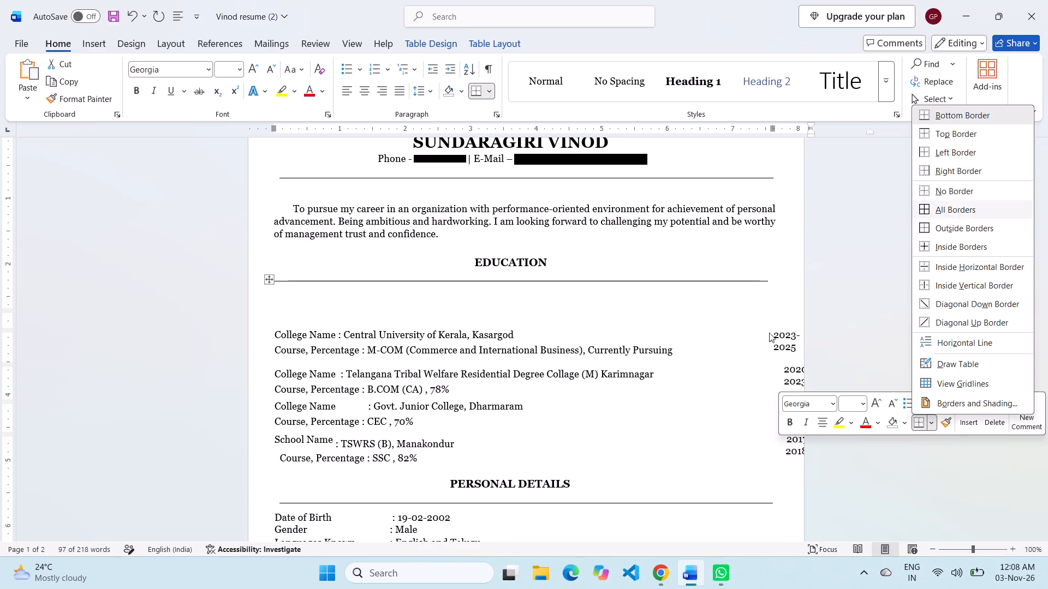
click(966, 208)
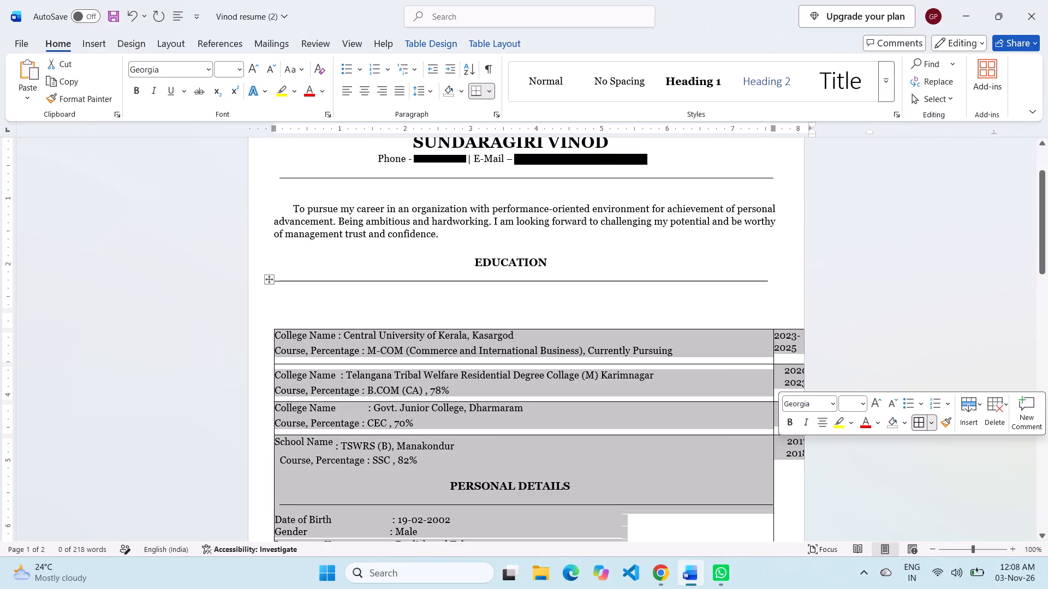
Narrow the education entries column to end at about 6.5 inches on the ruler, widening the year column.
drag(773, 359, 686, 357)
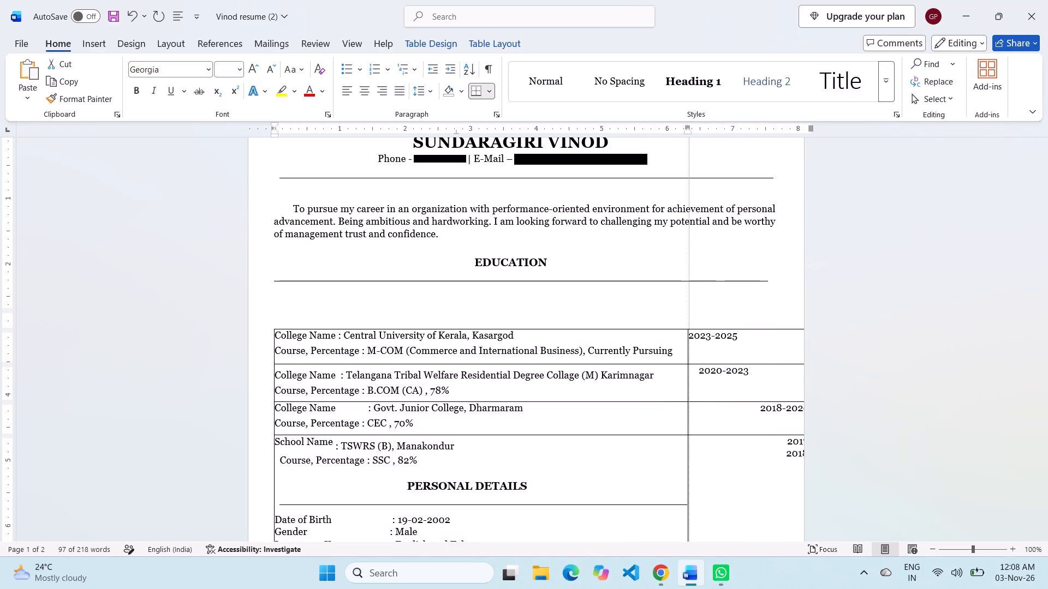
drag(686, 357, 698, 357)
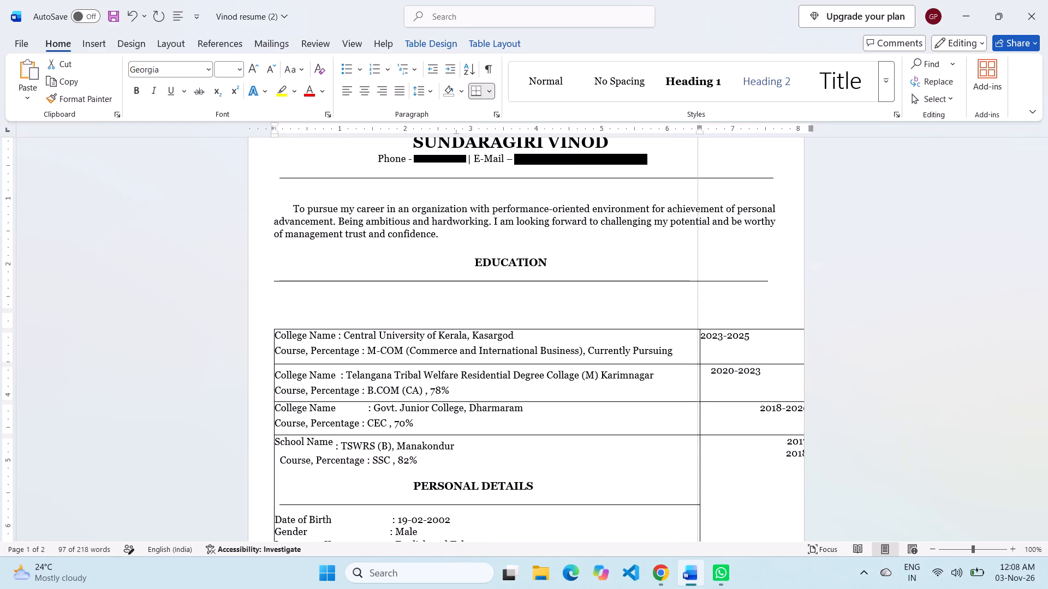
drag(698, 357, 699, 357)
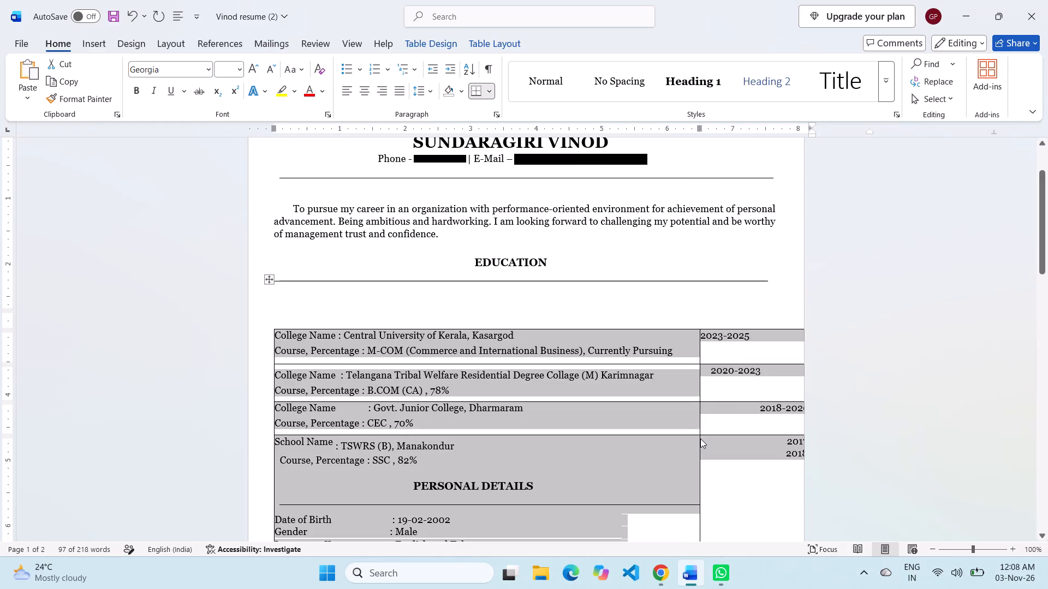
Remove the right alignment and indent before 2018-2020 and 2020-2023 so both start at the year column's left edge.
click(759, 408)
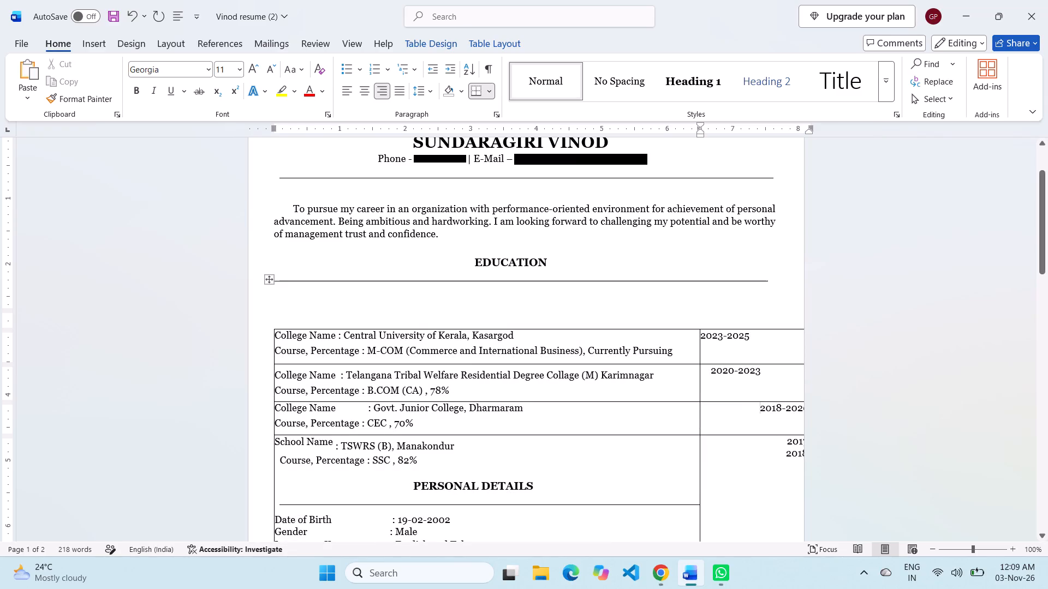
key(BackSpace)
key(BackSpace)
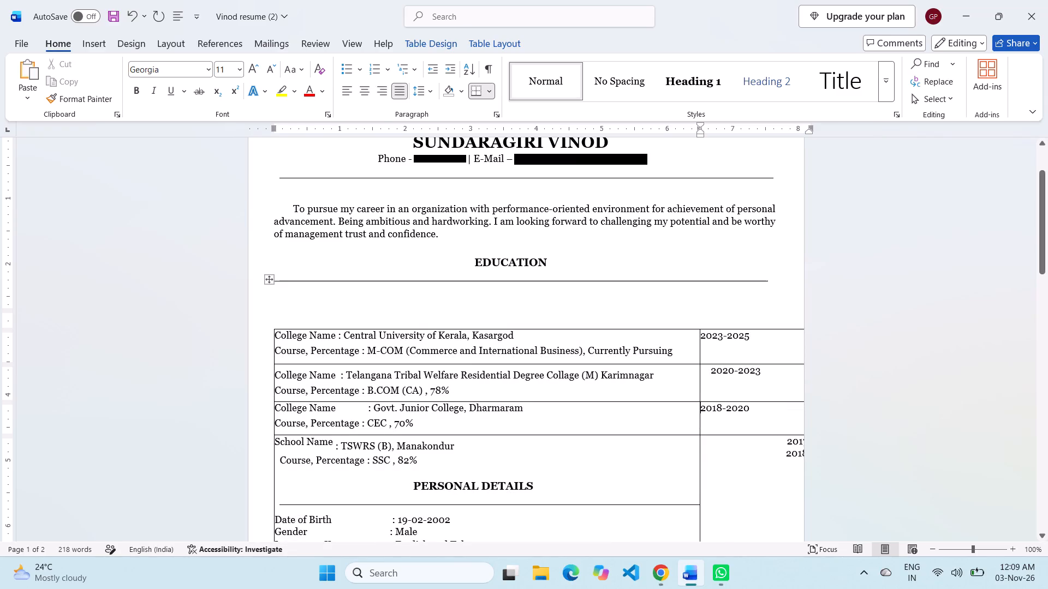
click(714, 371)
key(Left)
key(BackSpace)
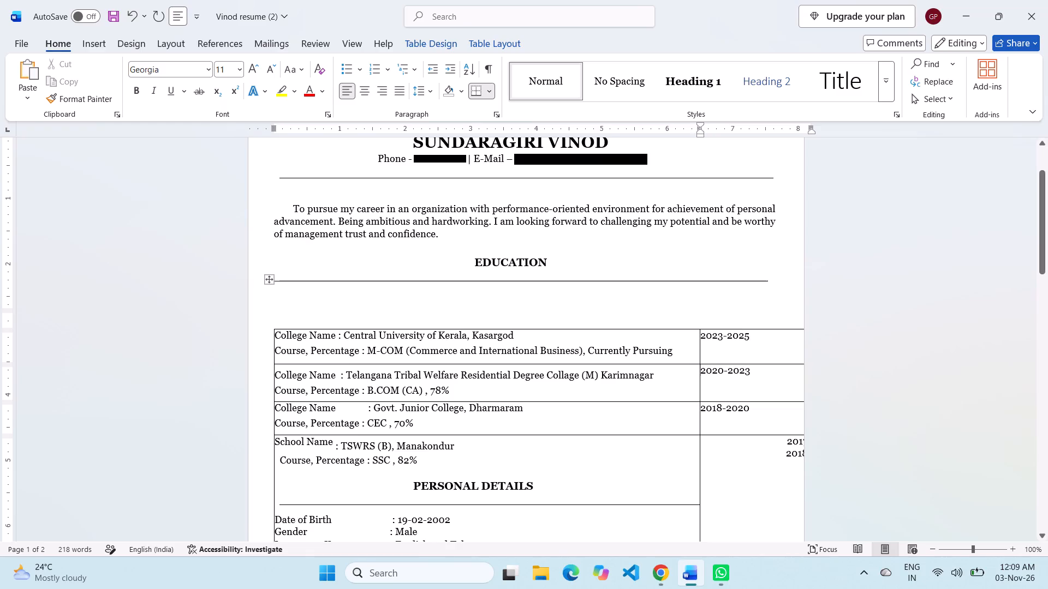
Join the school entry's split years into a single line reading 2017-2018, starting at the year column's left edge.
click(788, 447)
key(BackSpace)
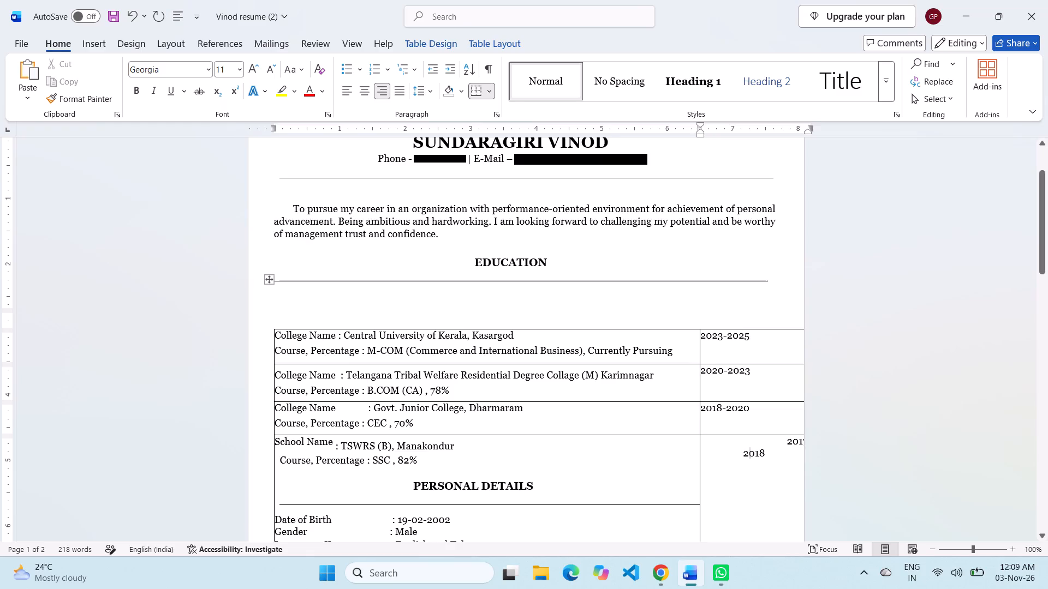
click(787, 441)
key(BackSpace)
key(BackSpace)
click(743, 453)
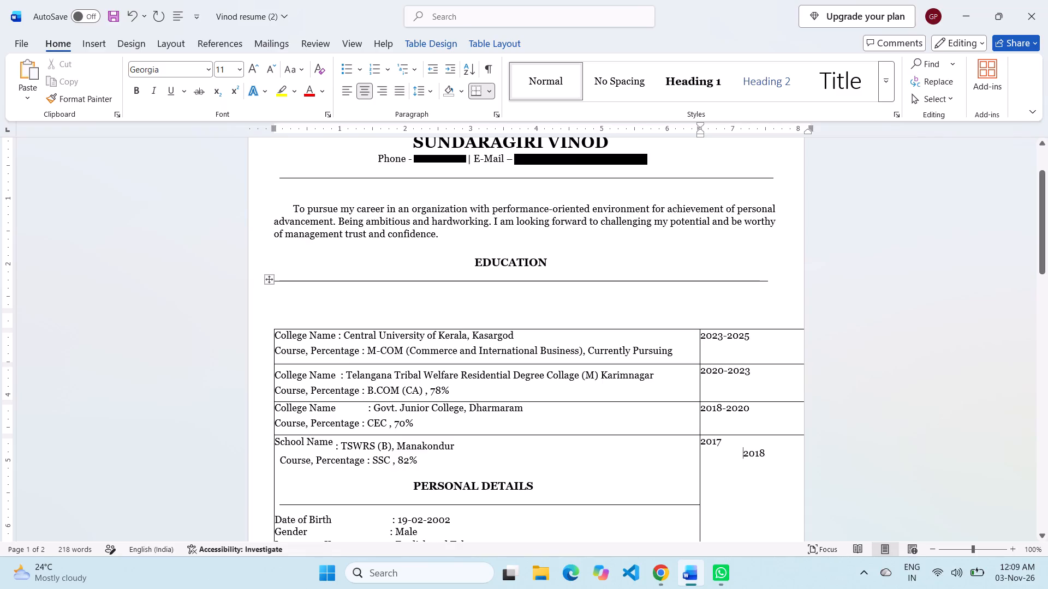
key(BackSpace)
key(BackSpace)
key(minus)
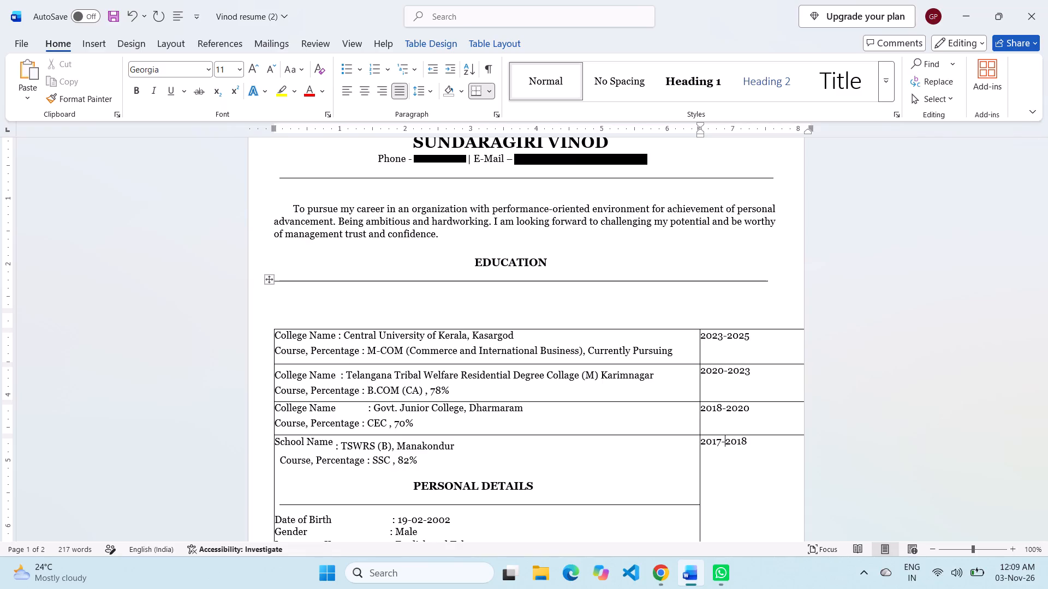
click(639, 473)
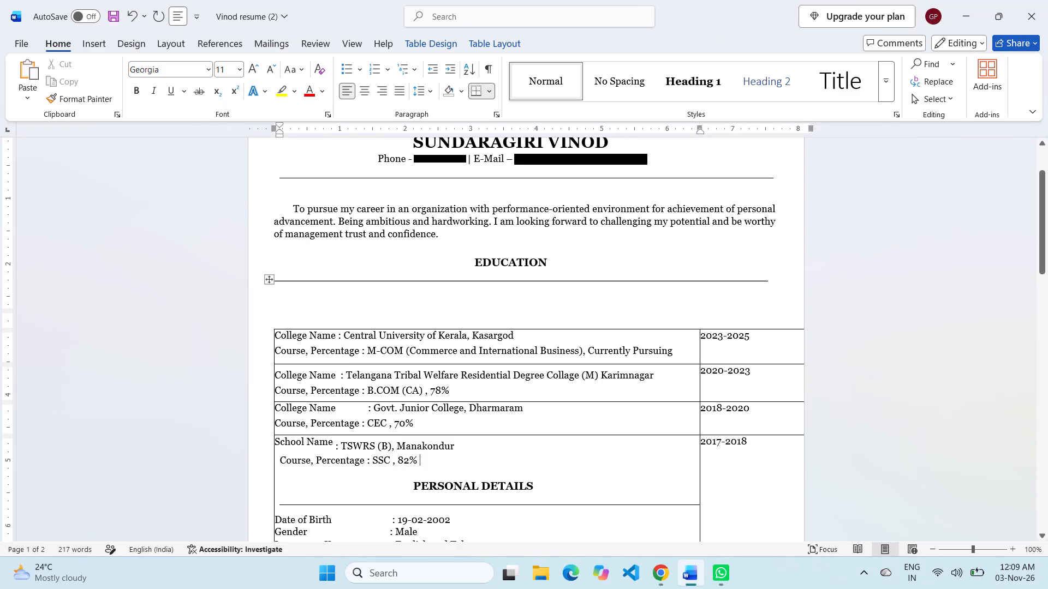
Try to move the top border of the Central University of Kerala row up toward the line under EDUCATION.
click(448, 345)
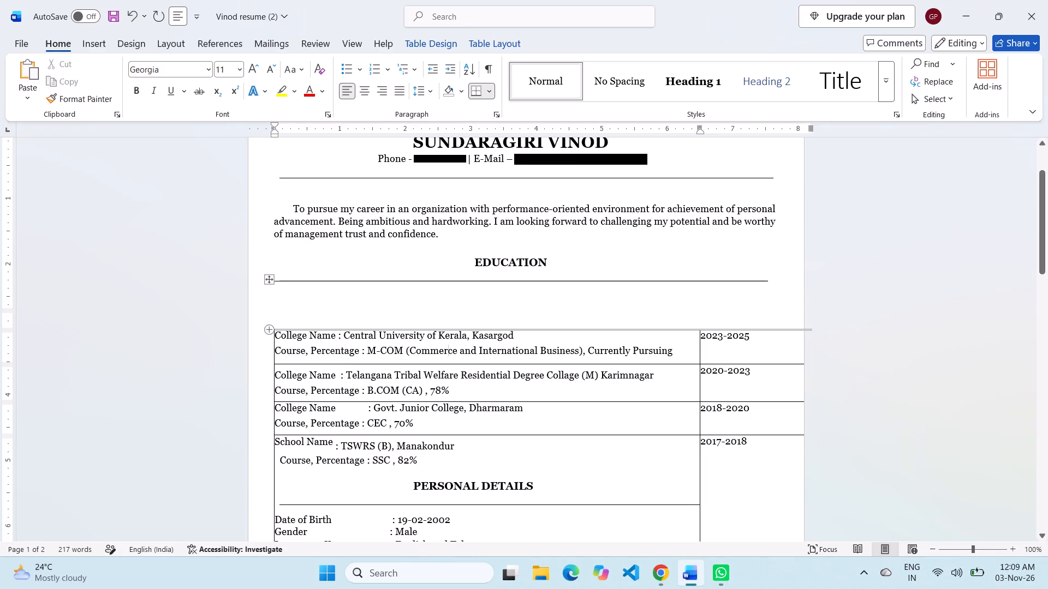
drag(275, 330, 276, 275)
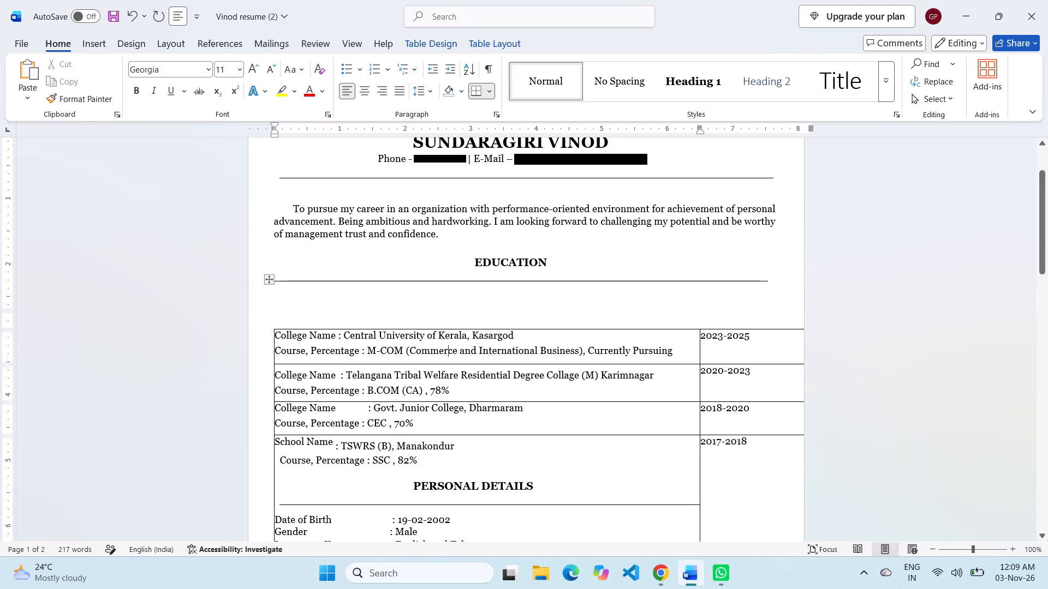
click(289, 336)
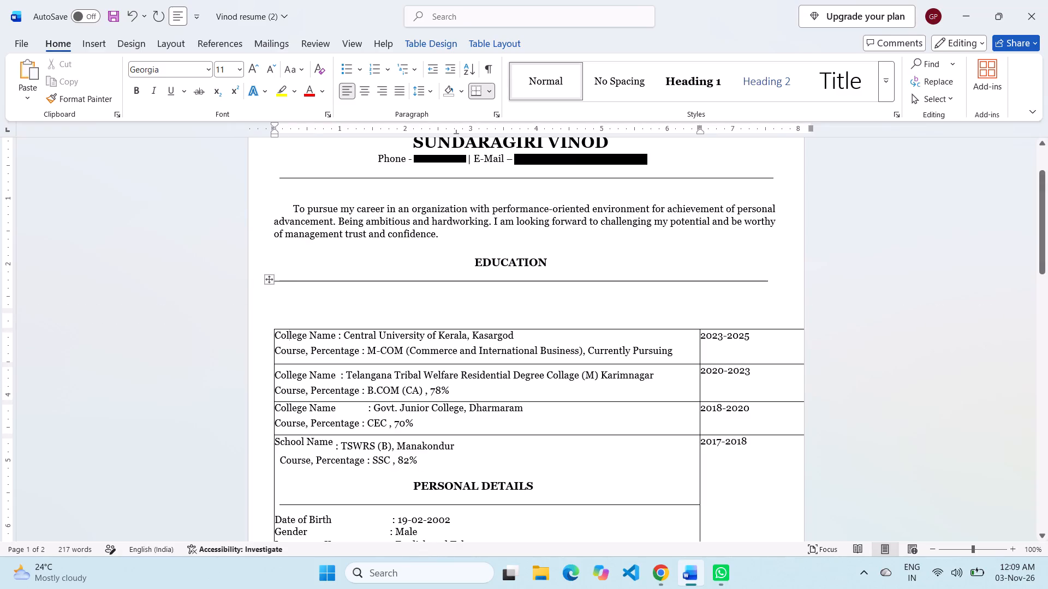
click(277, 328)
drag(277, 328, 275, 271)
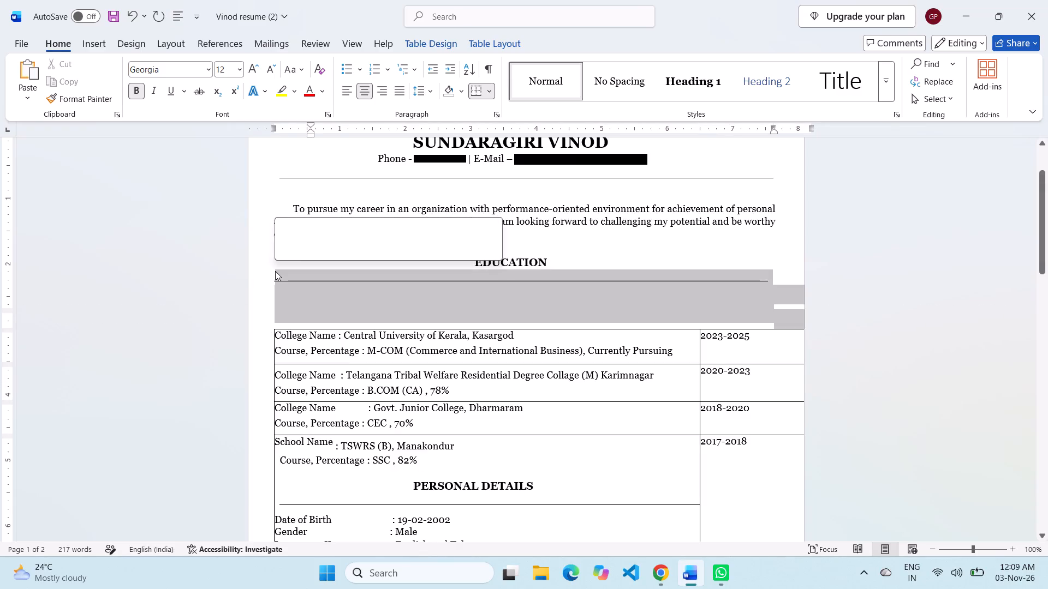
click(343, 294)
Apply No Border to the education table rows from the Central University of Kerala entry down, including the year column.
right_click(523, 411)
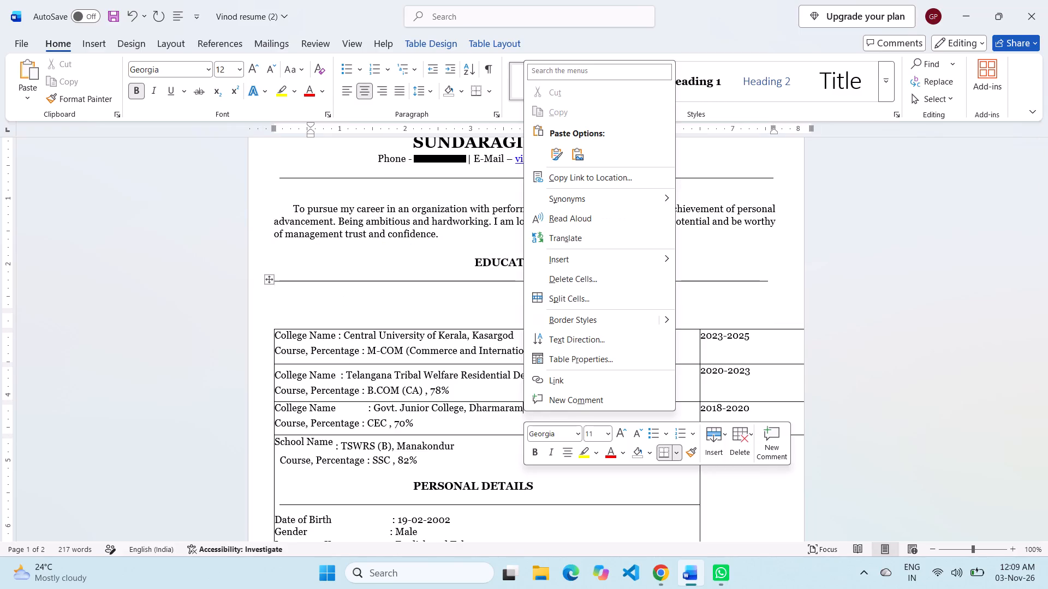
click(493, 477)
right_click(504, 420)
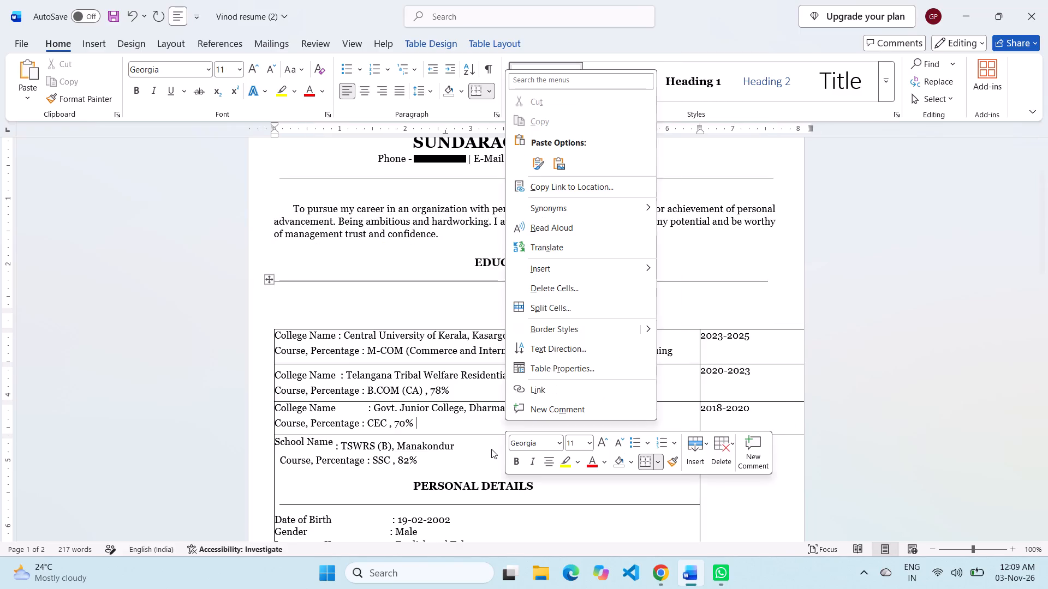
click(486, 456)
drag(486, 456, 478, 348)
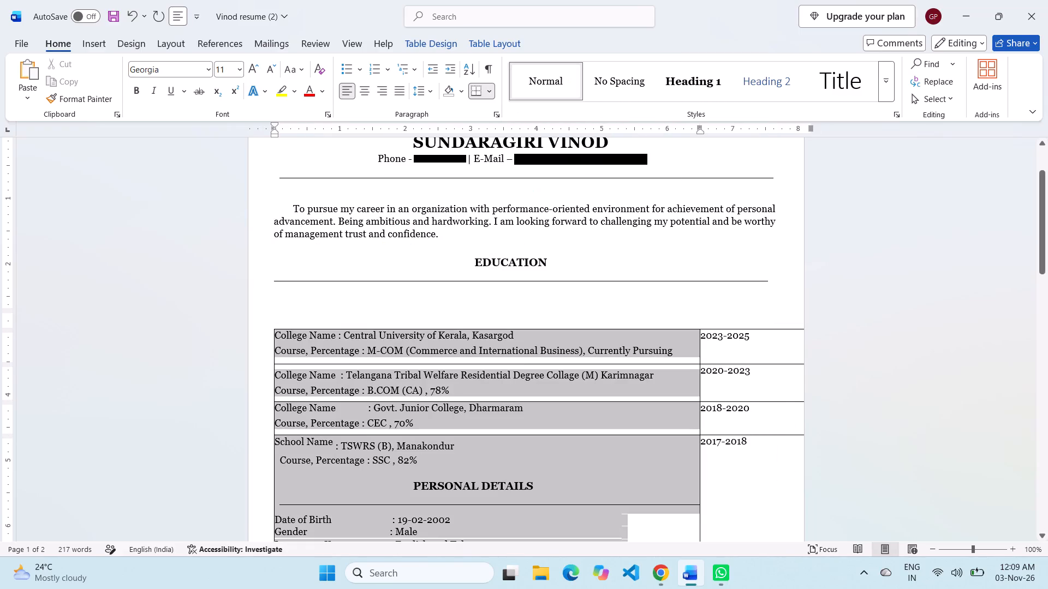
drag(478, 348, 771, 339)
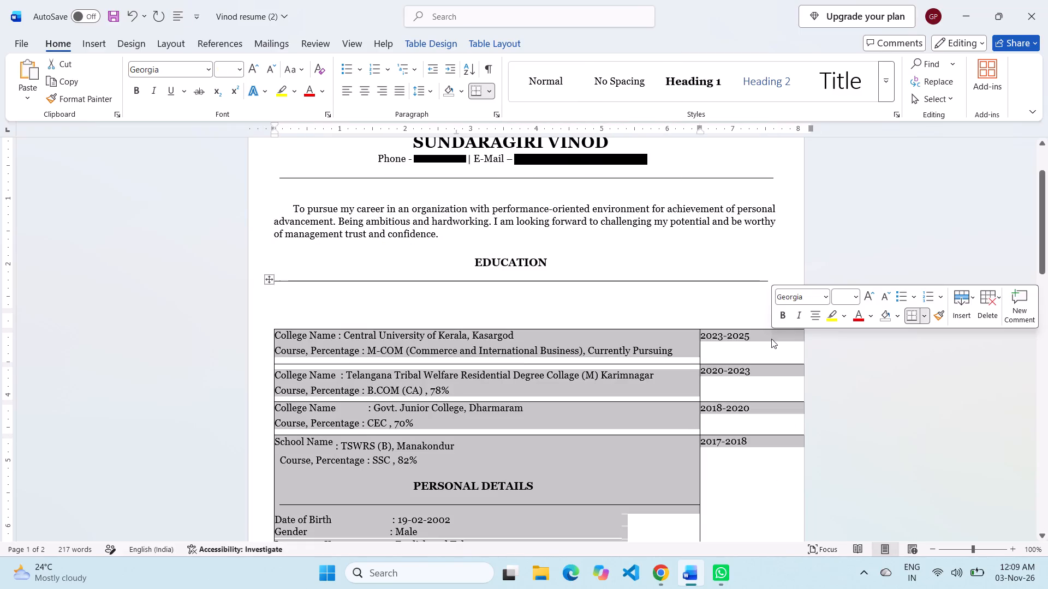
click(922, 317)
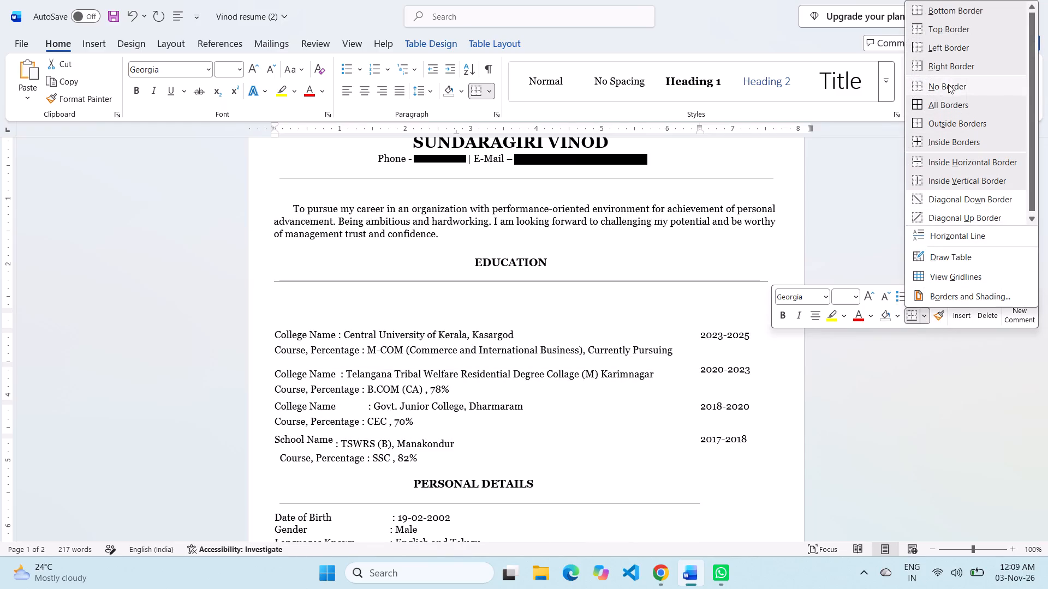
click(948, 87)
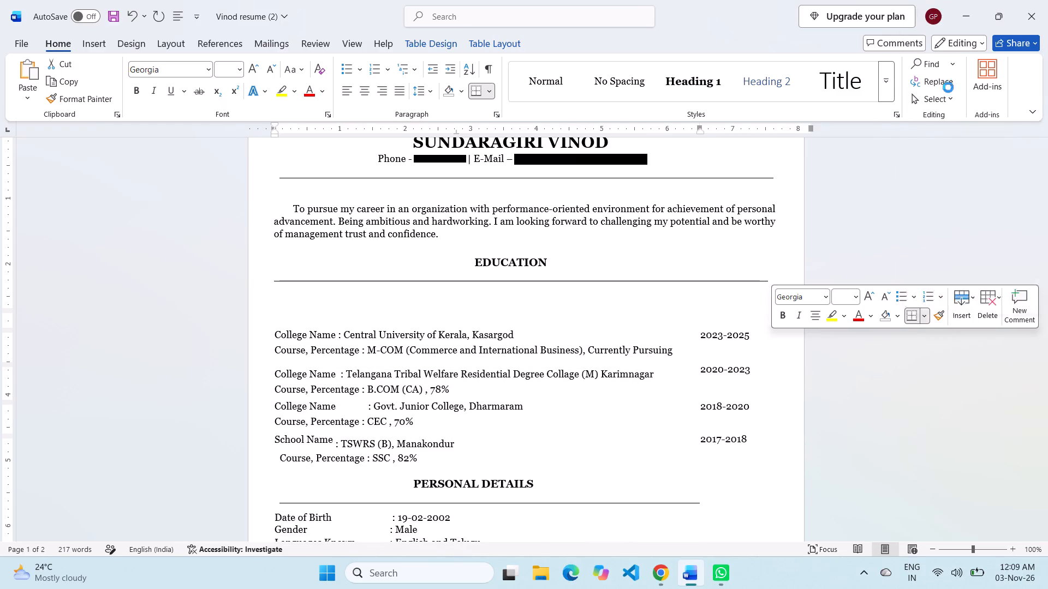
Delete the extra blank lines in the empty table space between the EDUCATION line and the Central University of Kerala entry.
click(565, 298)
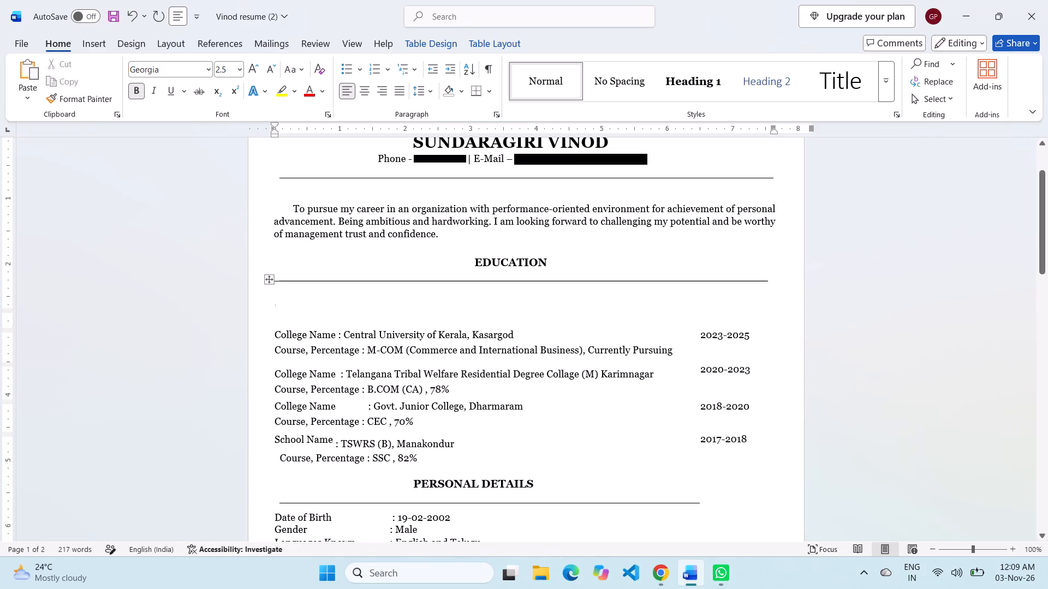
key(BackSpace)
key(BackSpace)
key(BackSpace)
key(BackSpace)
key(BackSpace)
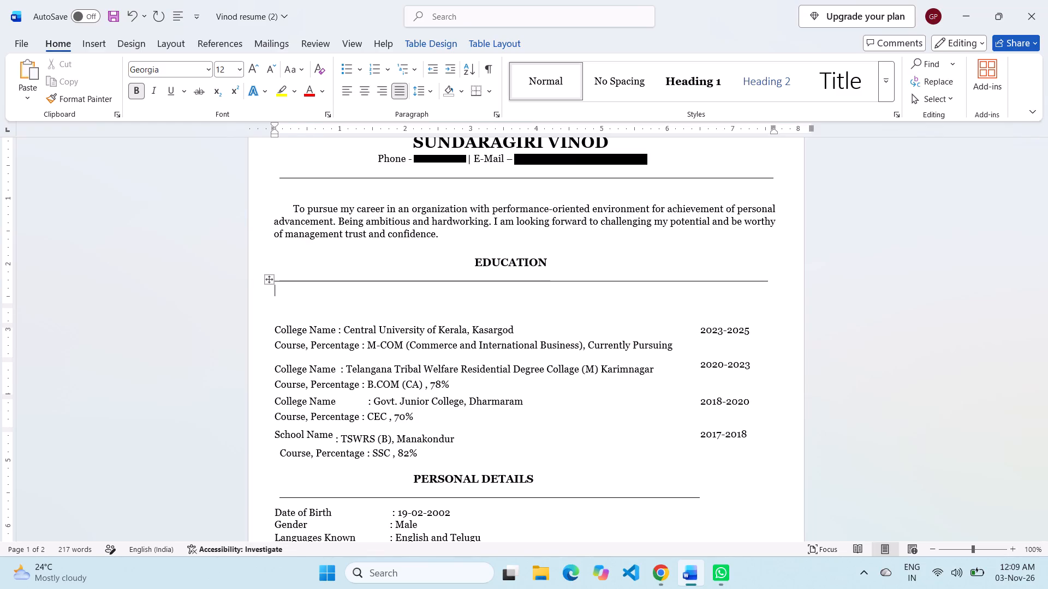
key(BackSpace)
key(BackSpace)
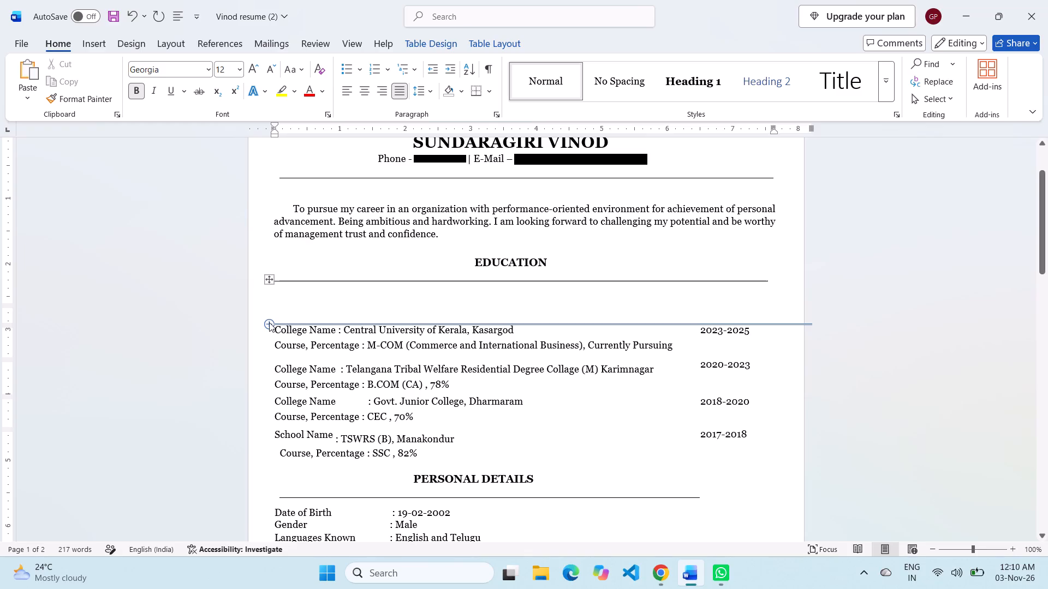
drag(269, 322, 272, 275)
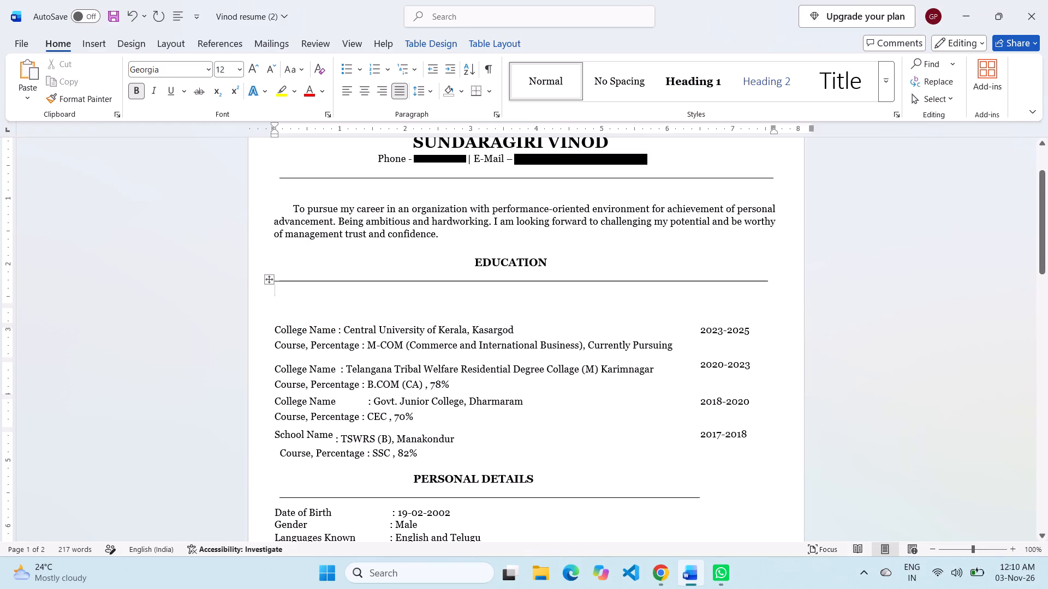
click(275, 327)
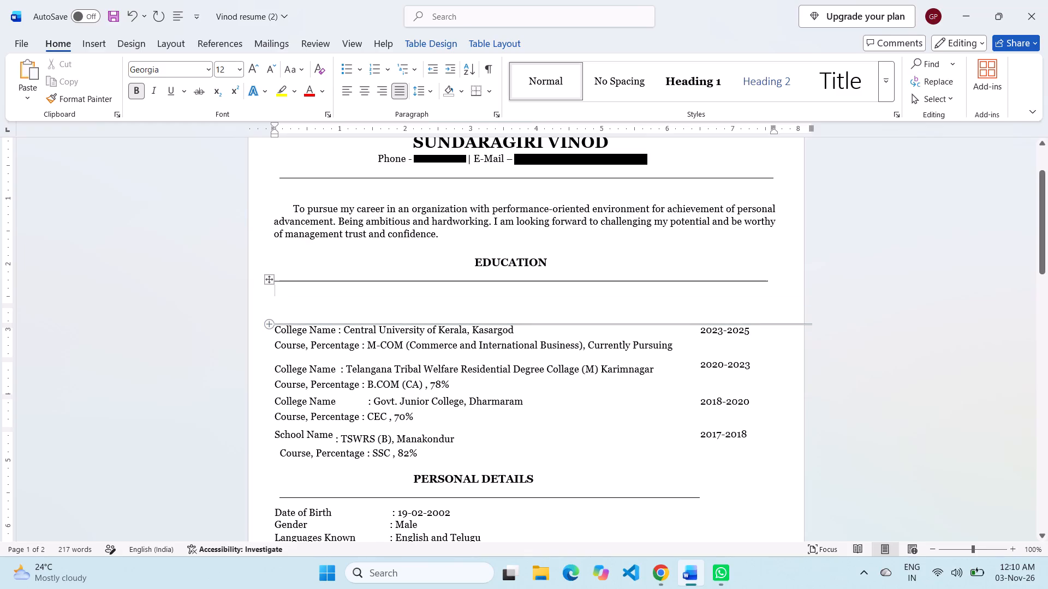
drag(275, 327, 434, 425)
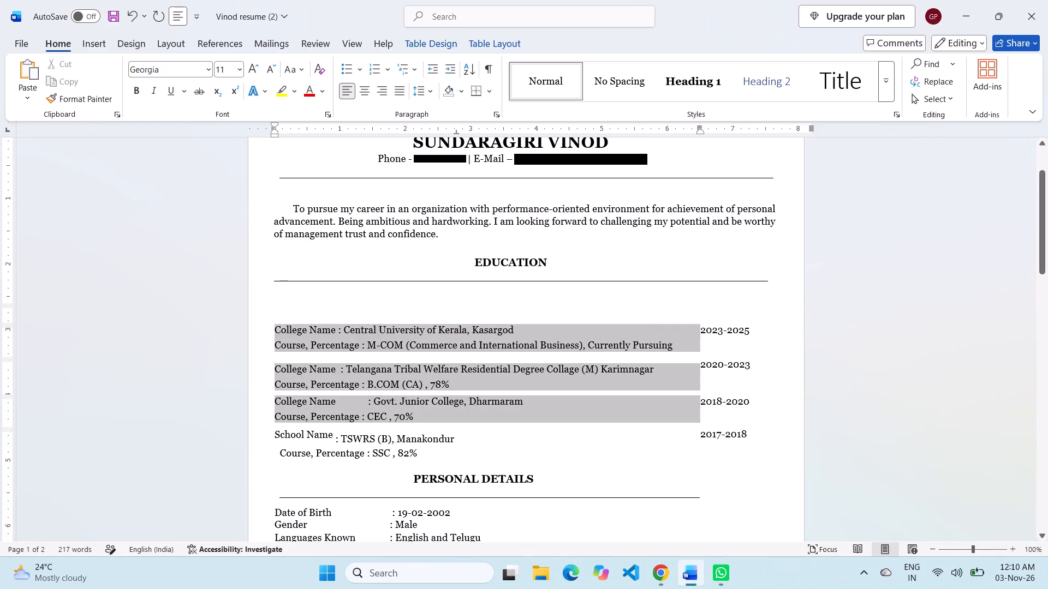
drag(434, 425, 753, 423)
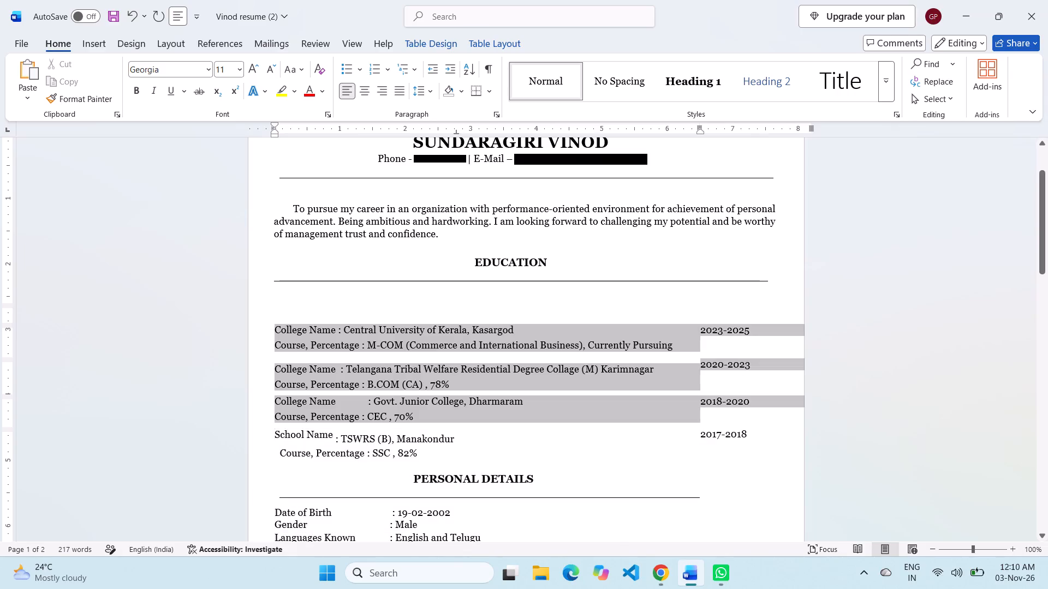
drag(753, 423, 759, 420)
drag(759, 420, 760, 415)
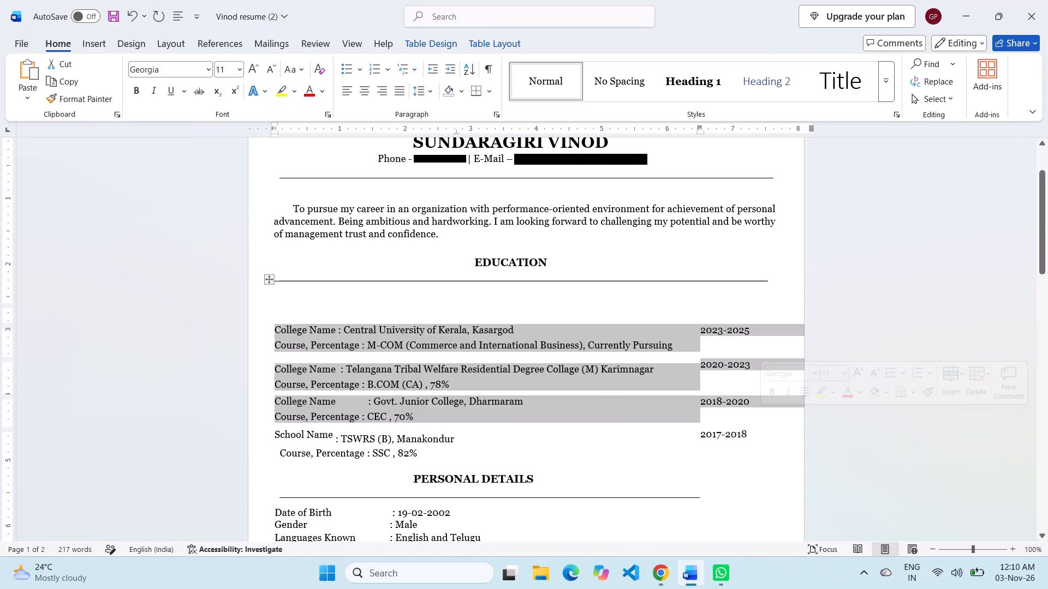
Try to delete the blank row above the Central University of Kerala entry, clearing that line's leftover centring and indent.
click(331, 293)
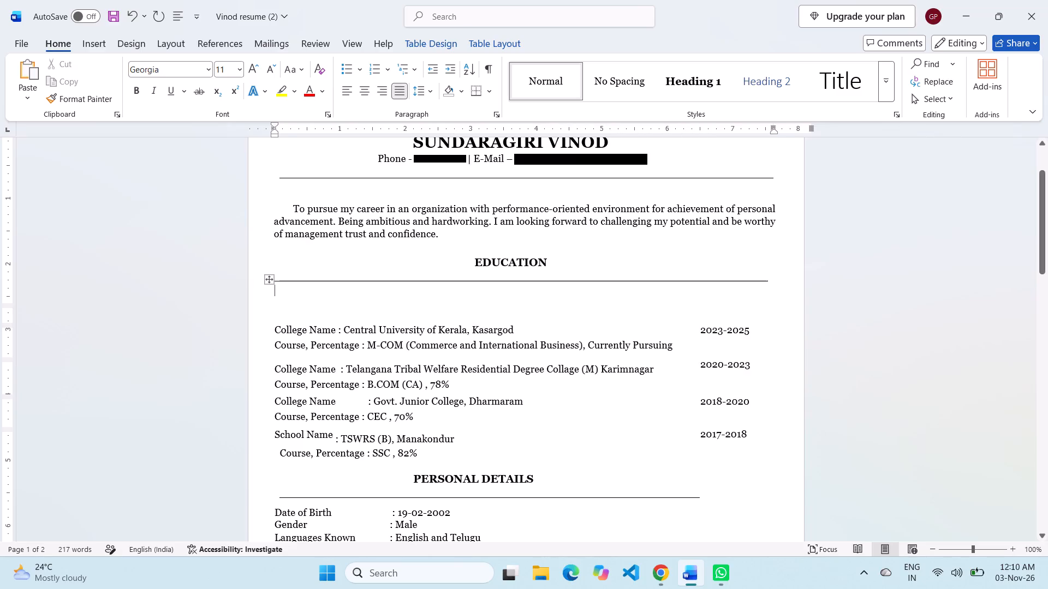
click(306, 312)
key(BackSpace)
key(BackSpace)
key(BackSpace)
key(BackSpace)
key(BackSpace)
key(BackSpace)
key(BackSpace)
key(BackSpace)
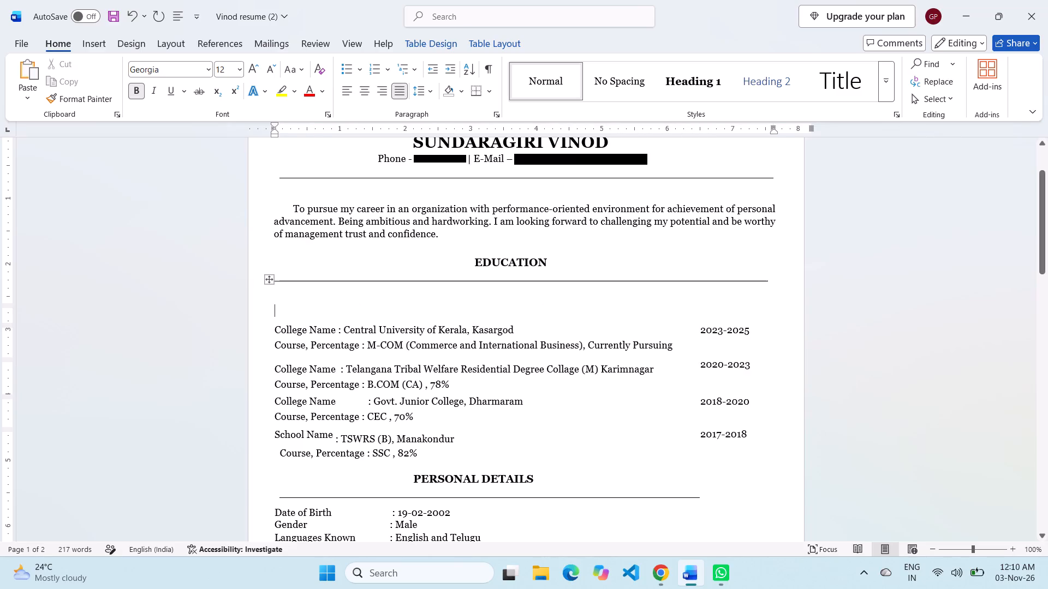
key(BackSpace)
key(BackSpace)
key(BackSpace)
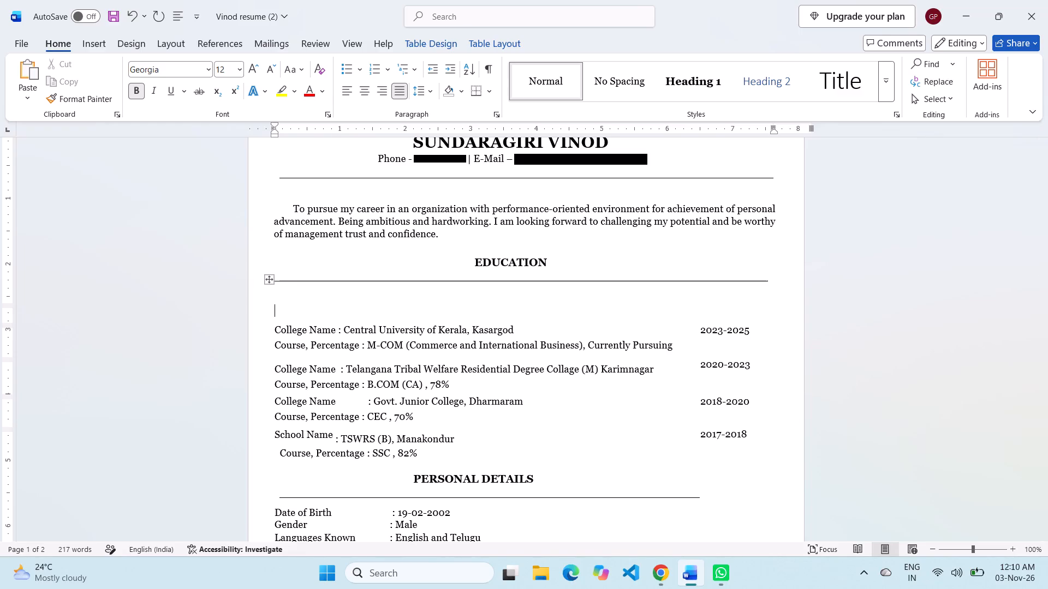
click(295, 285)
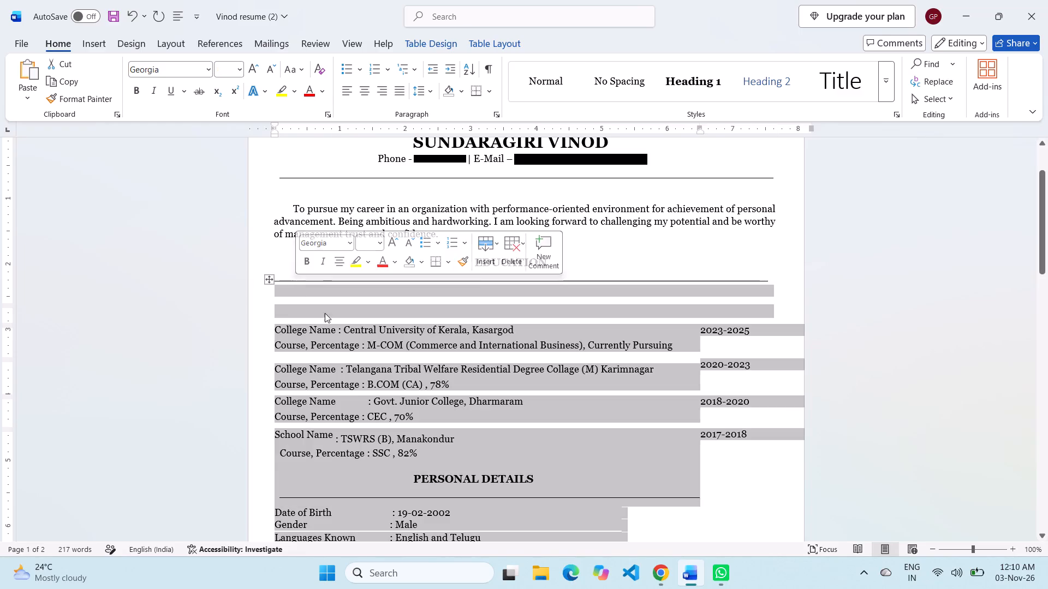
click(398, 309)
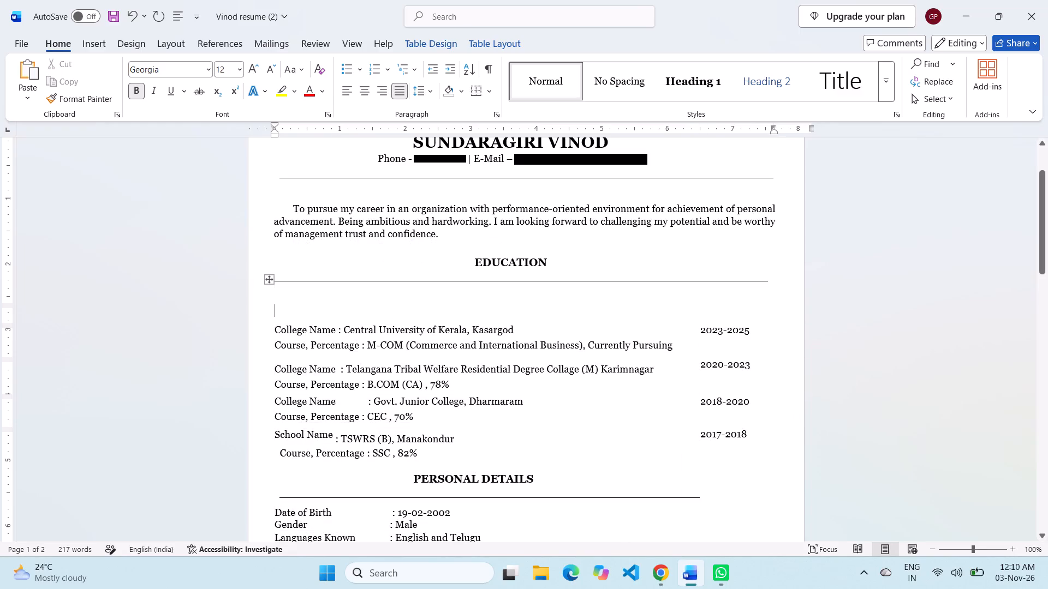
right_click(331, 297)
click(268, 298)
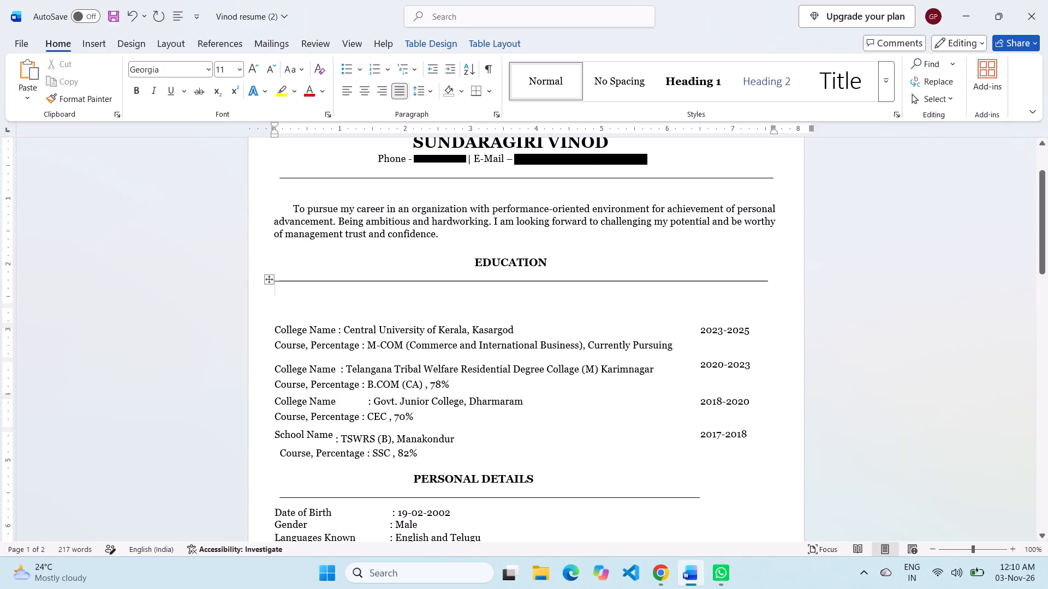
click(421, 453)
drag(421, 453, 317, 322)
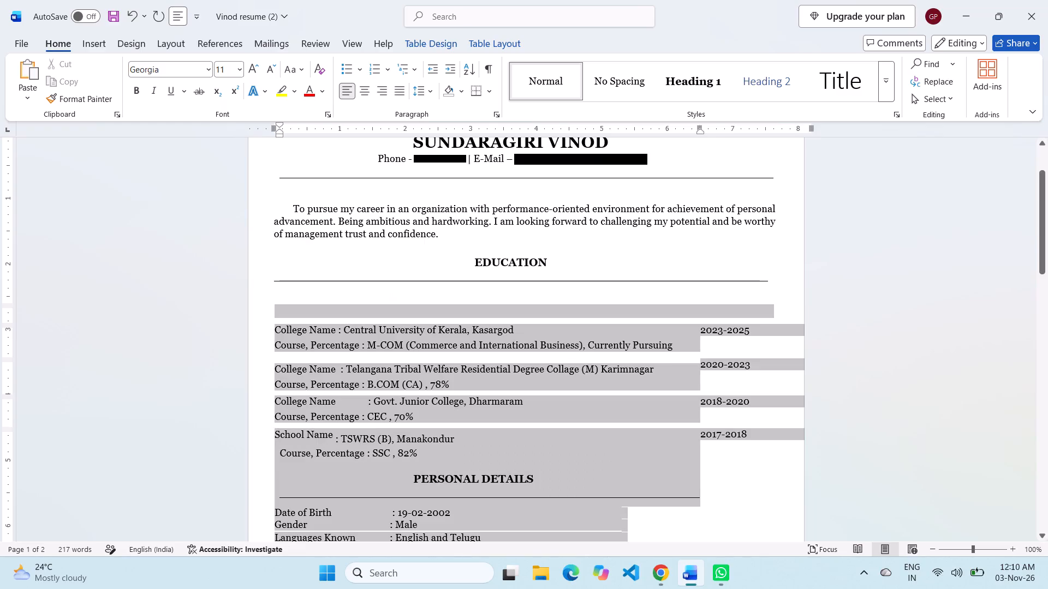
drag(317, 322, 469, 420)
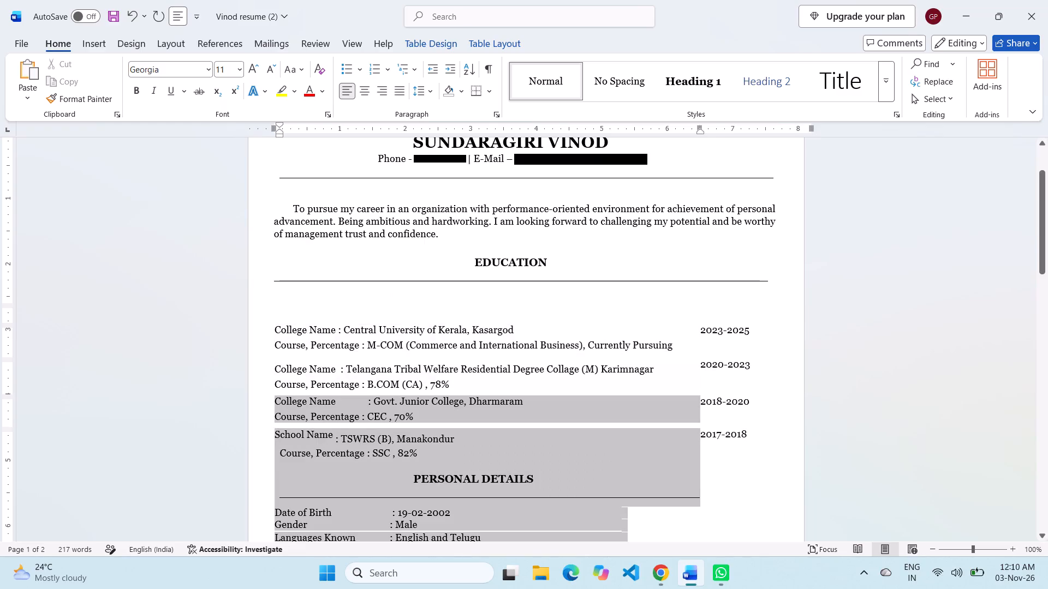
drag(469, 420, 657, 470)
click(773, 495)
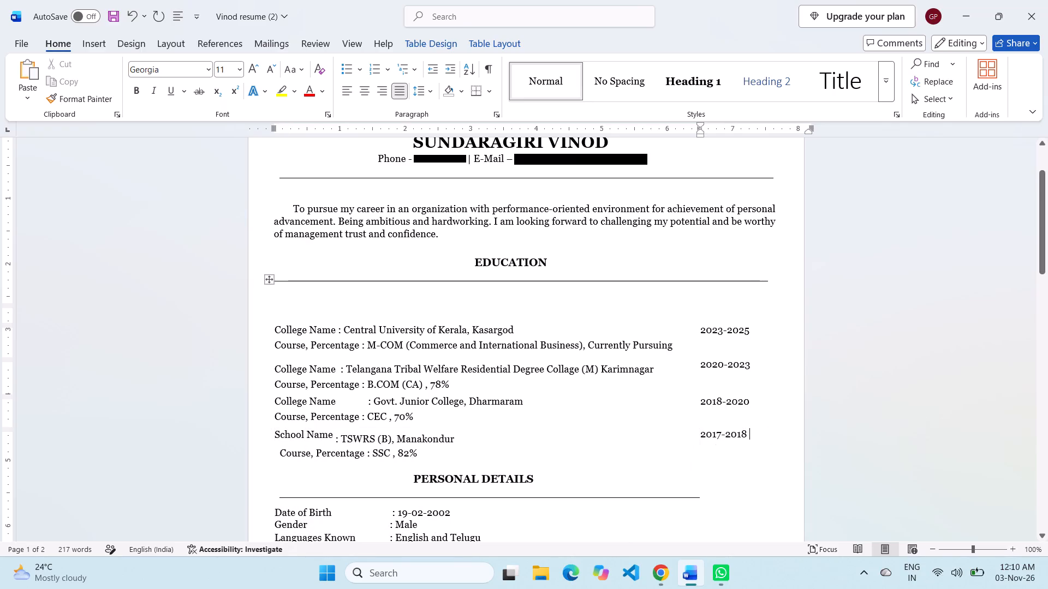
Copy the Central University of Kerala entry with its 2023-2025 years into the empty row directly below the EDUCATION line.
click(767, 332)
drag(767, 332, 526, 311)
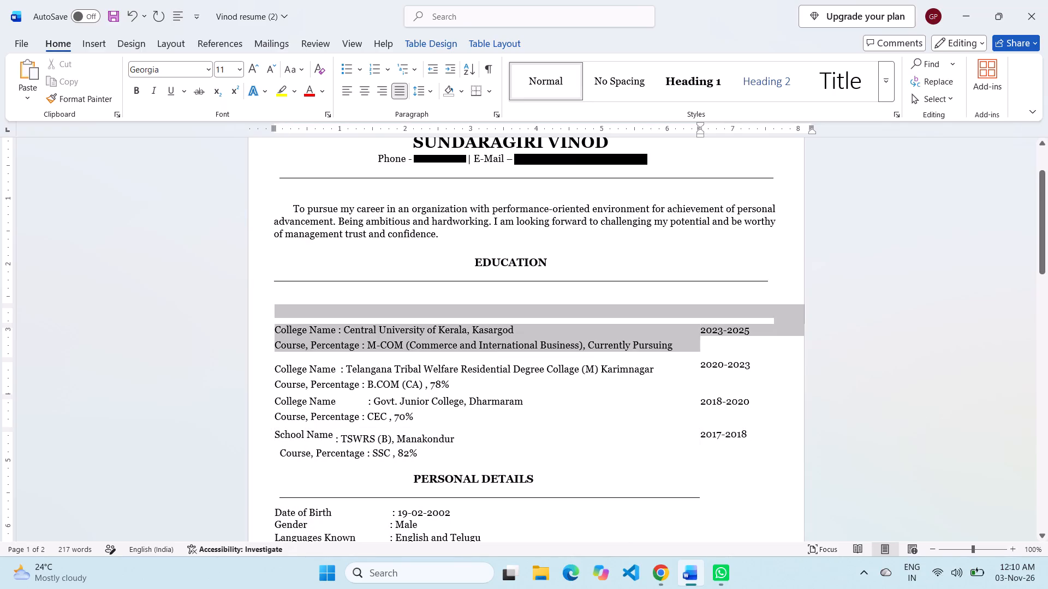
drag(526, 311, 492, 325)
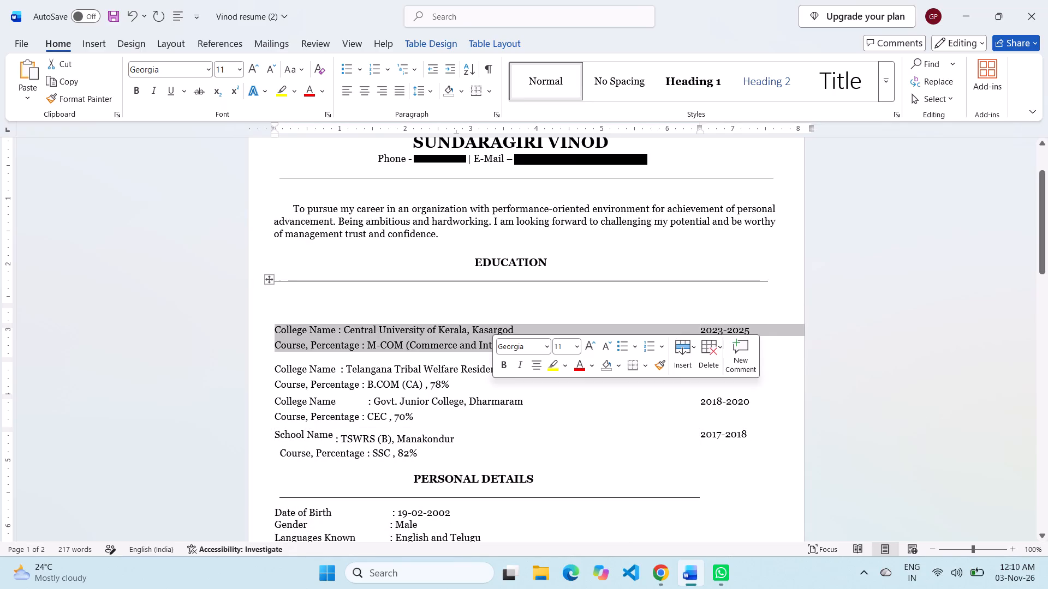
key(ctrl+c)
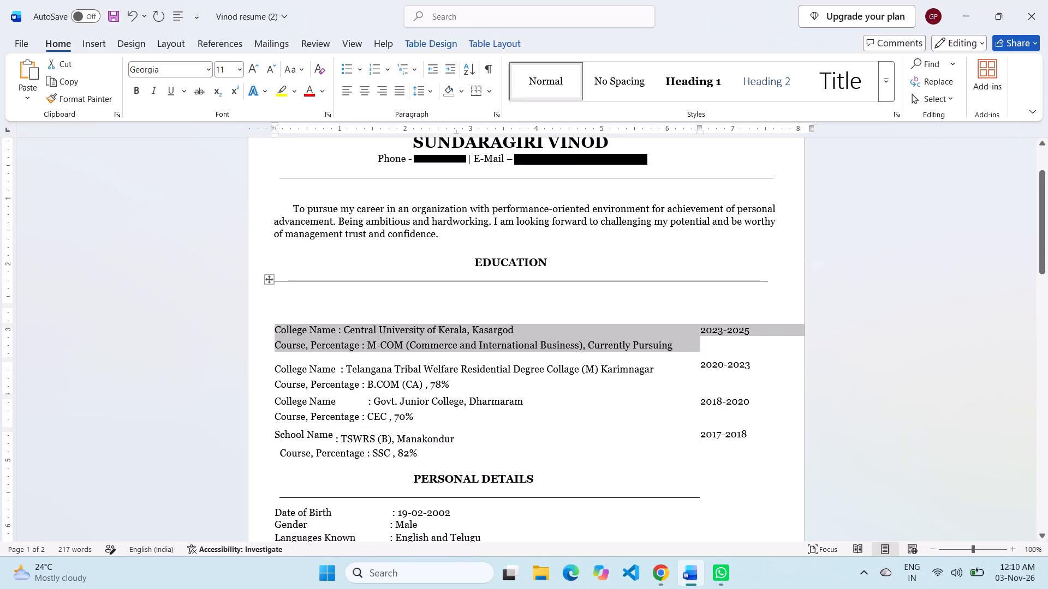
click(338, 297)
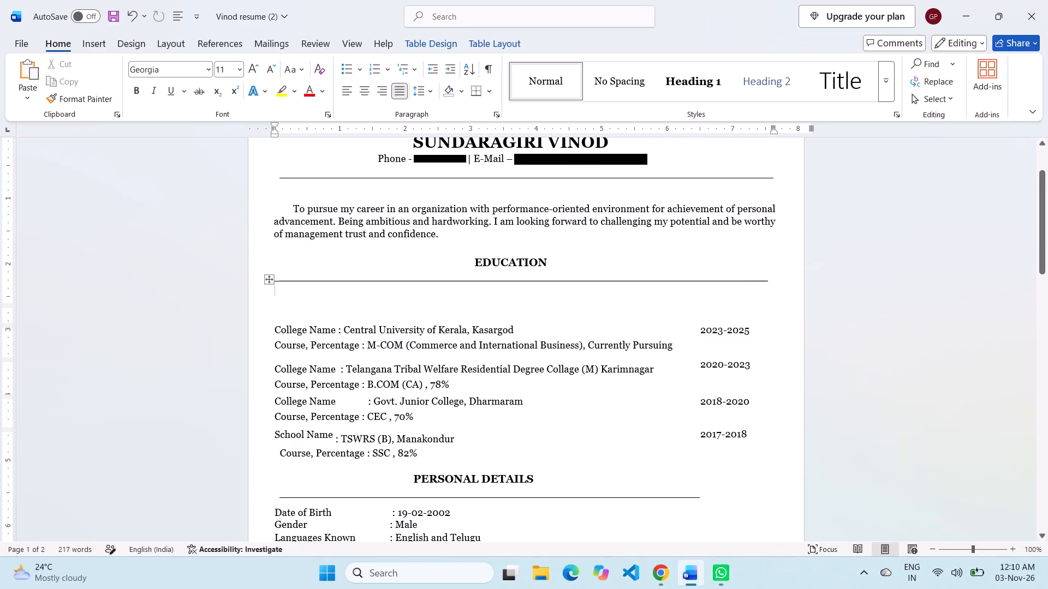
key(ctrl+v)
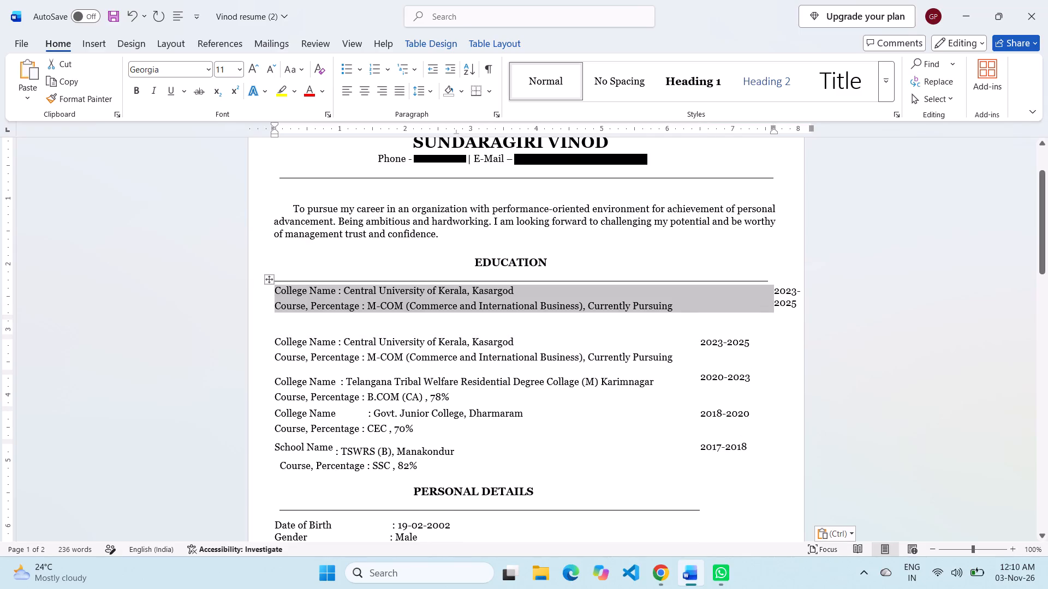
Delete the original Central University of Kerala entry and its year cell below the pasted copy, with the Shift cells left option.
click(759, 349)
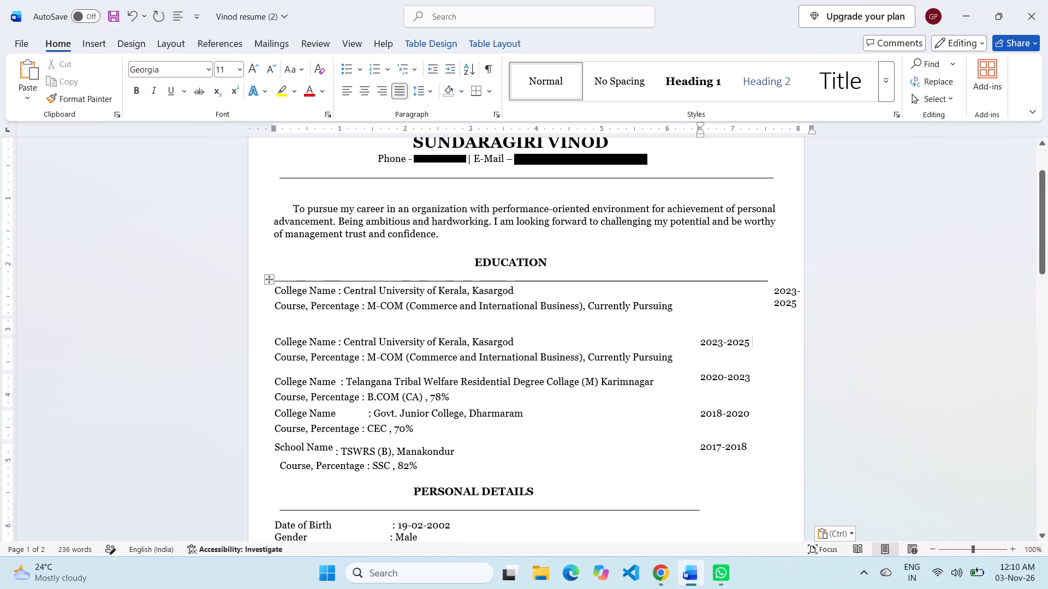
click(701, 358)
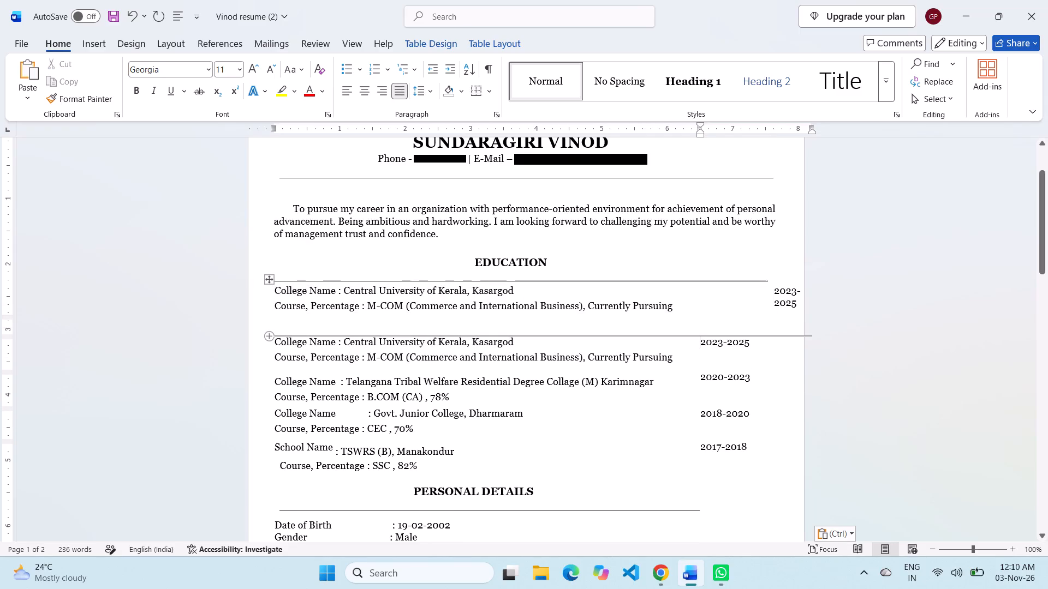
click(275, 339)
drag(275, 339, 323, 360)
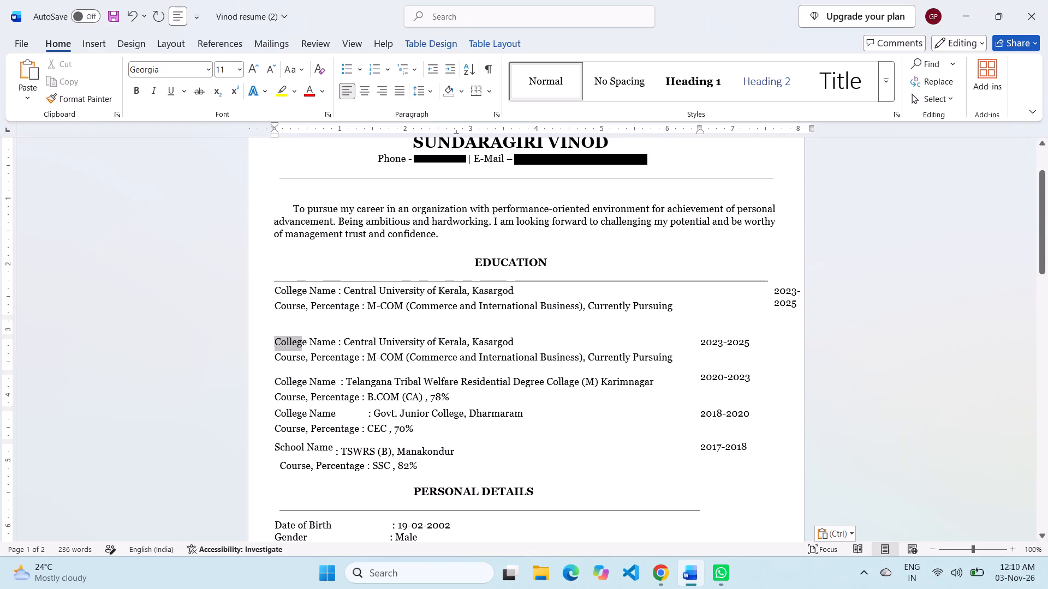
drag(323, 360, 752, 346)
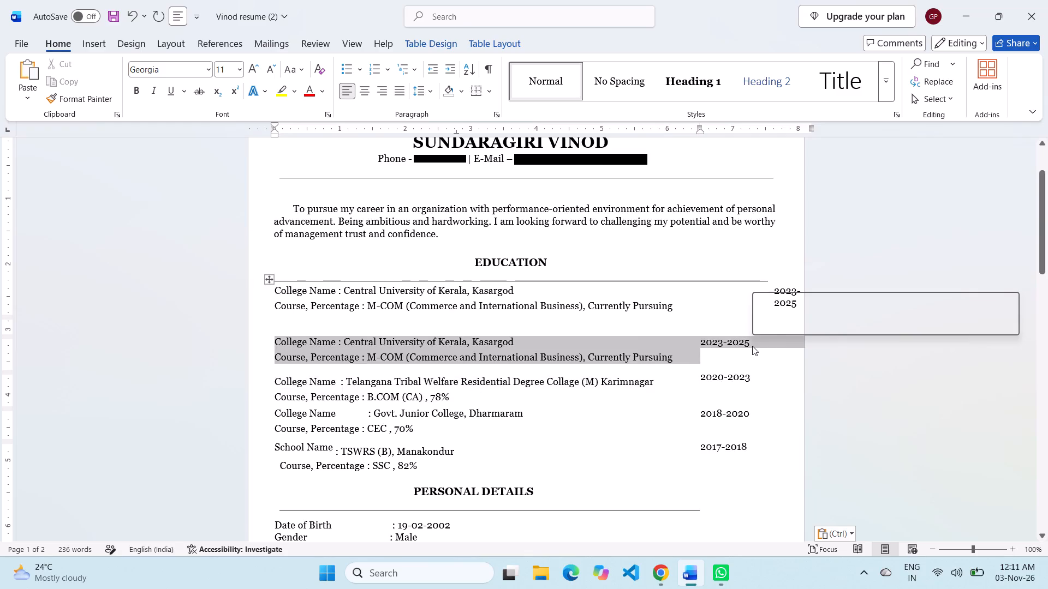
key(BackSpace)
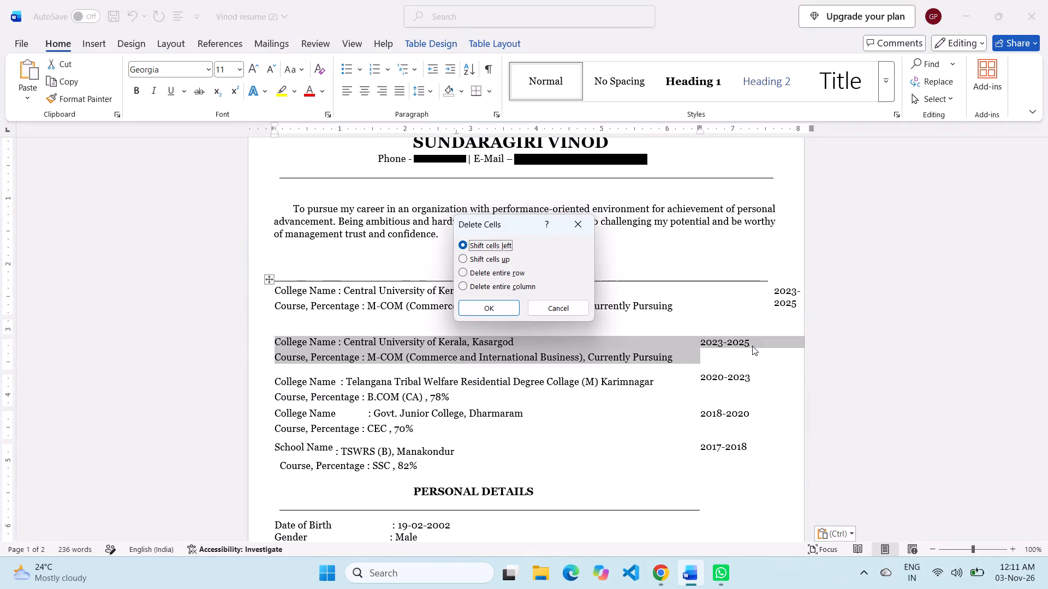
key(BackSpace)
click(491, 306)
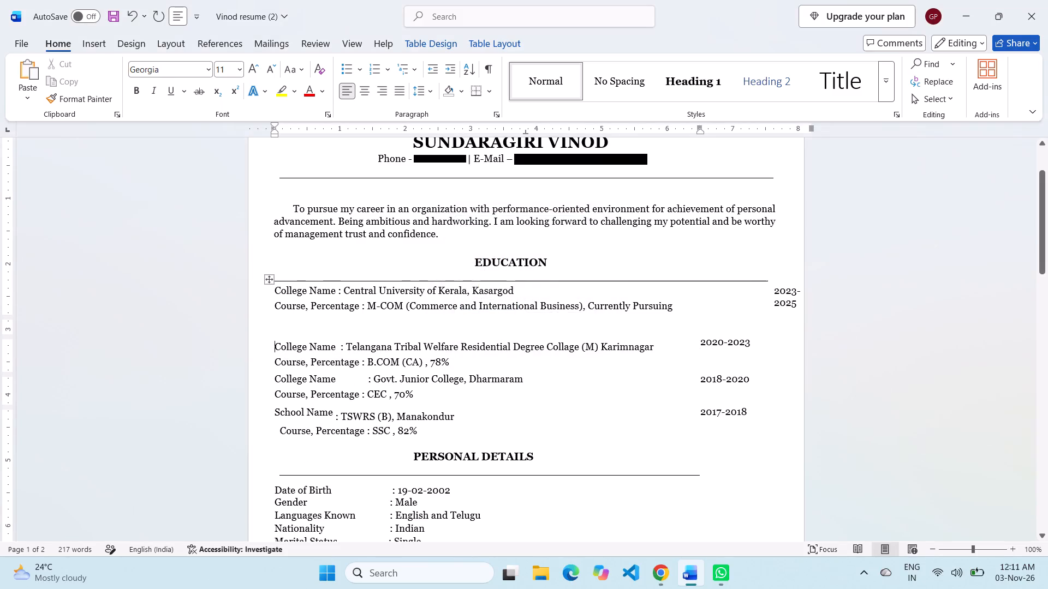
Move the Telangana Tribal Welfare degree college entry with its 2020-2023 years into the empty row below Central University of Kerala, shifting the remaining cells left.
click(773, 304)
click(474, 360)
drag(634, 364, 289, 344)
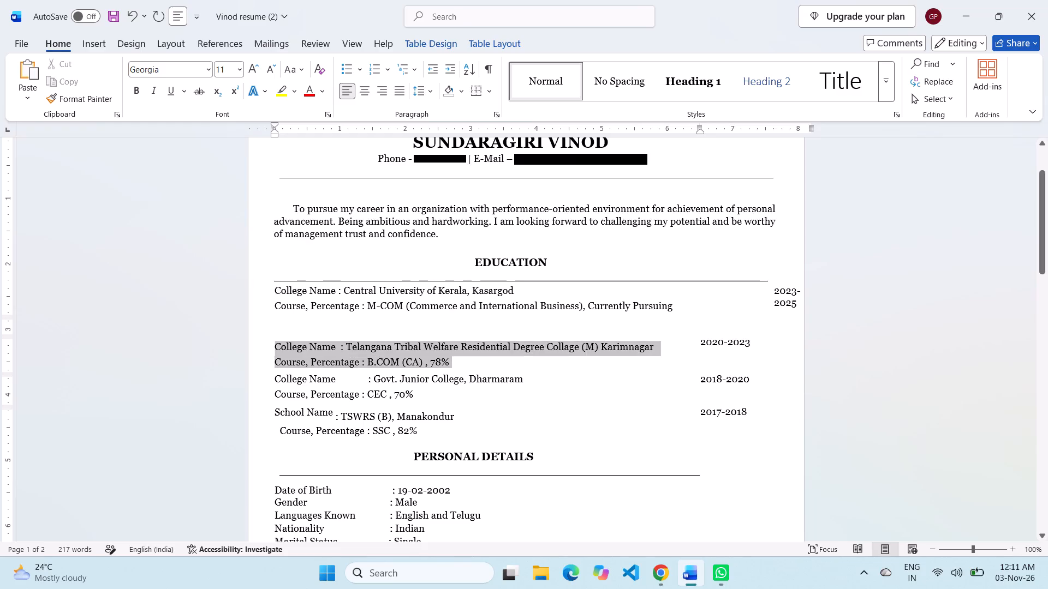
drag(289, 344, 764, 354)
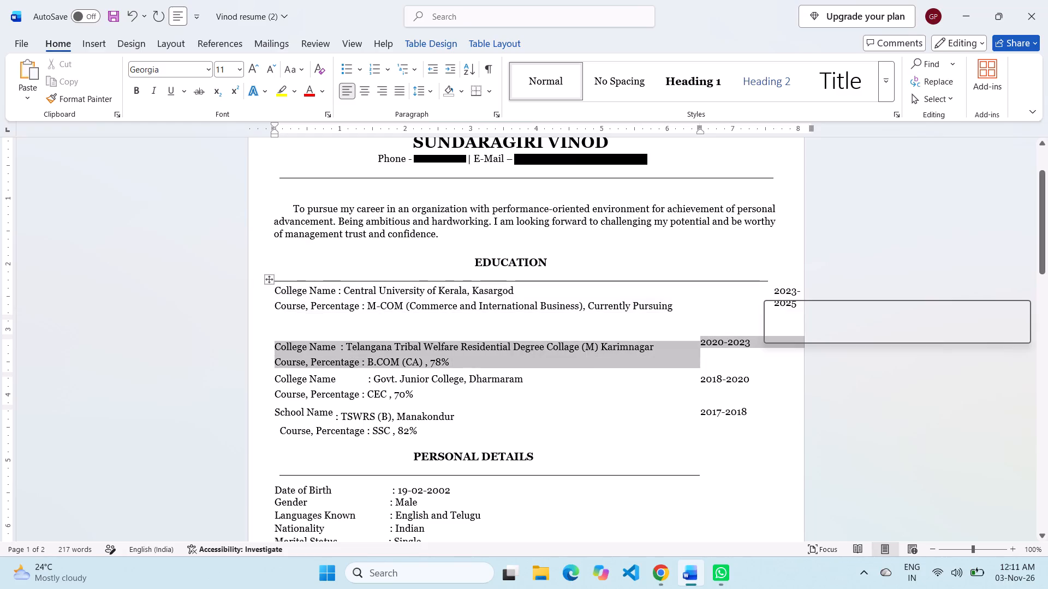
key(ctrl+c)
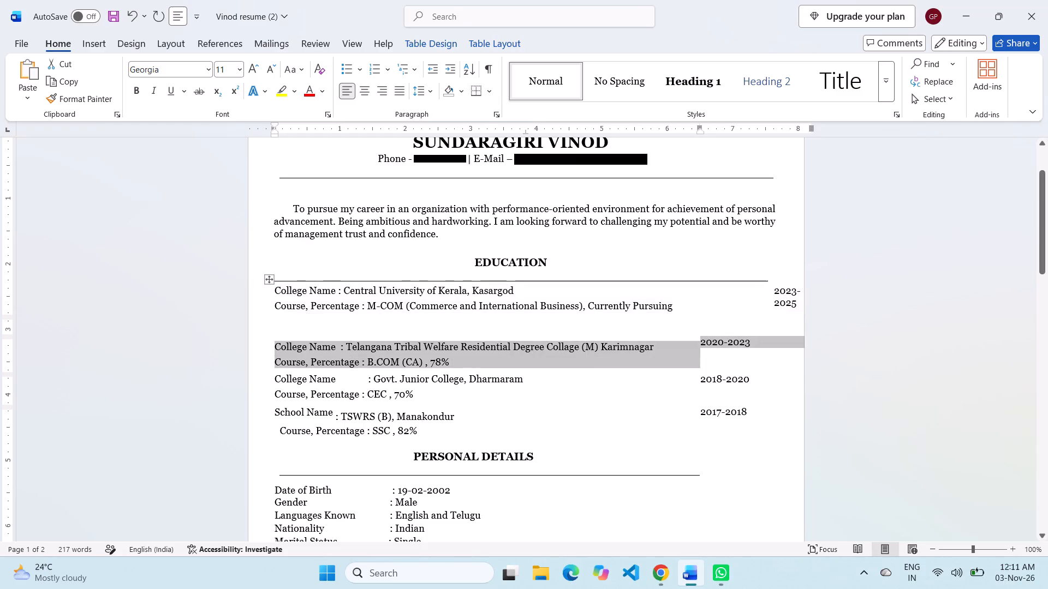
key(BackSpace)
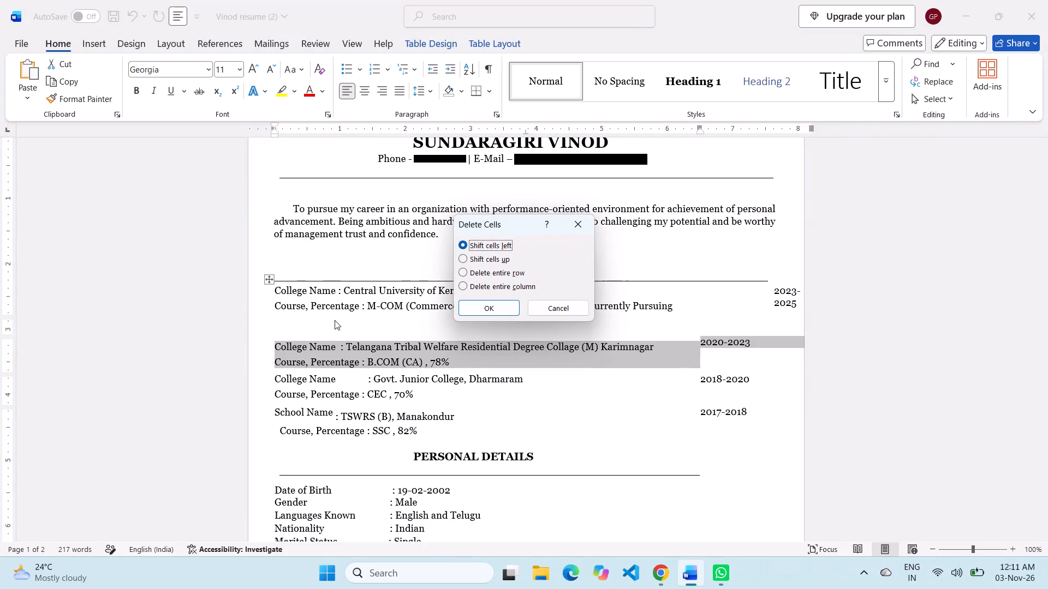
click(490, 308)
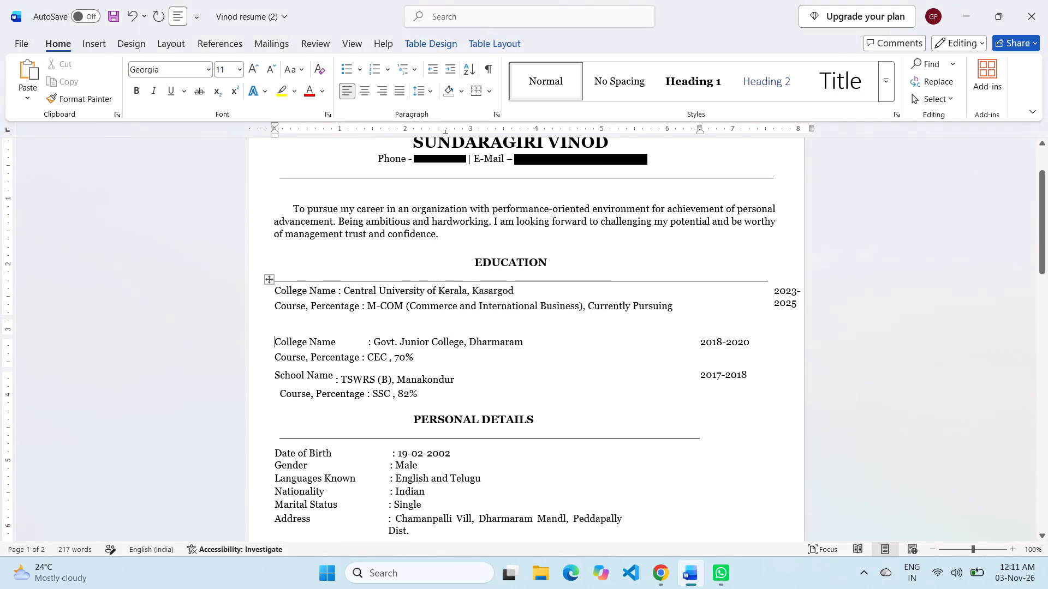
click(342, 320)
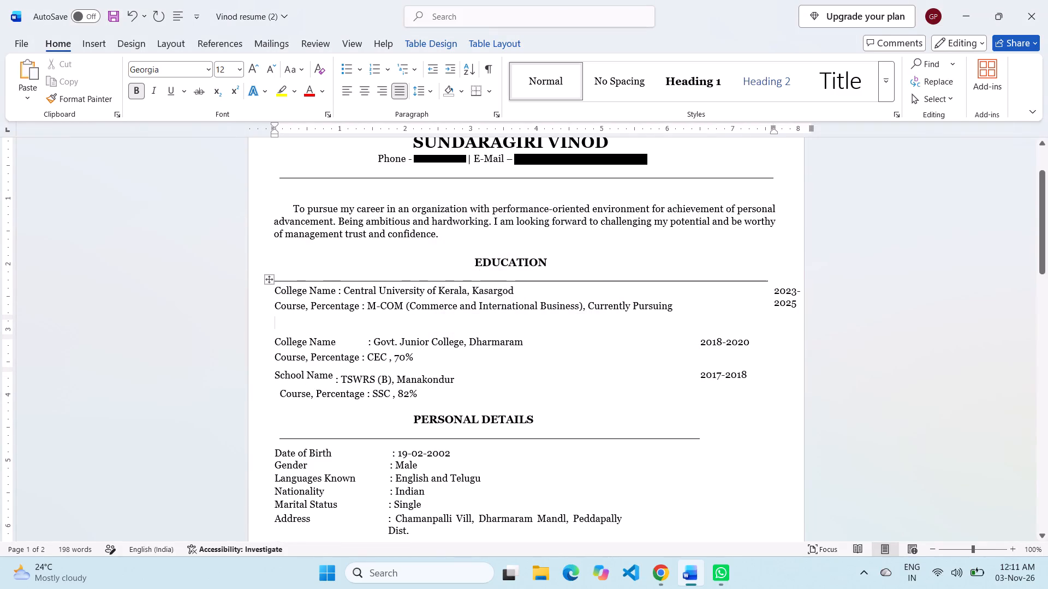
key(ctrl+v)
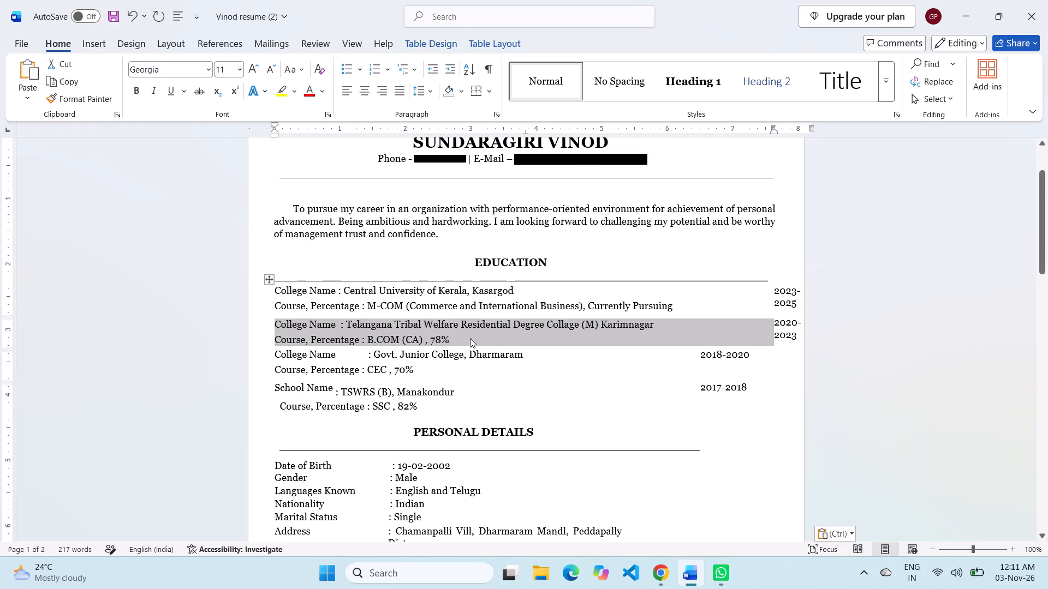
Apply All Borders to the table holding the education entries and personal details.
click(517, 366)
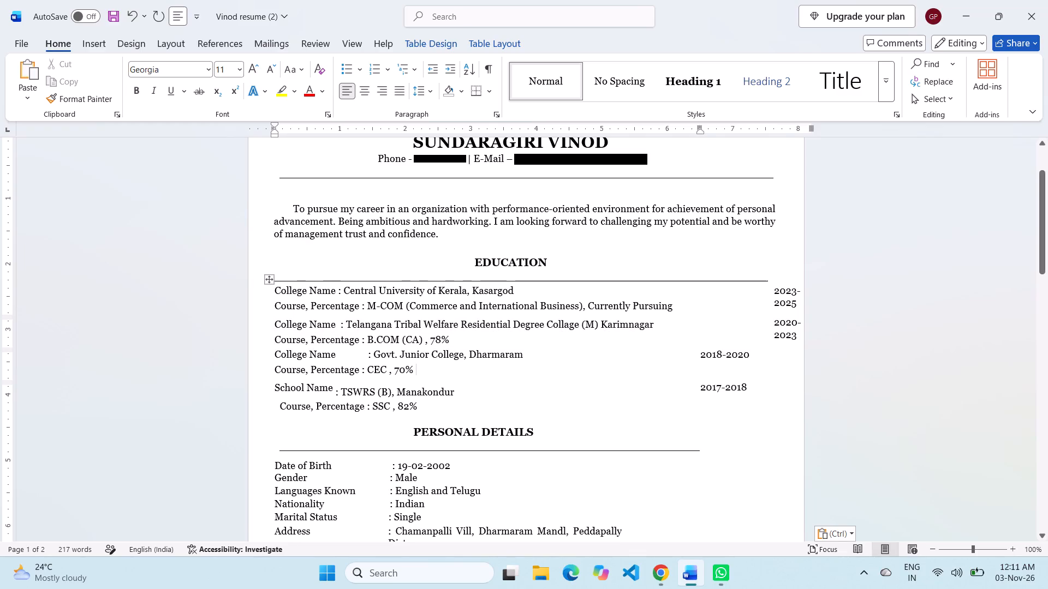
click(762, 360)
click(422, 374)
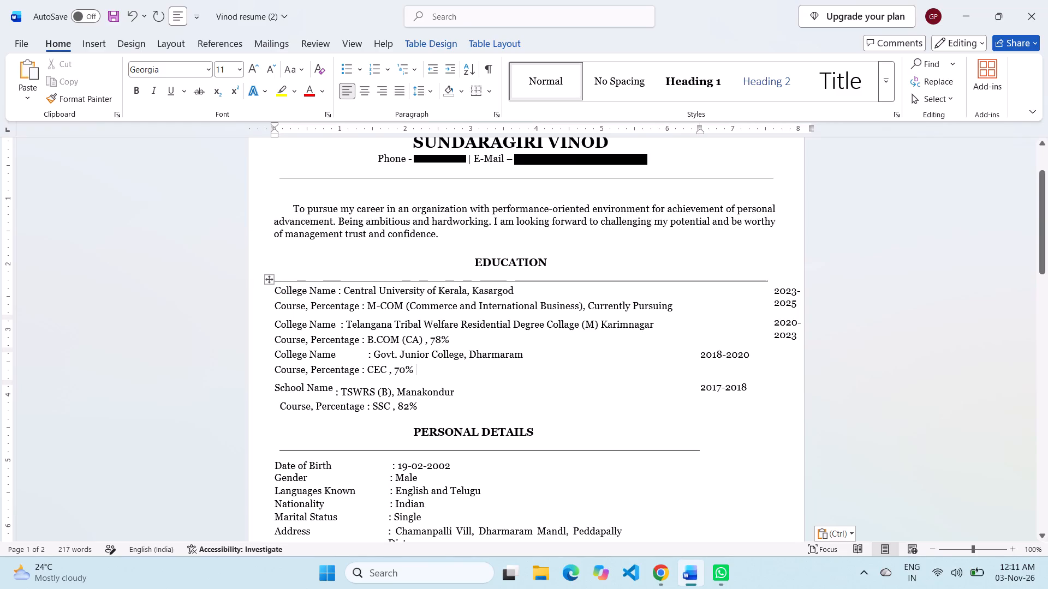
click(275, 289)
drag(275, 289, 408, 333)
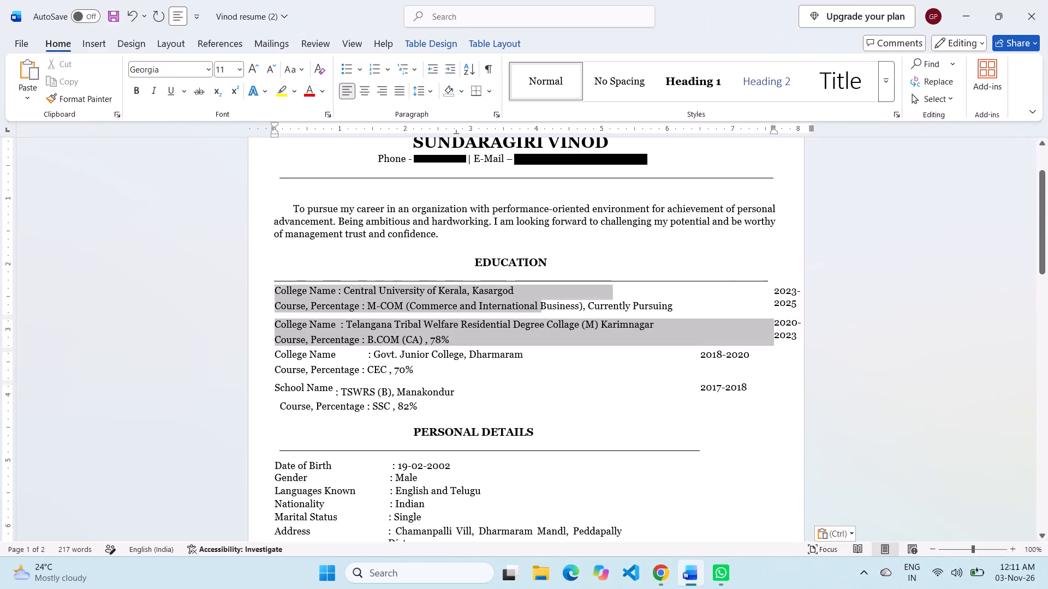
drag(408, 333, 706, 393)
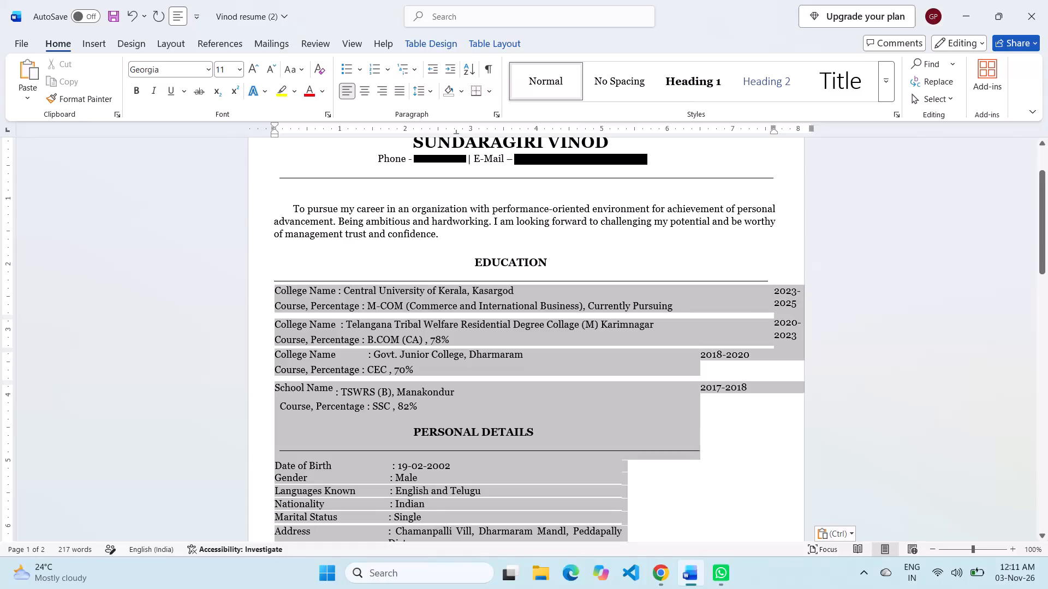
drag(706, 393, 760, 383)
drag(760, 383, 445, 410)
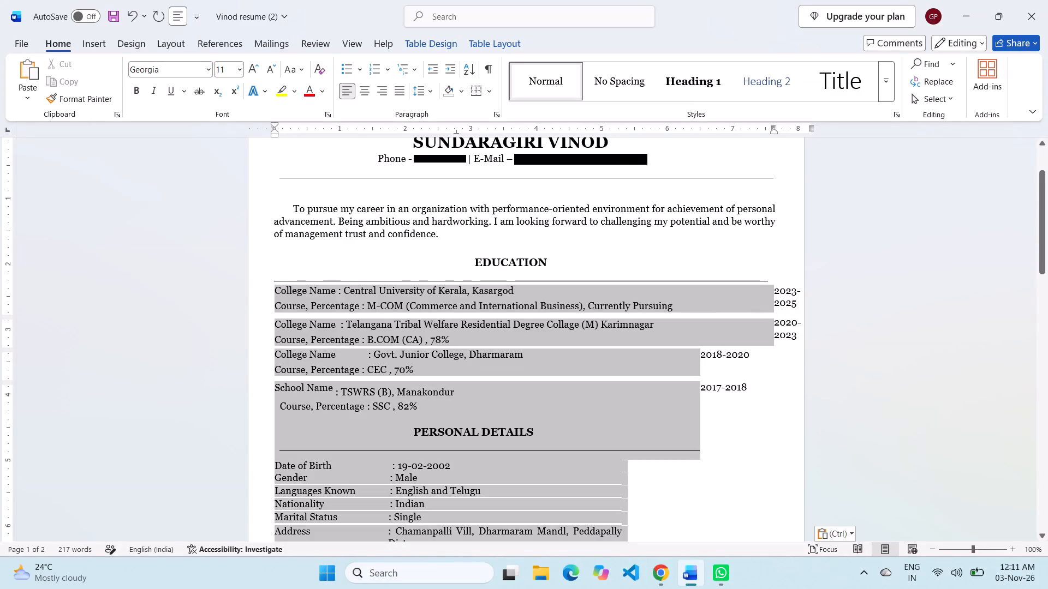
drag(445, 410, 730, 388)
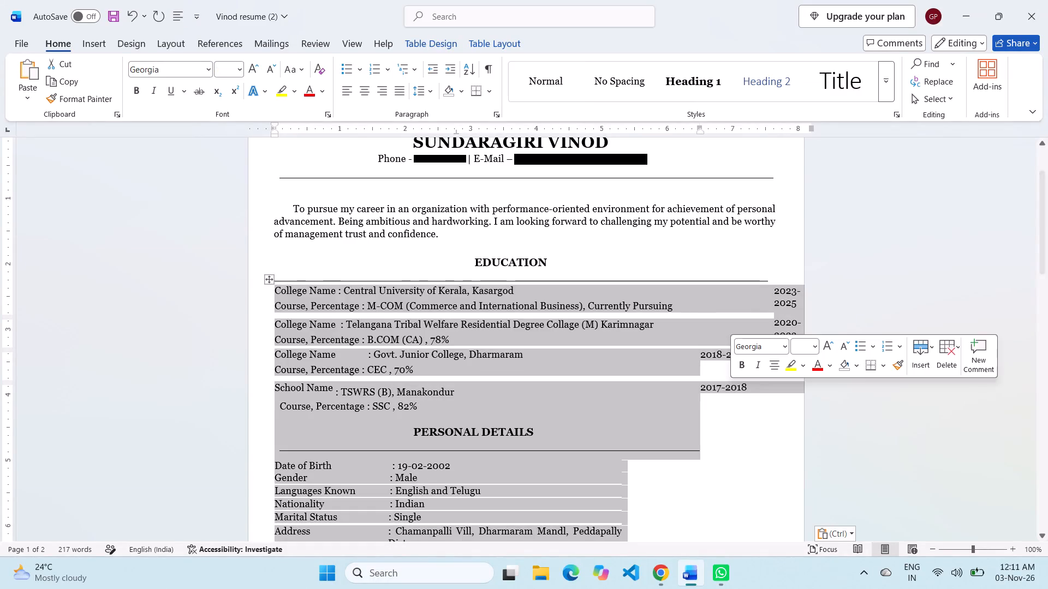
click(887, 365)
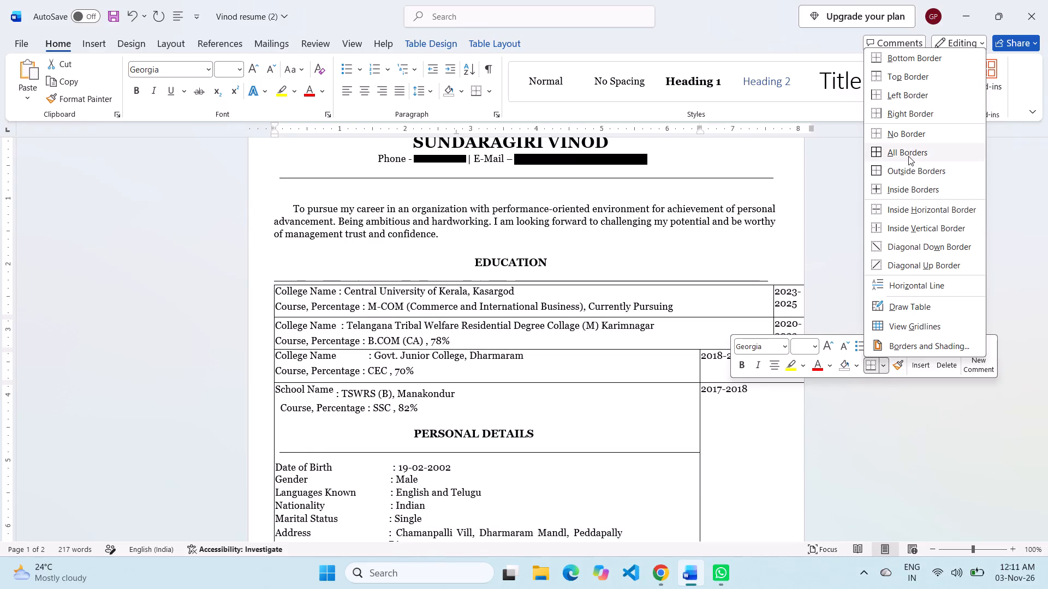
click(908, 156)
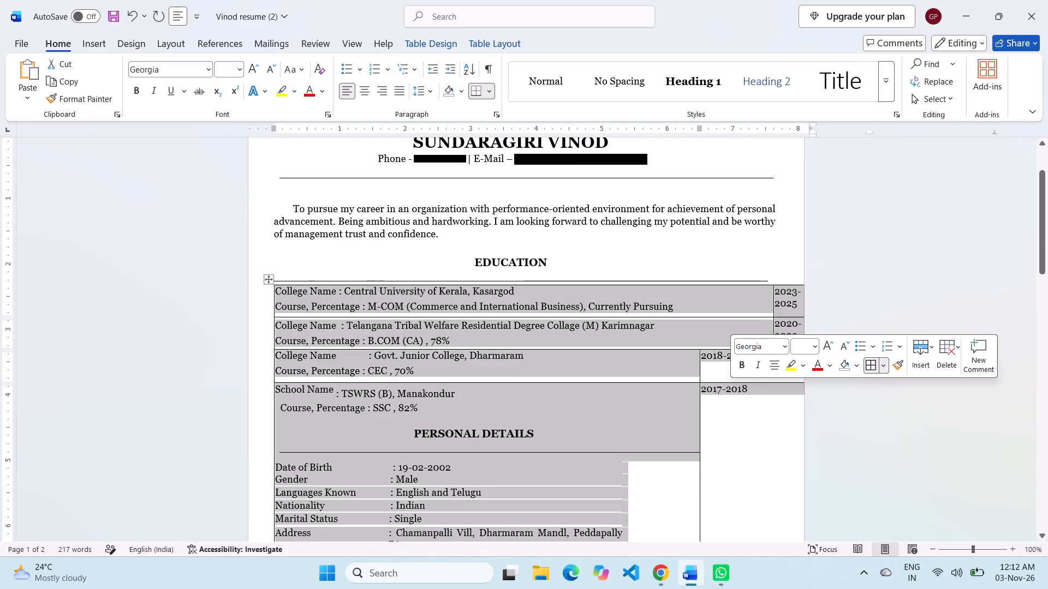
click(735, 417)
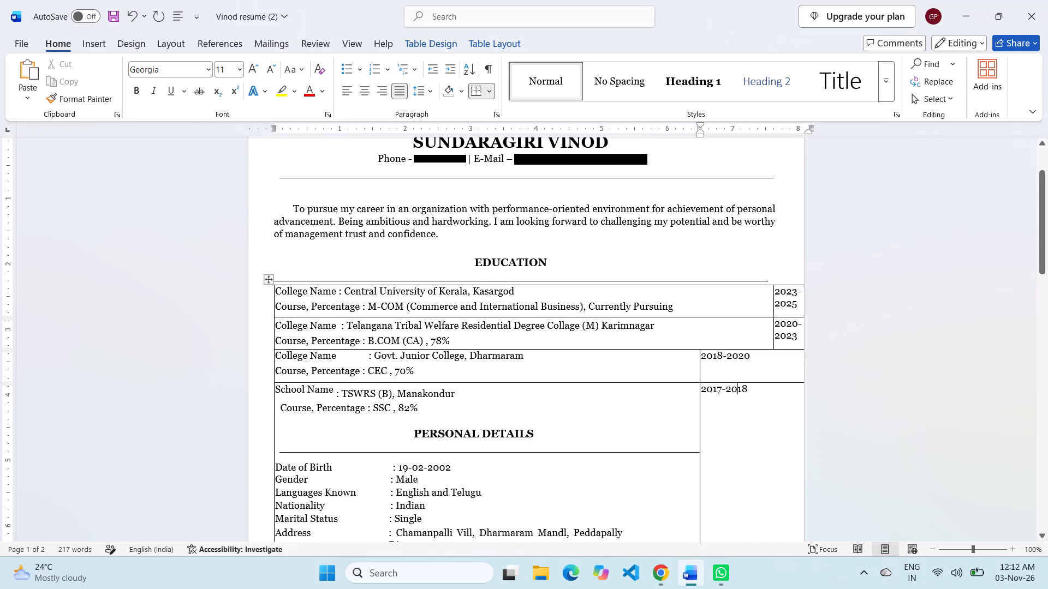
Move the column boundary beside the 2023-2025 and 2020-2023 cells into line with the boundary of the 2018-2020 and 2017-2018 cells.
drag(772, 311, 705, 311)
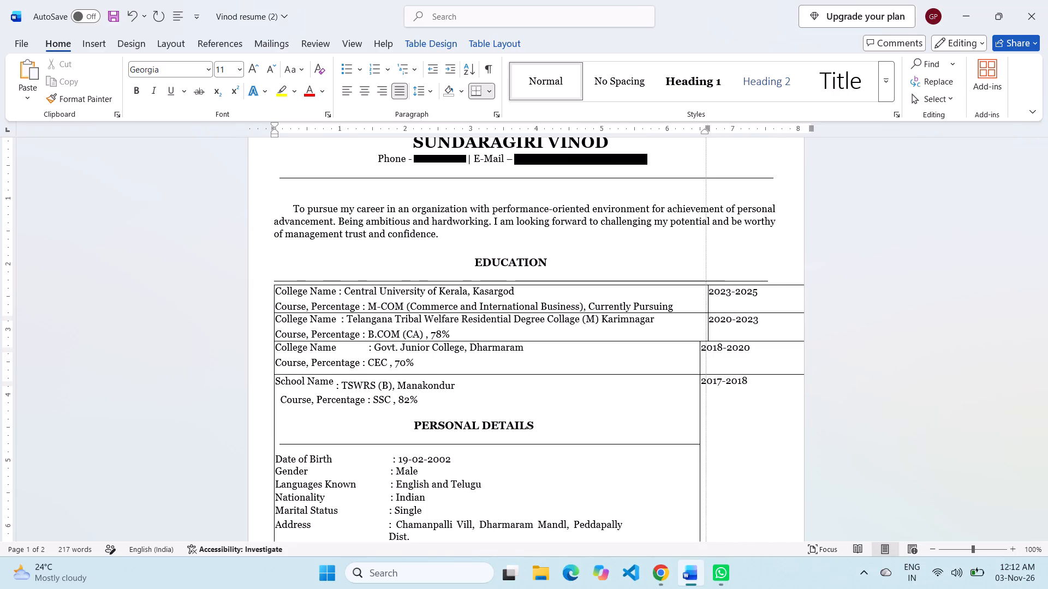
drag(705, 311, 701, 312)
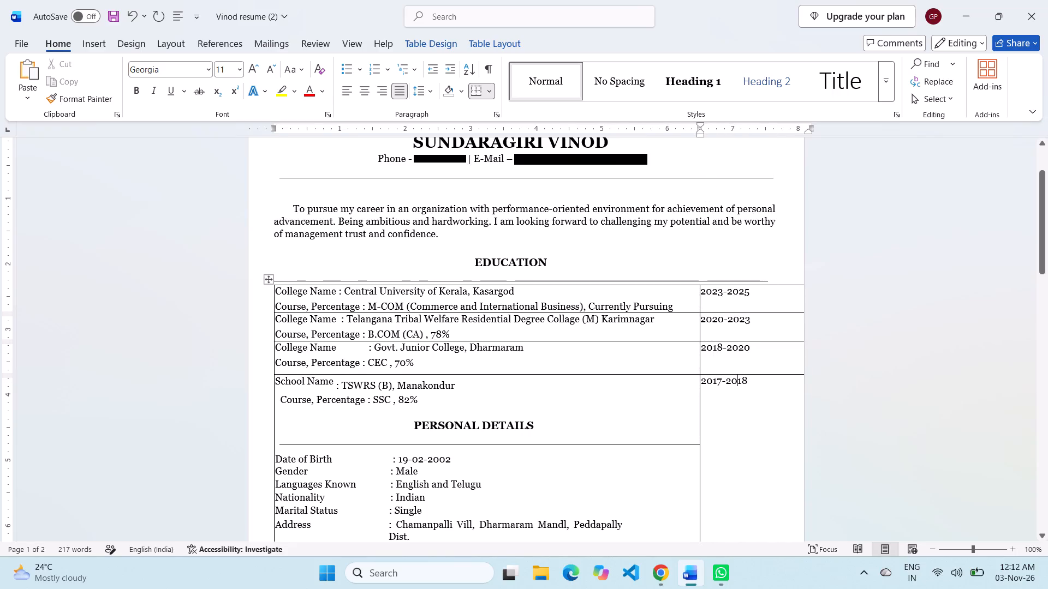
Set the whole education and personal details table to No Border.
click(761, 398)
click(753, 413)
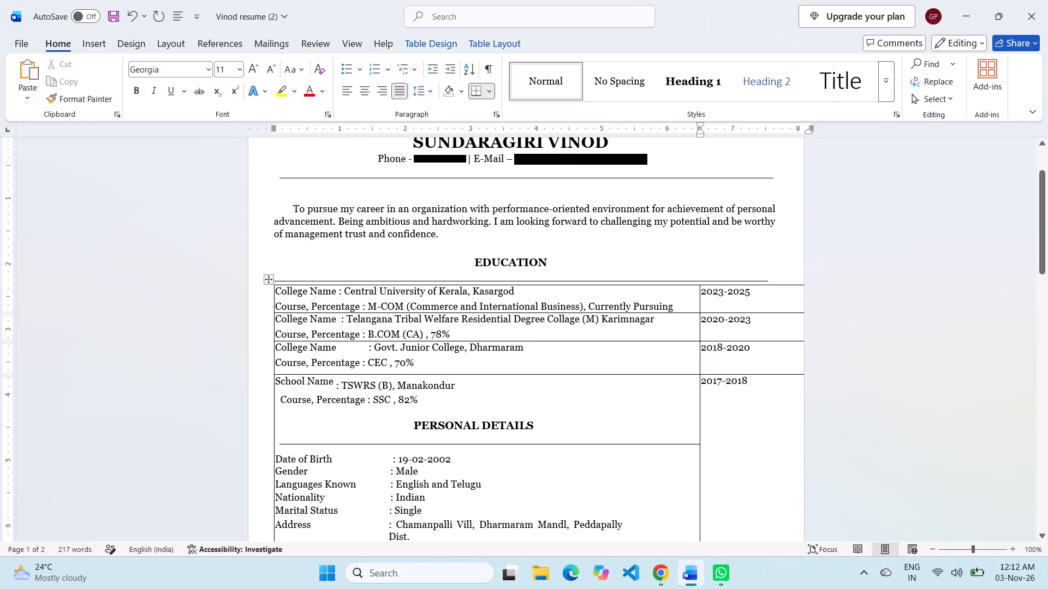
click(271, 283)
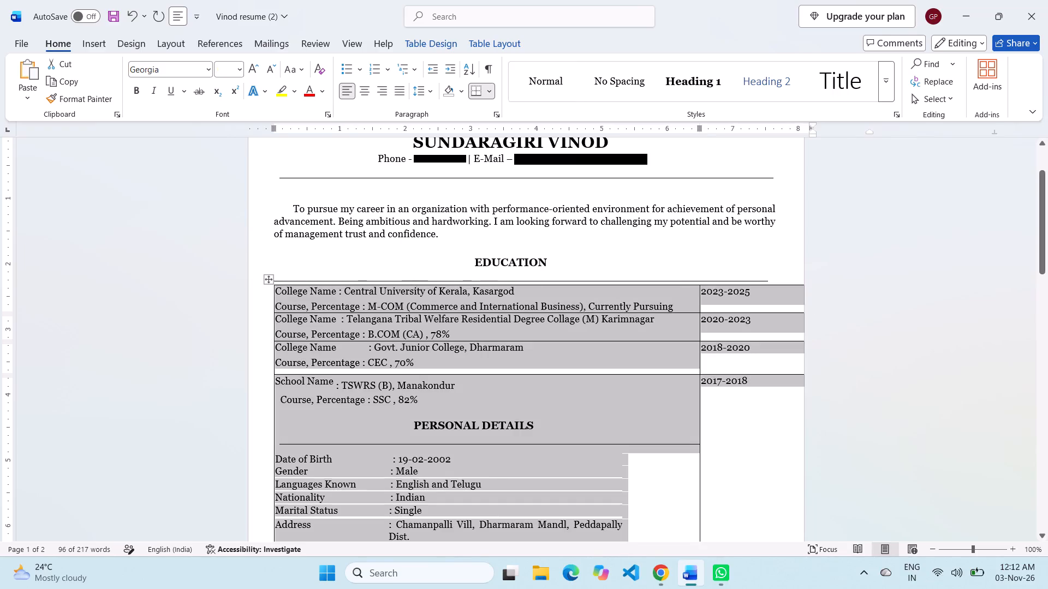
click(270, 280)
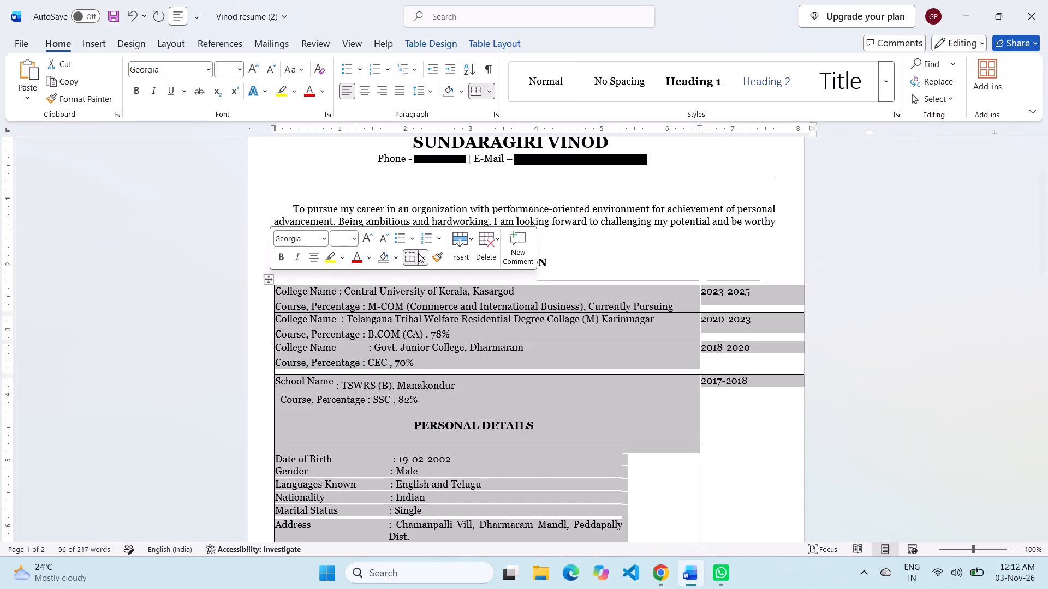
click(425, 256)
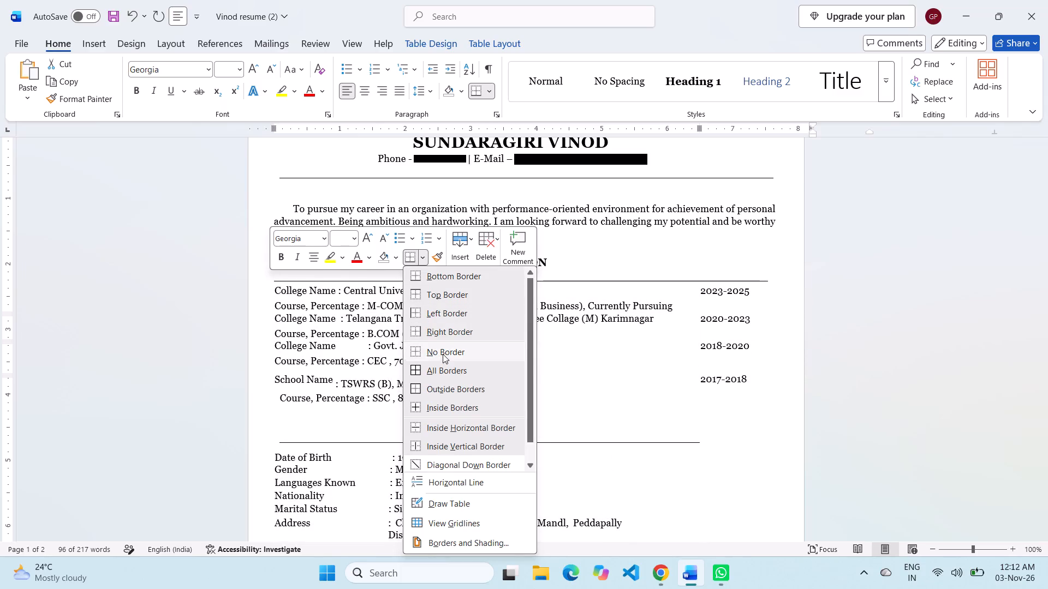
click(443, 353)
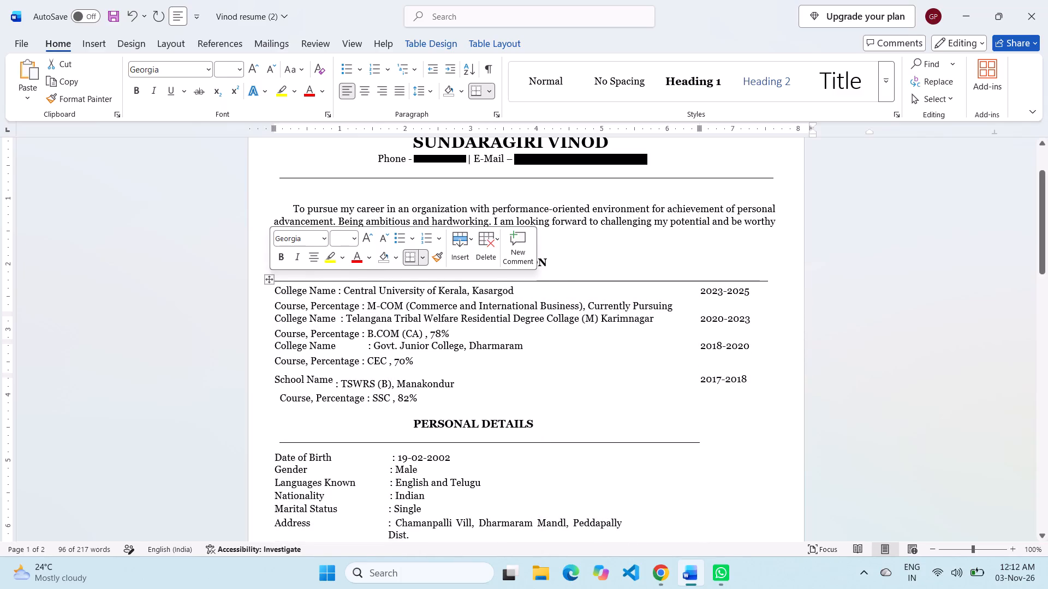
click(746, 408)
Add an empty row with an extra blank line at the end of the Achievements table, below the SSC and Intermediate entry.
scroll(595, 395, down, 2)
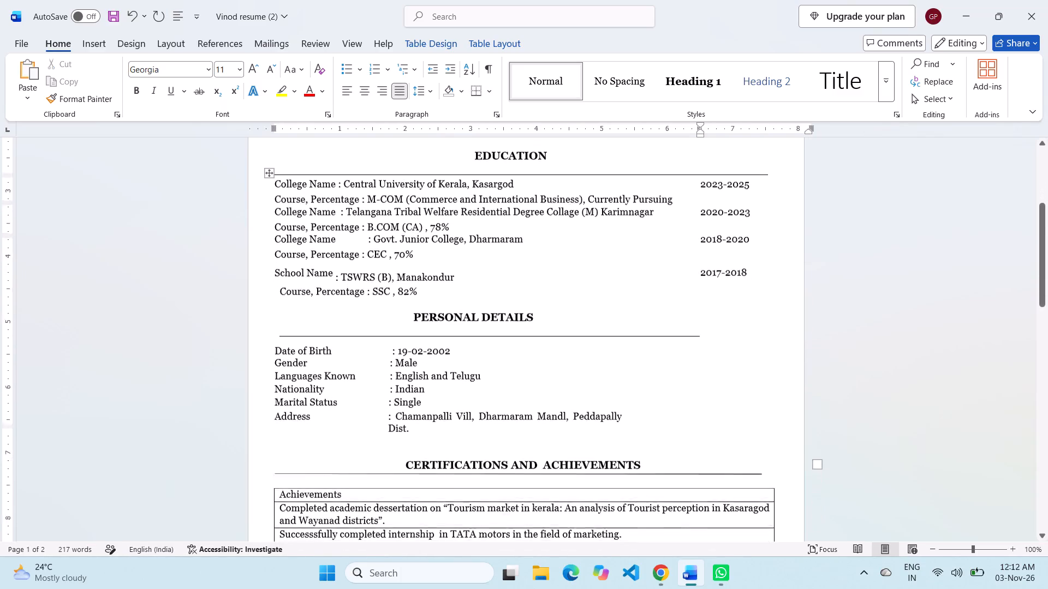
scroll(595, 395, down, 1)
scroll(506, 292, up, 1)
scroll(506, 292, down, 1)
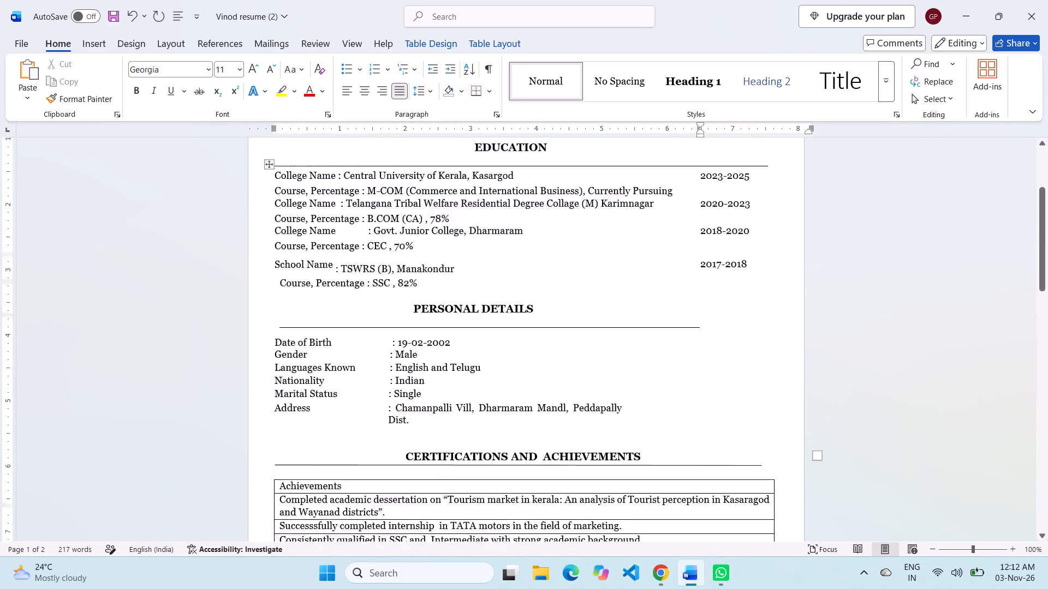
scroll(506, 292, down, 1)
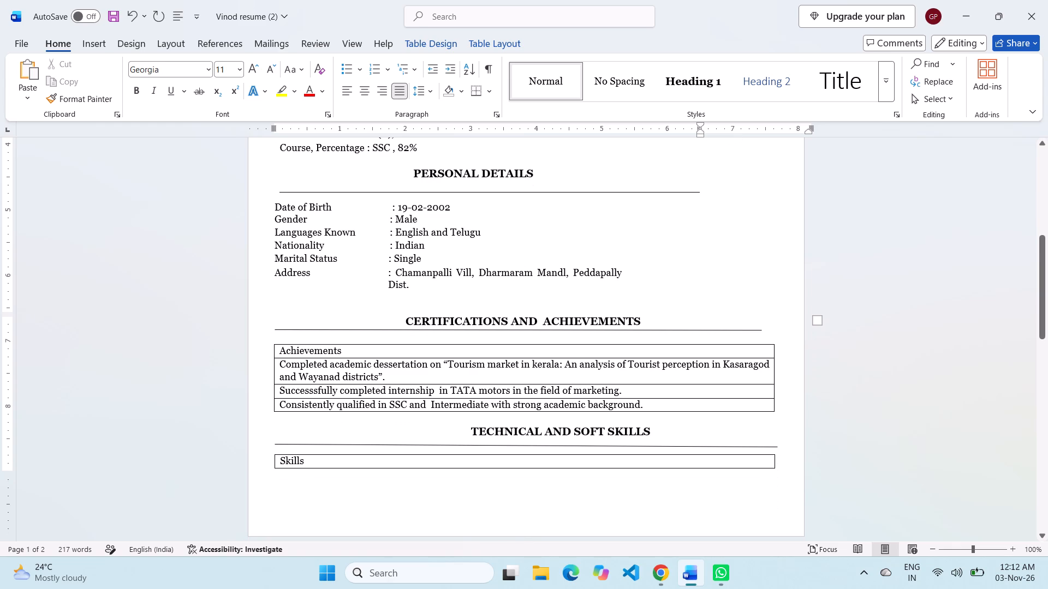
scroll(506, 292, down, 2)
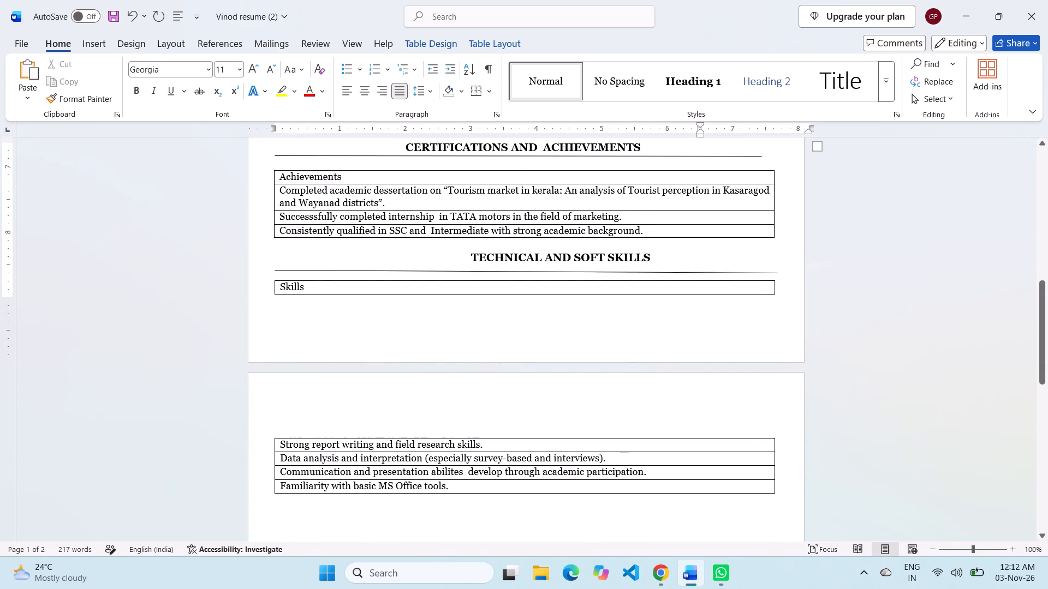
click(681, 243)
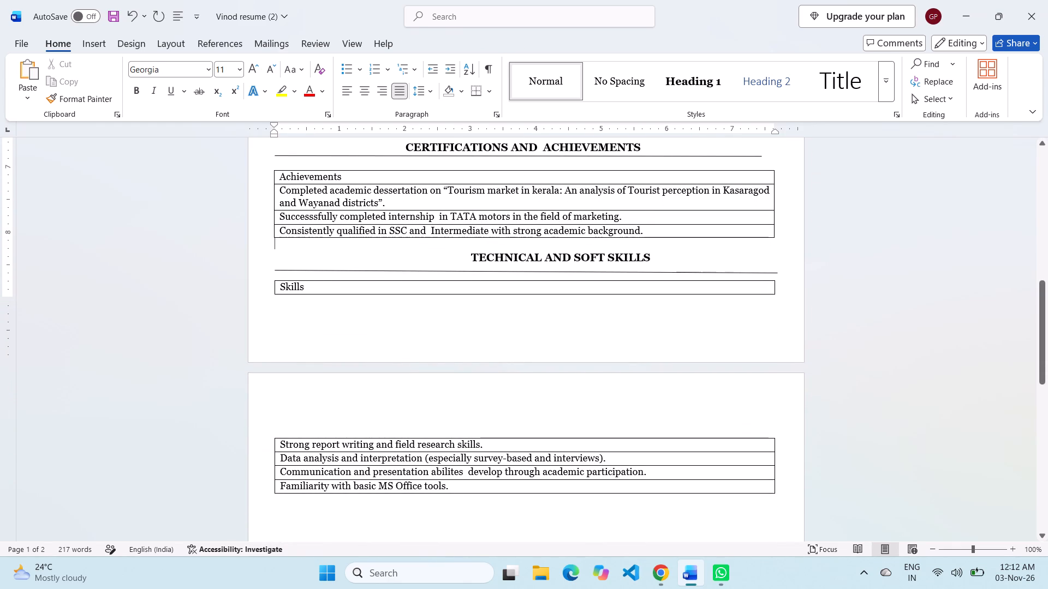
click(779, 239)
click(787, 232)
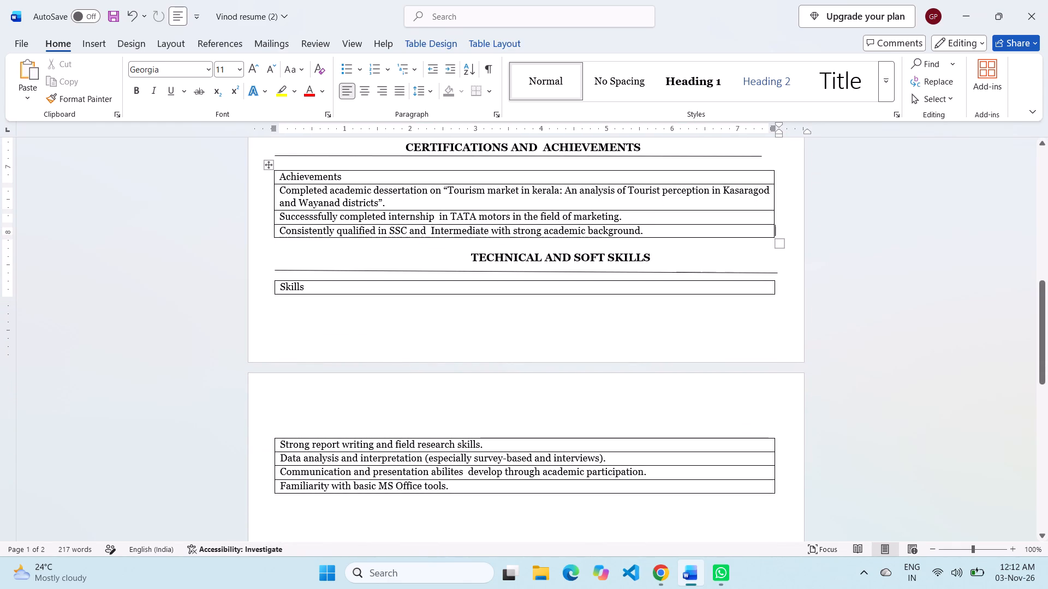
key(Return)
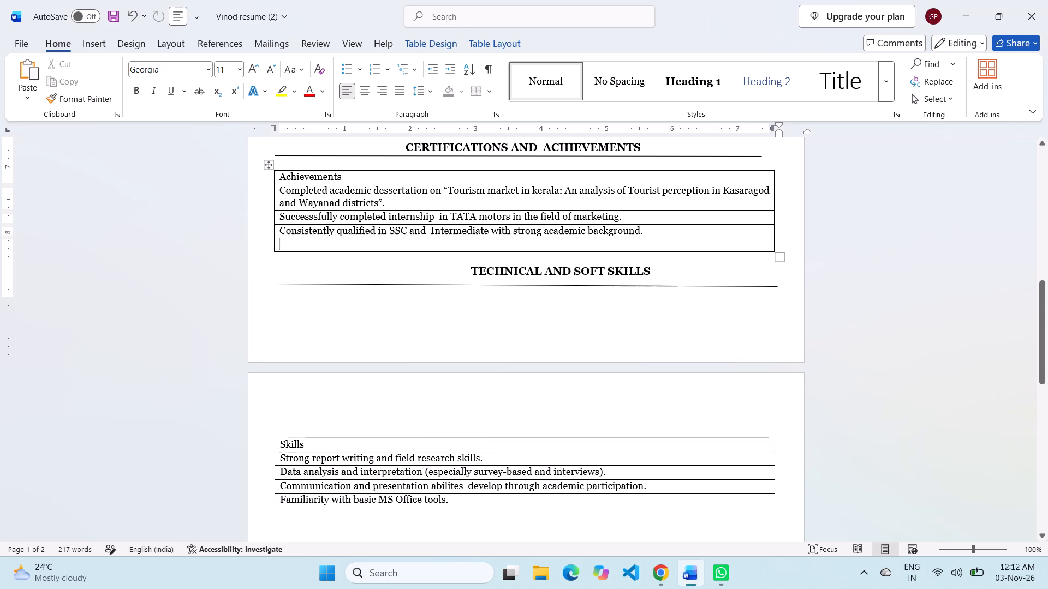
key(Return)
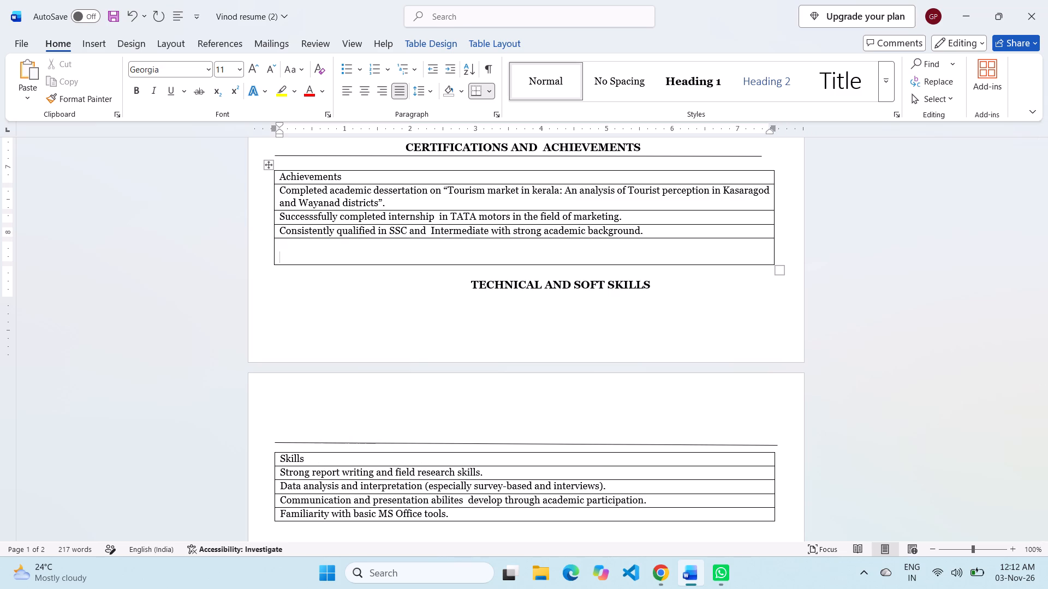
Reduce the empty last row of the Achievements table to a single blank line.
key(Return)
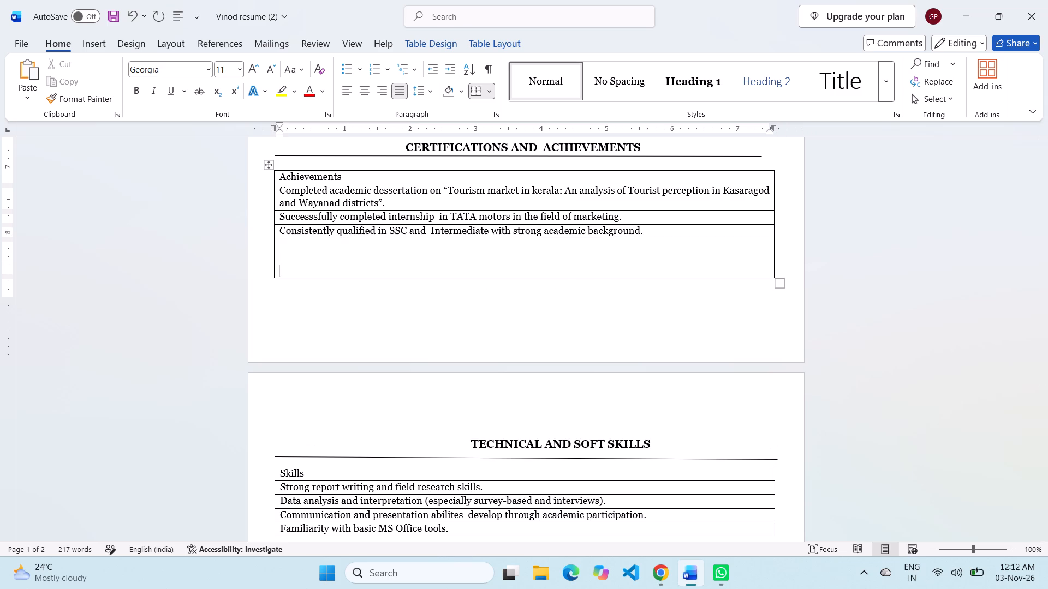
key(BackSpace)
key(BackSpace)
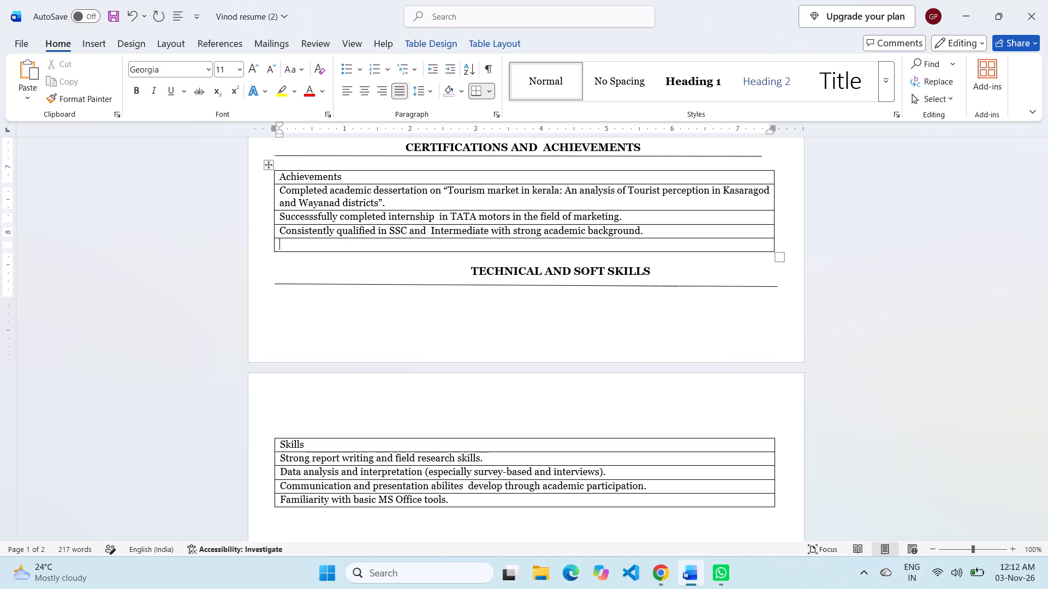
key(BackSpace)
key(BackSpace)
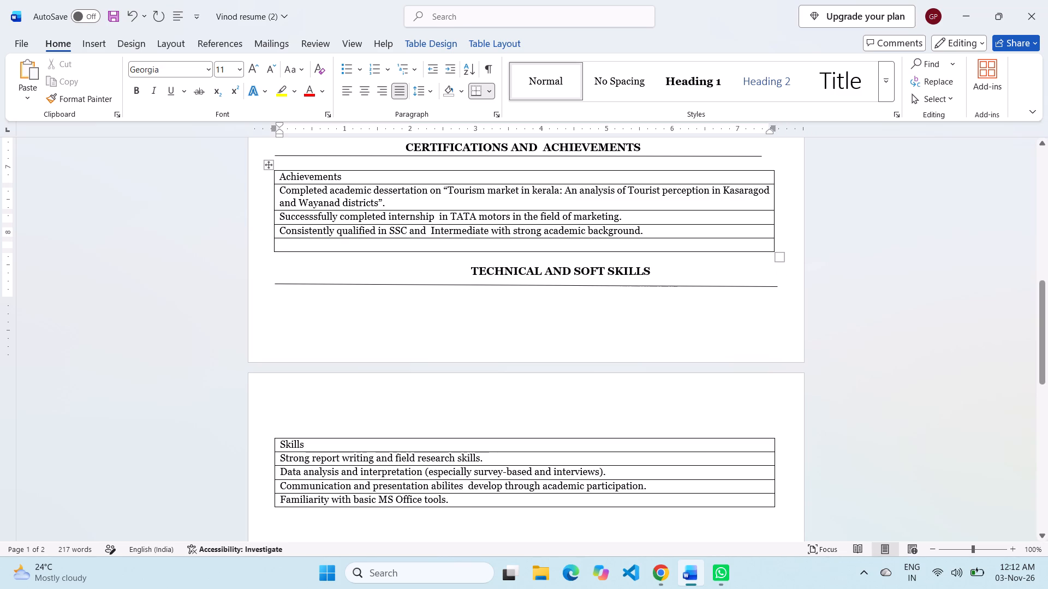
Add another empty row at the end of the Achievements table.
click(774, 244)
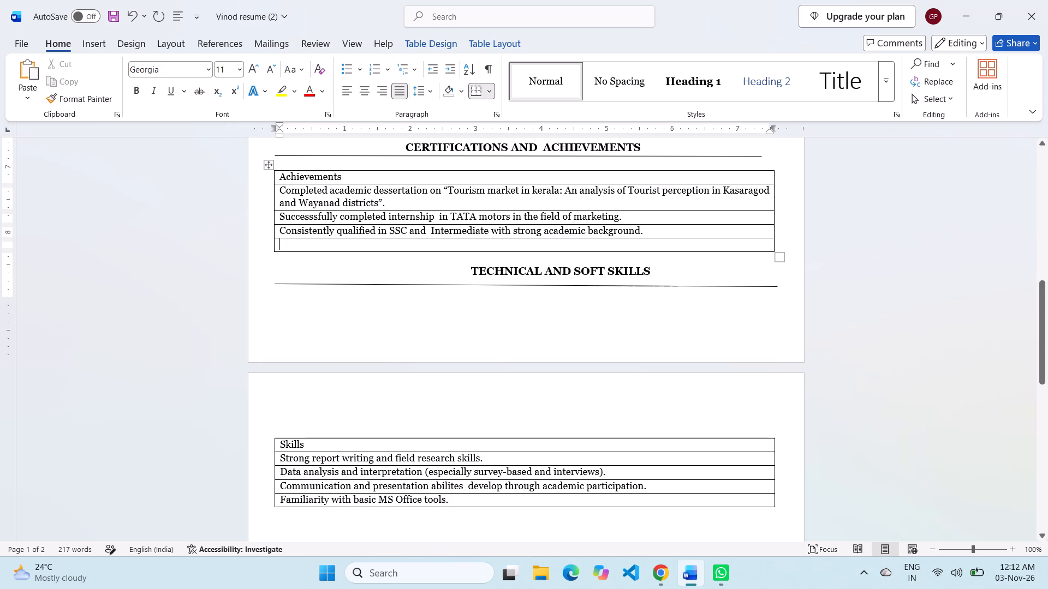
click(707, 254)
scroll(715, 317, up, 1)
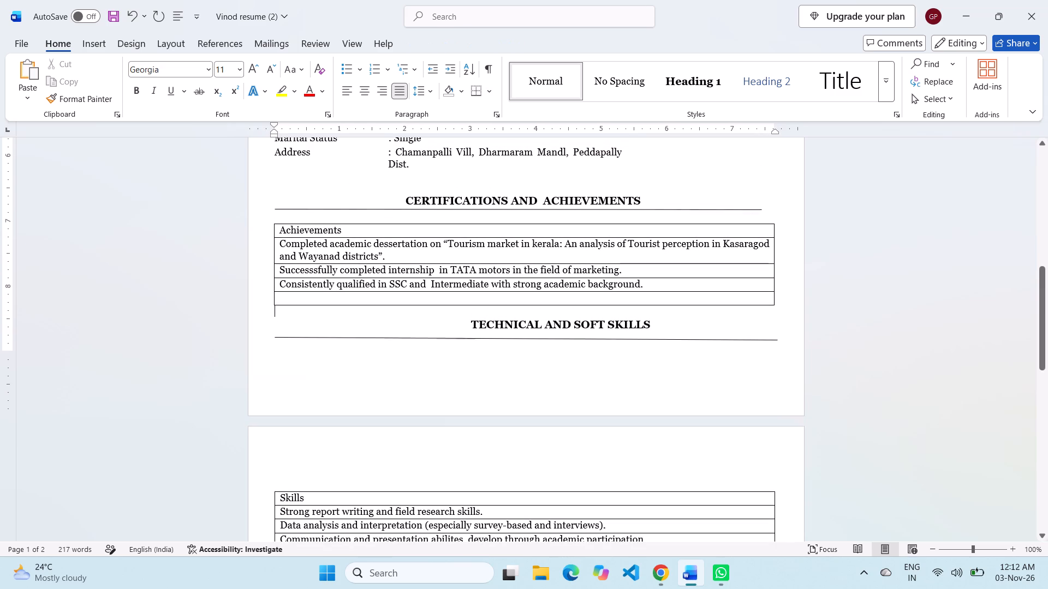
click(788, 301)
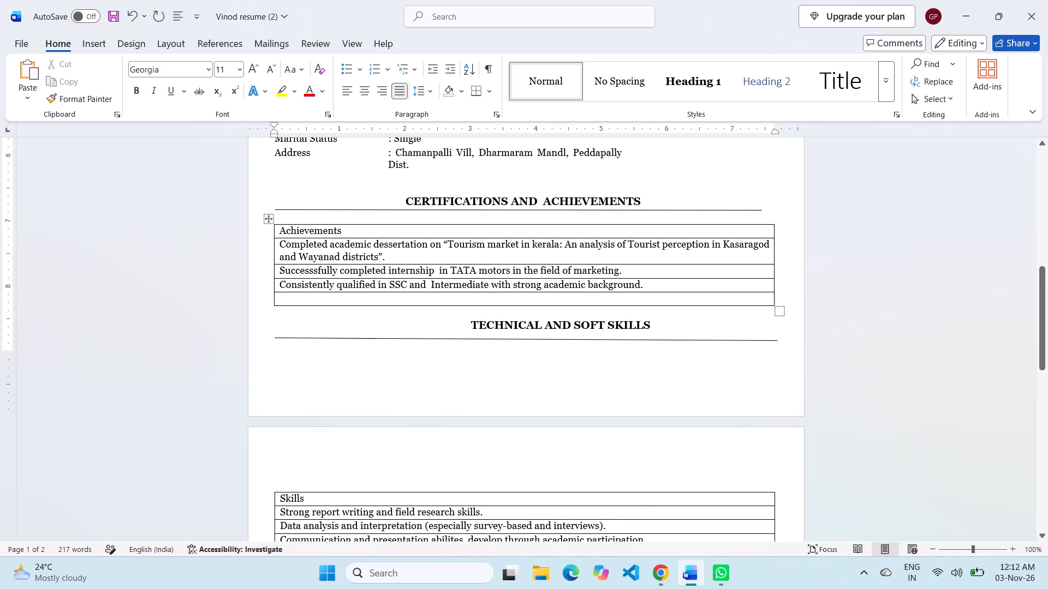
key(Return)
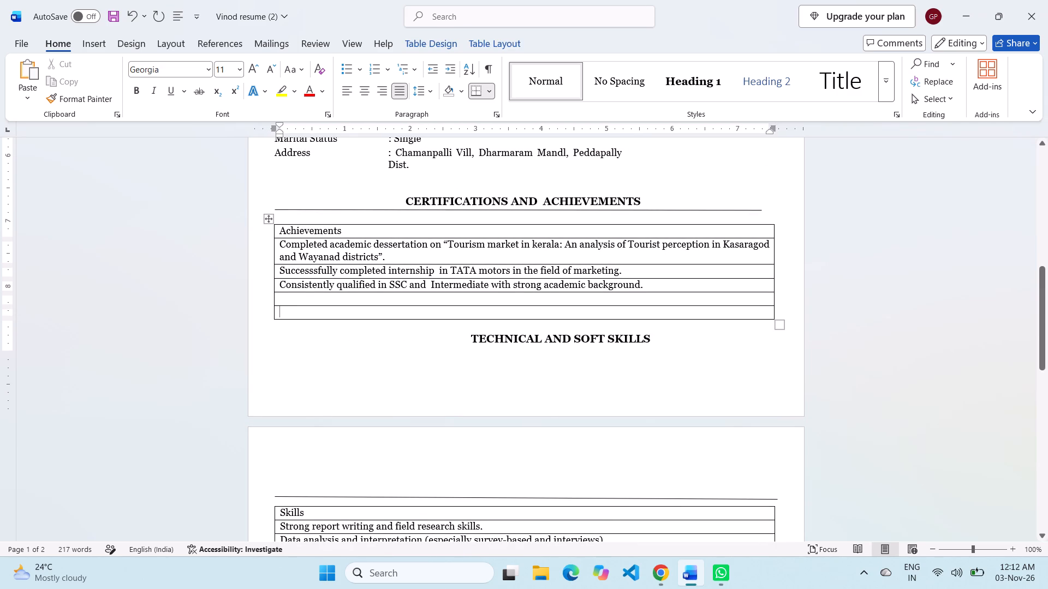
Delete both empty rows at the end of the Achievements table, below the SSC and Intermediate entry.
key(BackSpace)
key(BackSpace)
key(BackSpace)
key(BackSpace)
key(BackSpace)
key(BackSpace)
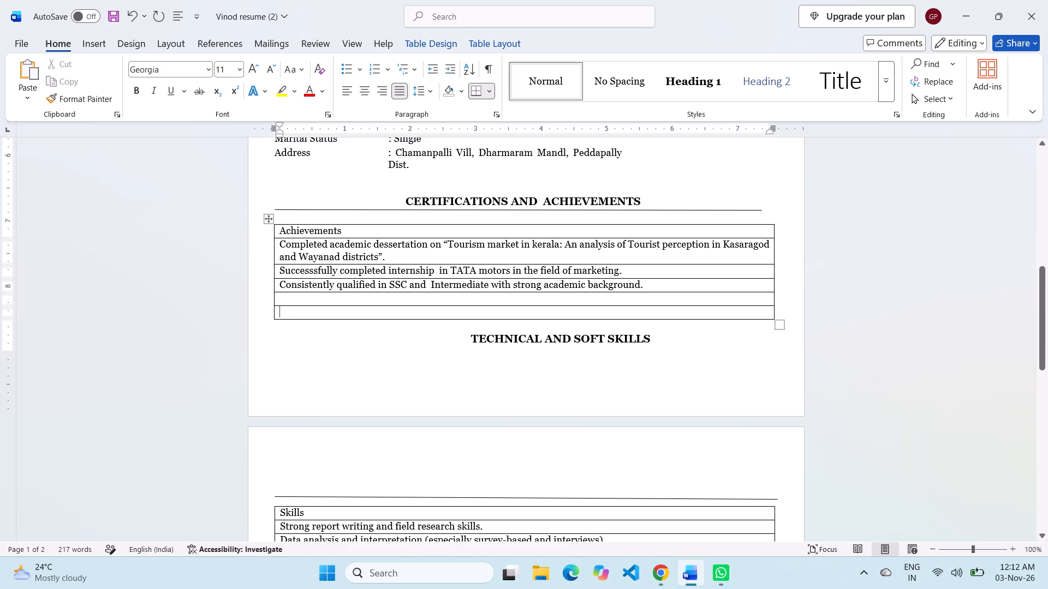
click(459, 307)
click(459, 310)
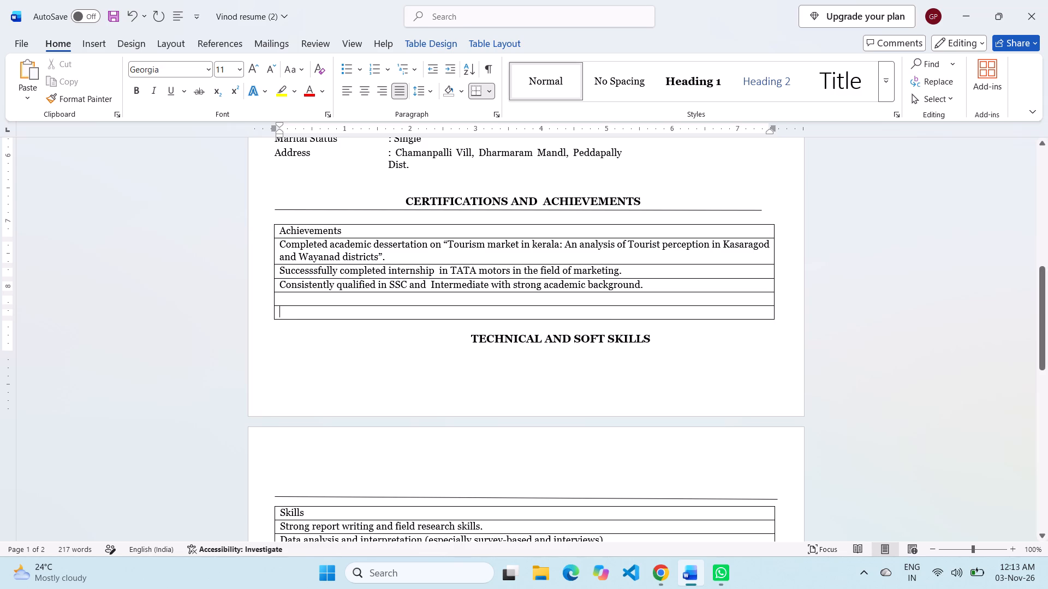
right_click(459, 310)
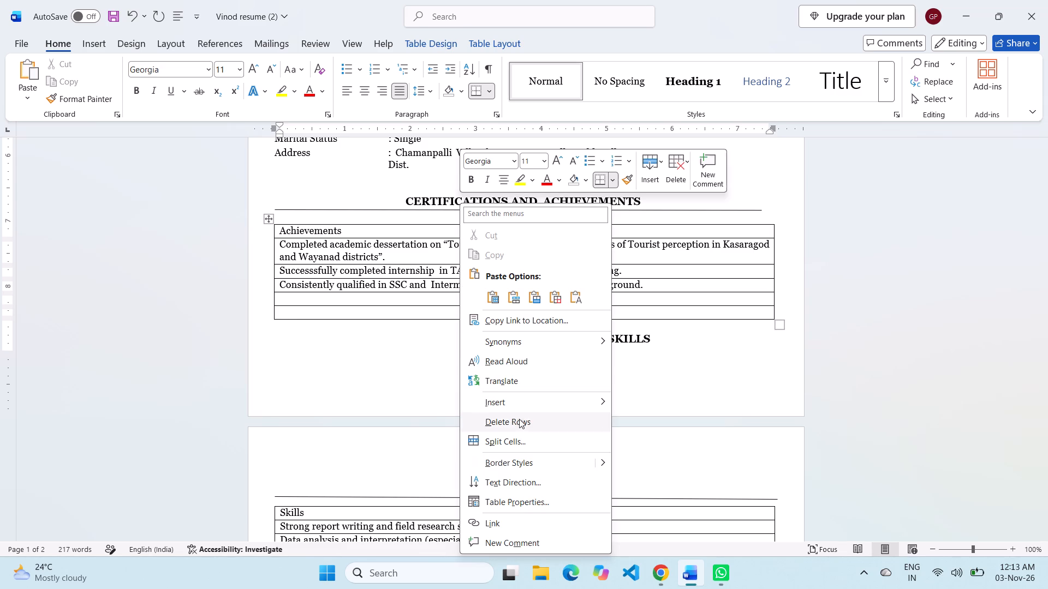
click(520, 422)
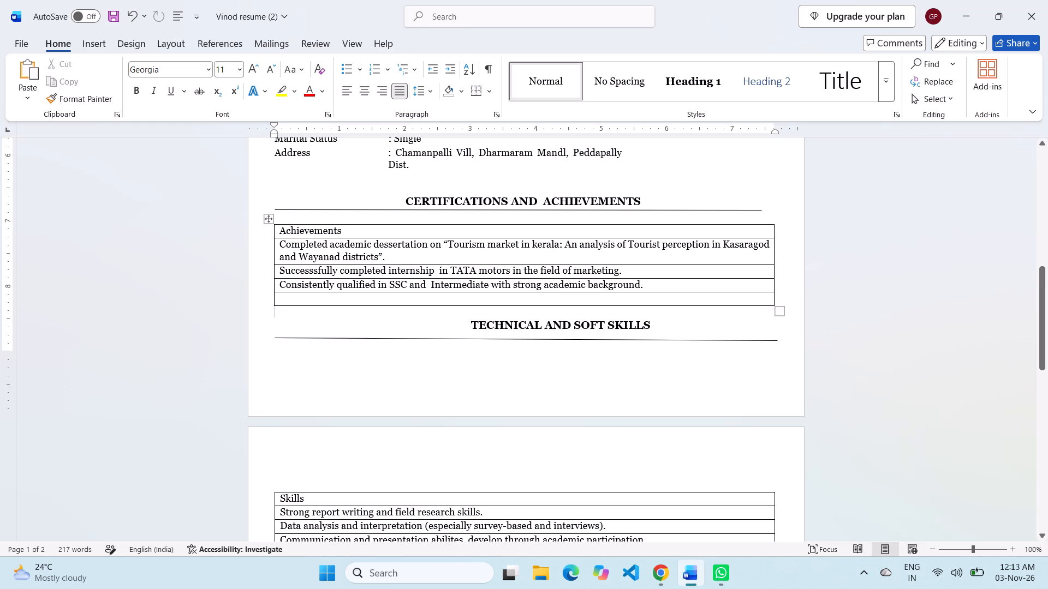
right_click(472, 297)
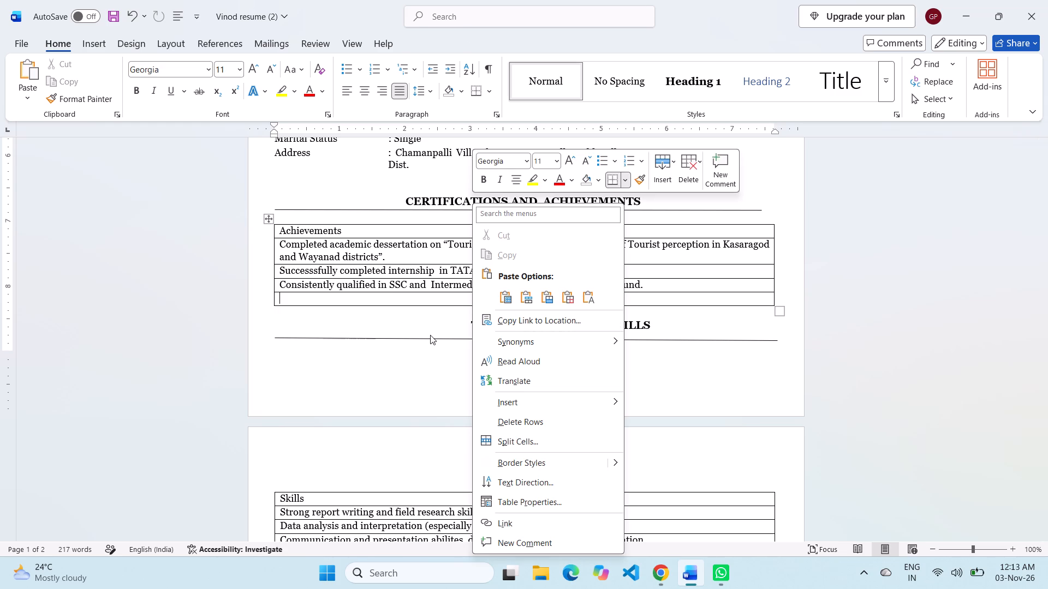
click(521, 422)
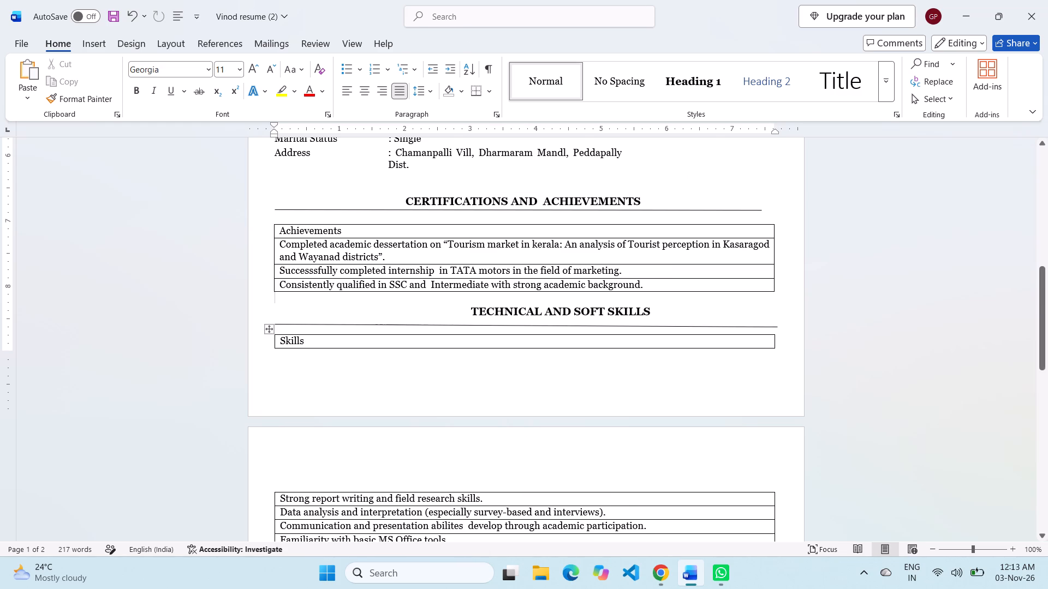
Push the TECHNICAL AND SOFT SKILLS heading onto page two by adding three line breaks before it.
click(645, 306)
click(472, 309)
key(Return)
key(Return)
key(Return)
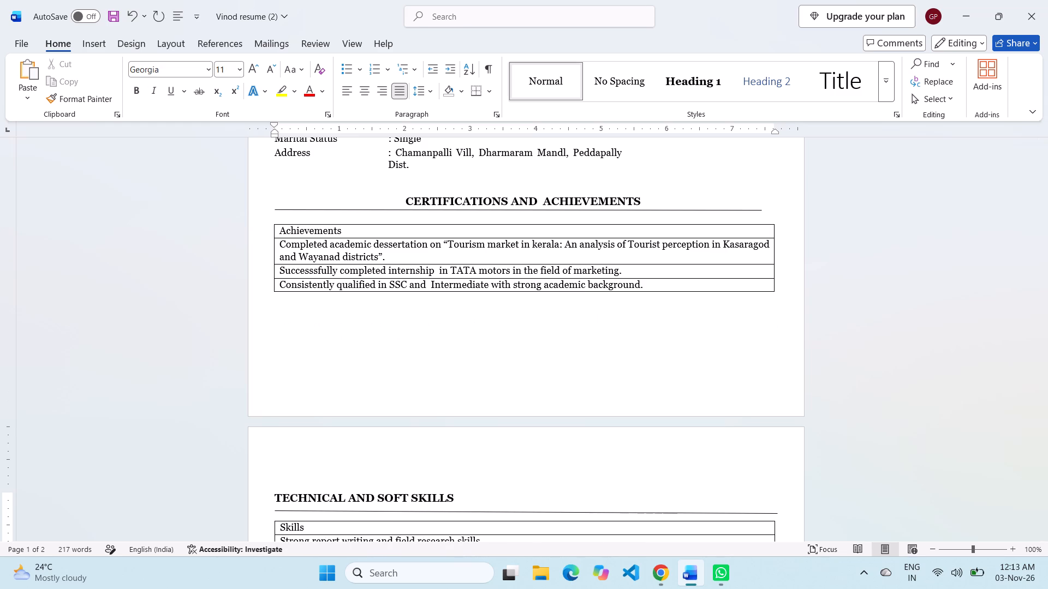
Indent the TECHNICAL AND SOFT SKILLS heading so it sits roughly centred above the Skills table.
key(Tab)
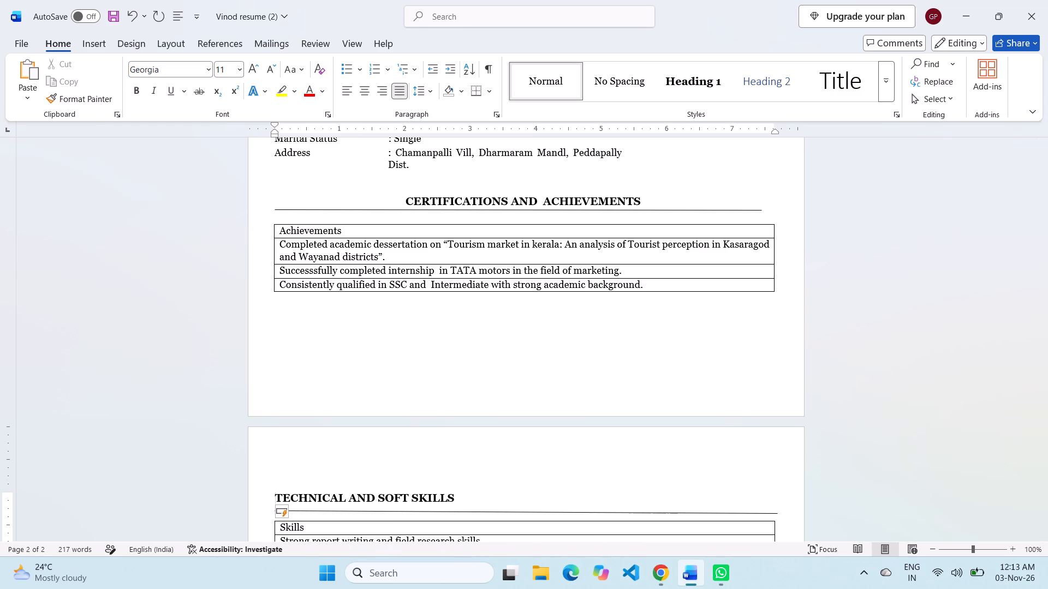
key(Tab)
key(Tab)
key(Tab)
key(Tab)
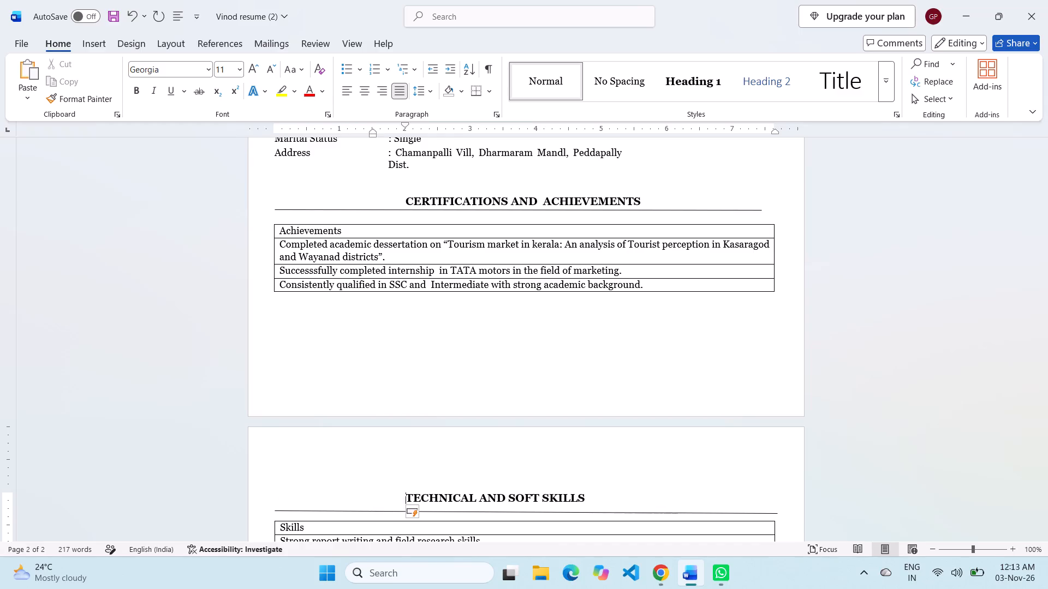
key(Tab)
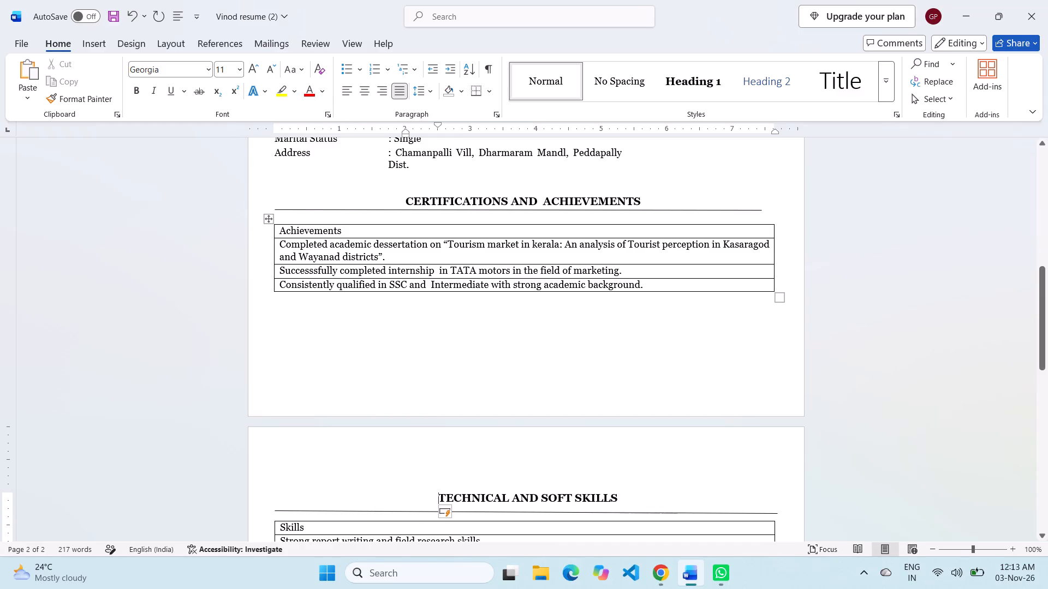
Review the layout and alignment of the whole resume, from the name header down to the Skills table.
click(582, 323)
scroll(599, 395, down, 1)
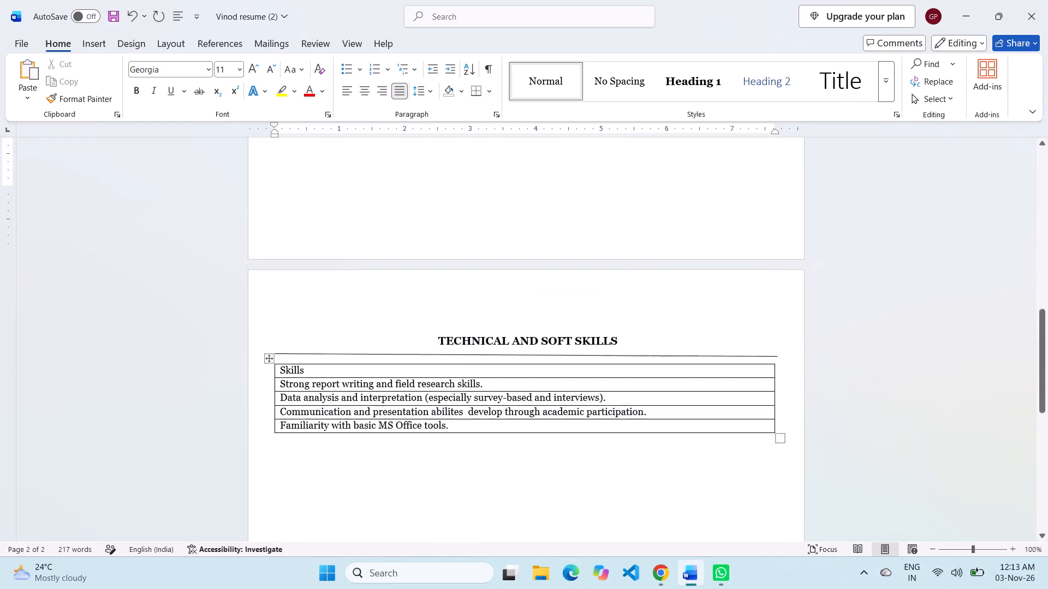
scroll(599, 395, down, 3)
scroll(599, 395, up, 5)
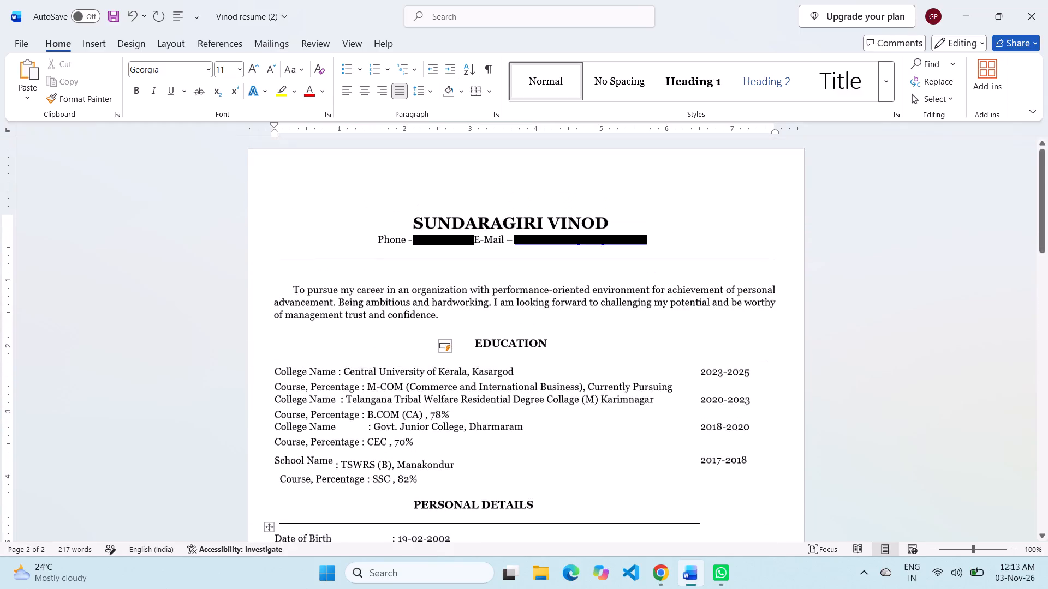
scroll(599, 395, down, 4)
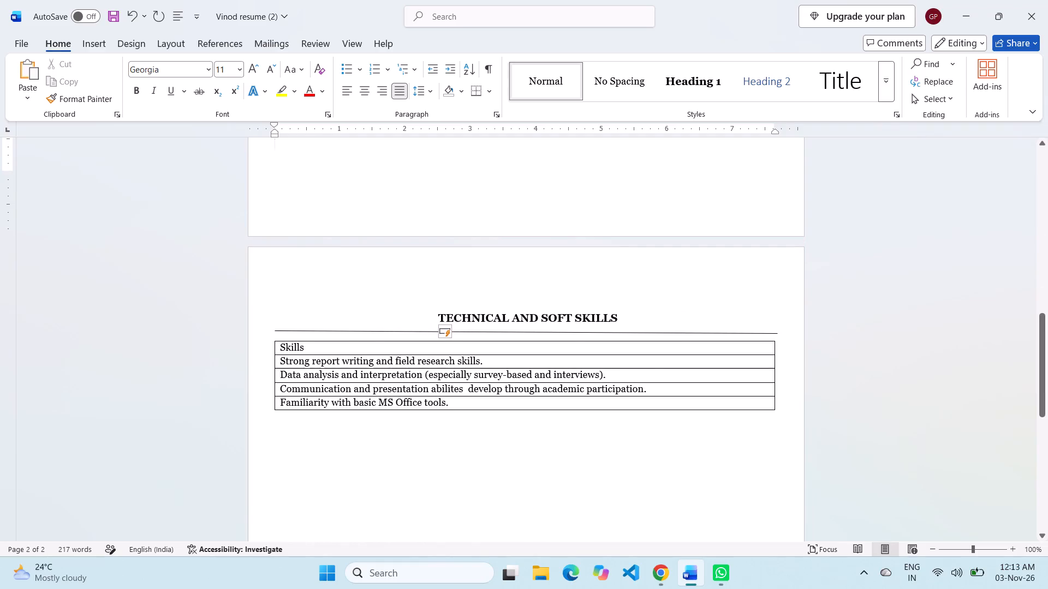
scroll(721, 484, down, 3)
scroll(721, 484, up, 4)
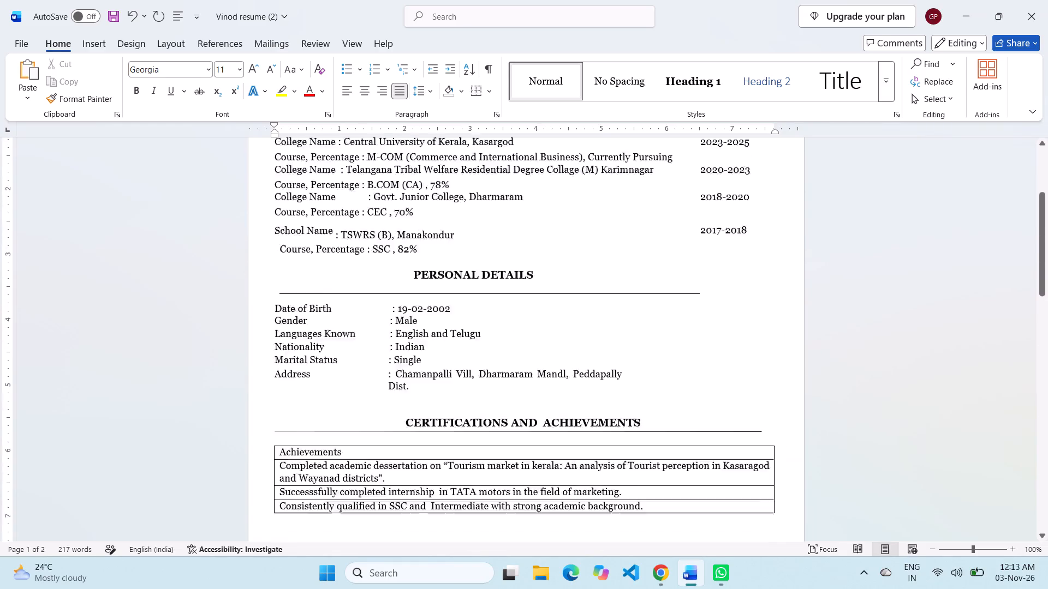
scroll(721, 484, up, 2)
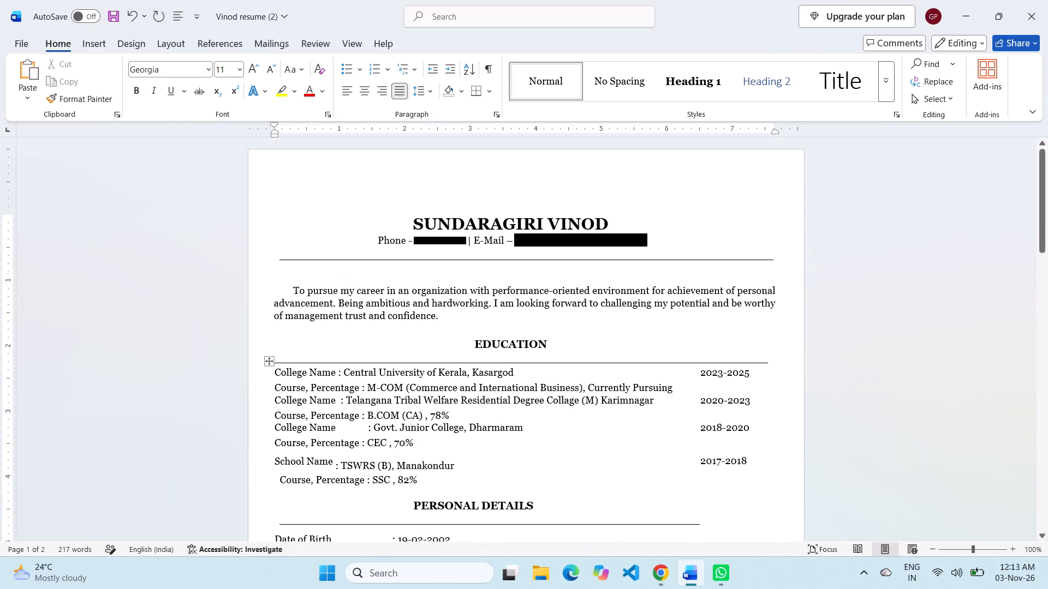
scroll(596, 336, down, 2)
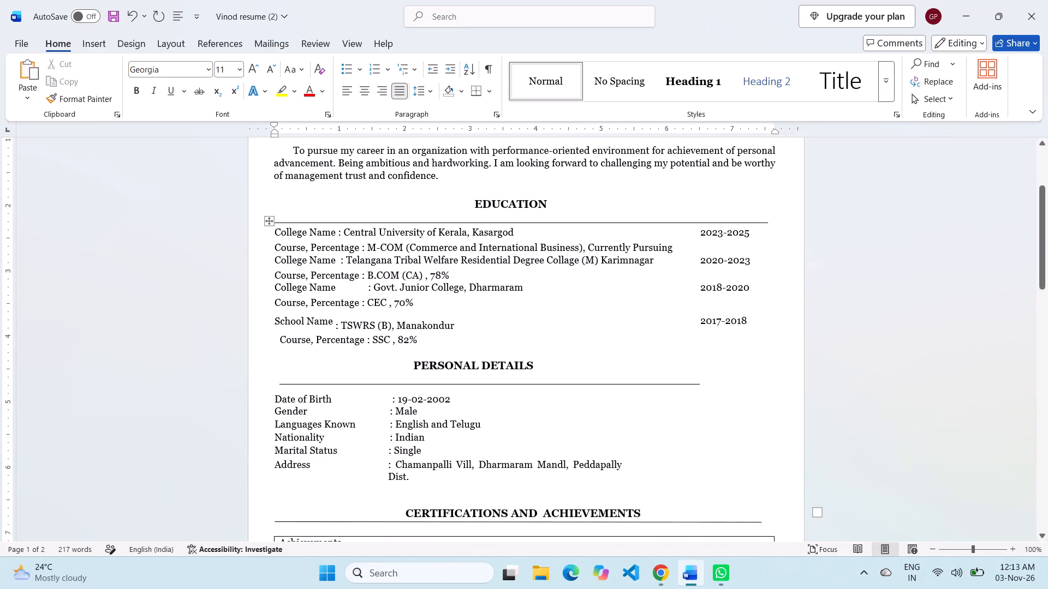
scroll(596, 336, down, 1)
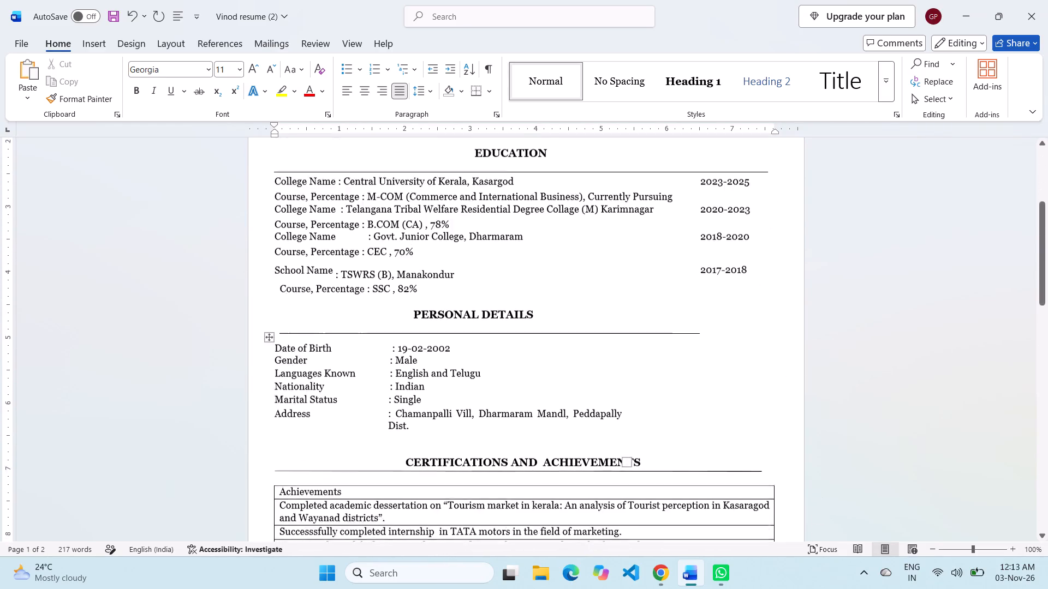
scroll(596, 336, down, 1)
scroll(596, 336, up, 1)
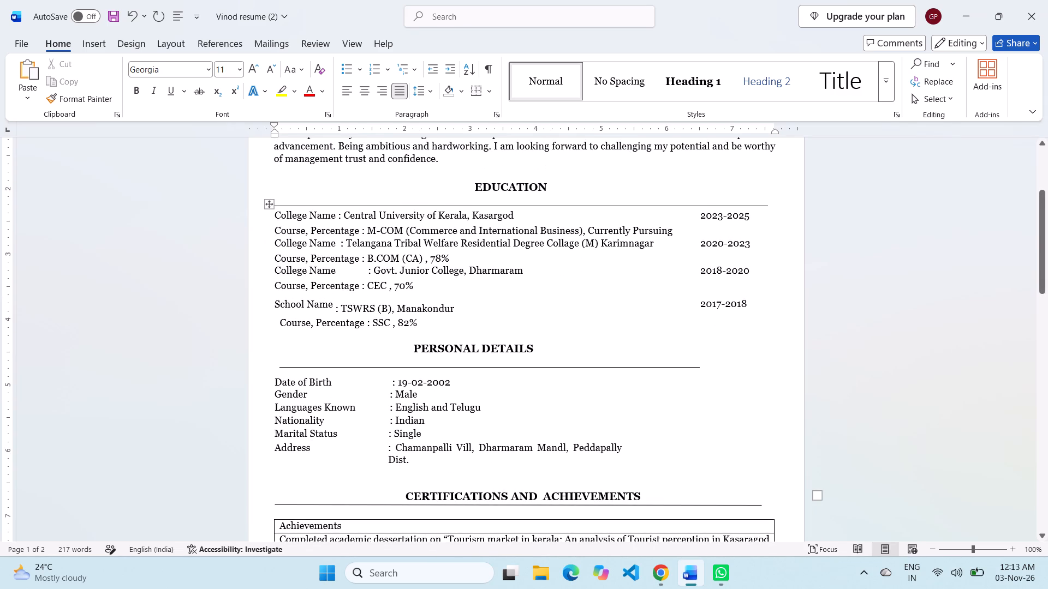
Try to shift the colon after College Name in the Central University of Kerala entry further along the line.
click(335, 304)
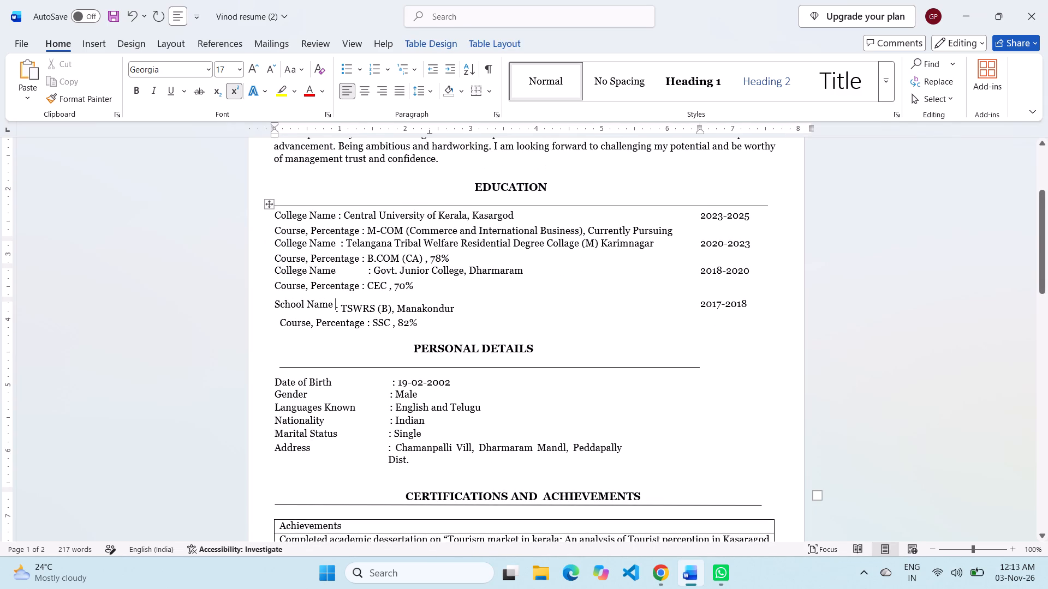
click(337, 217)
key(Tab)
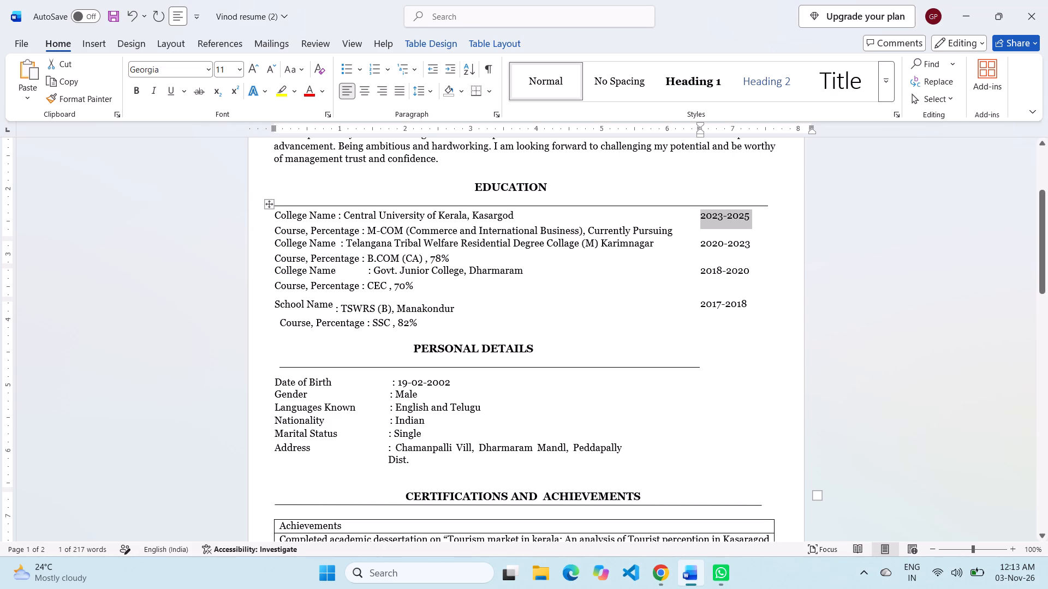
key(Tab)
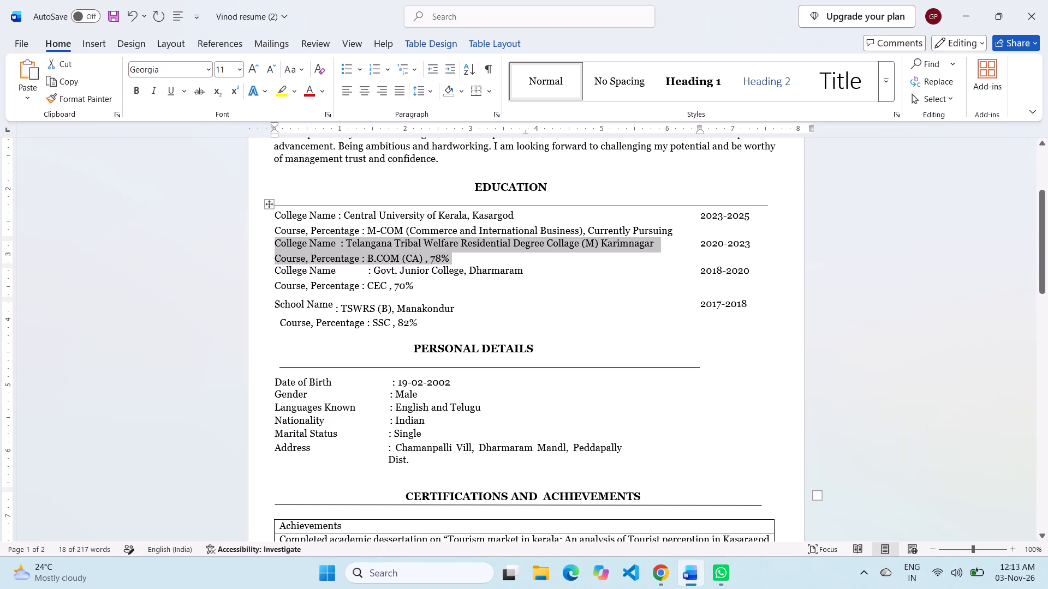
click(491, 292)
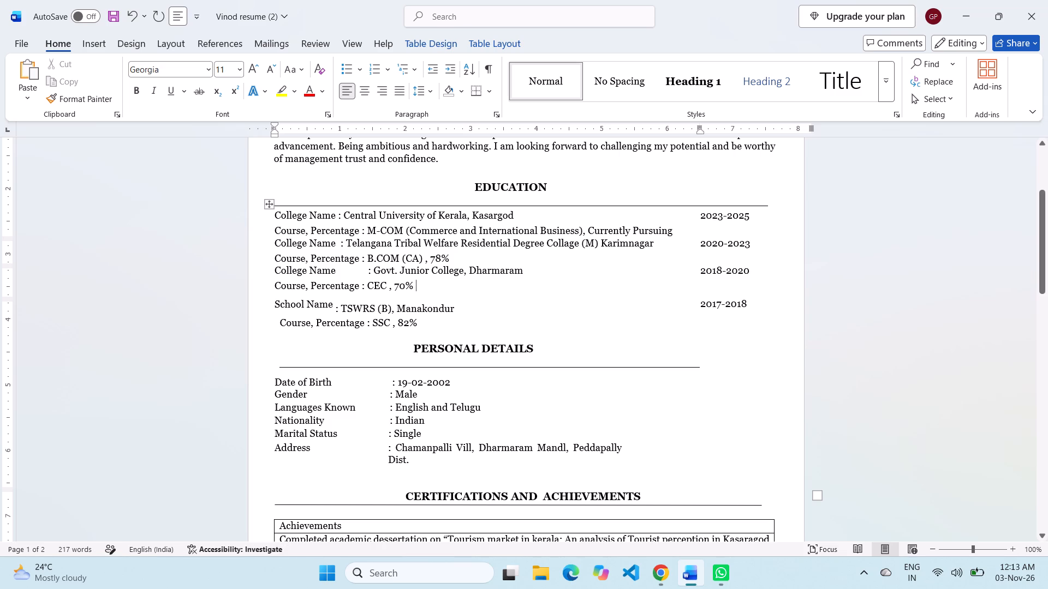
Align the colon after College Name in the Central University of Kerala entry with the Course, Percentage colon below it.
click(339, 213)
key(space)
key(space)
key(space)
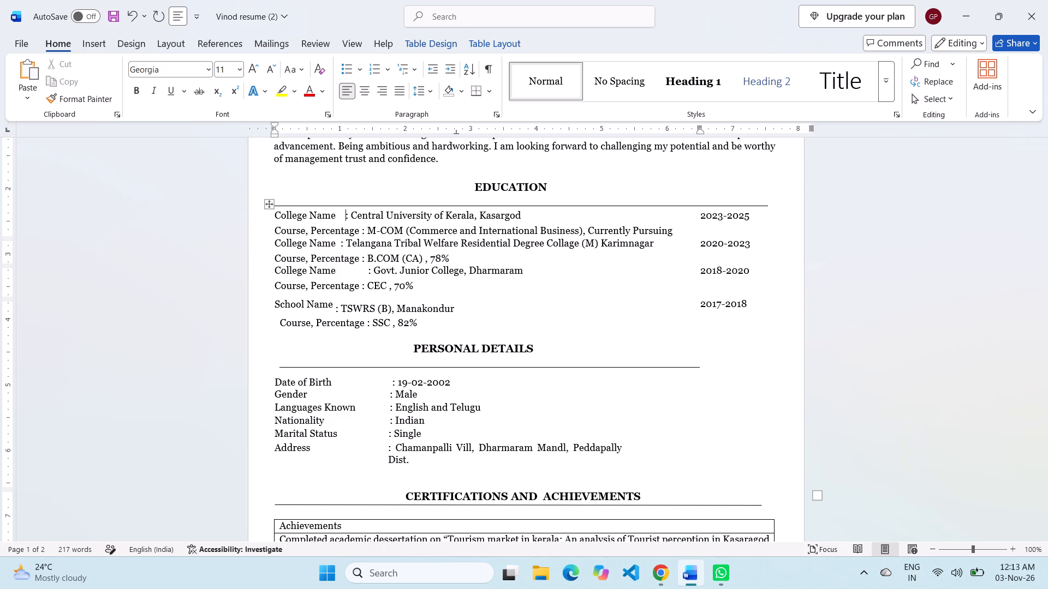
key(space)
key(space)
key(space)
key(space)
key(space)
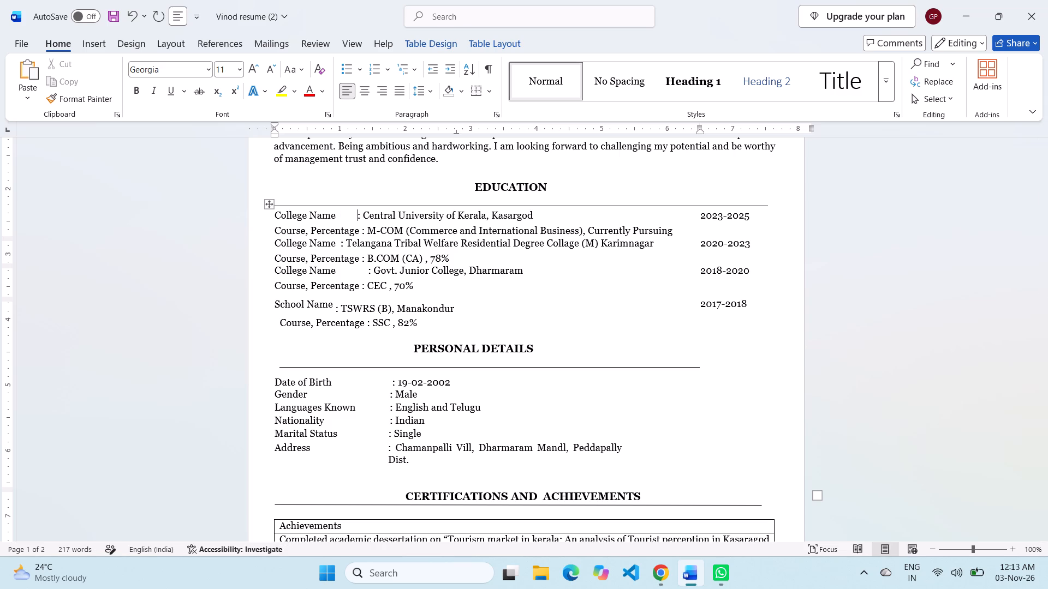
key(space)
key(space)
key(space)
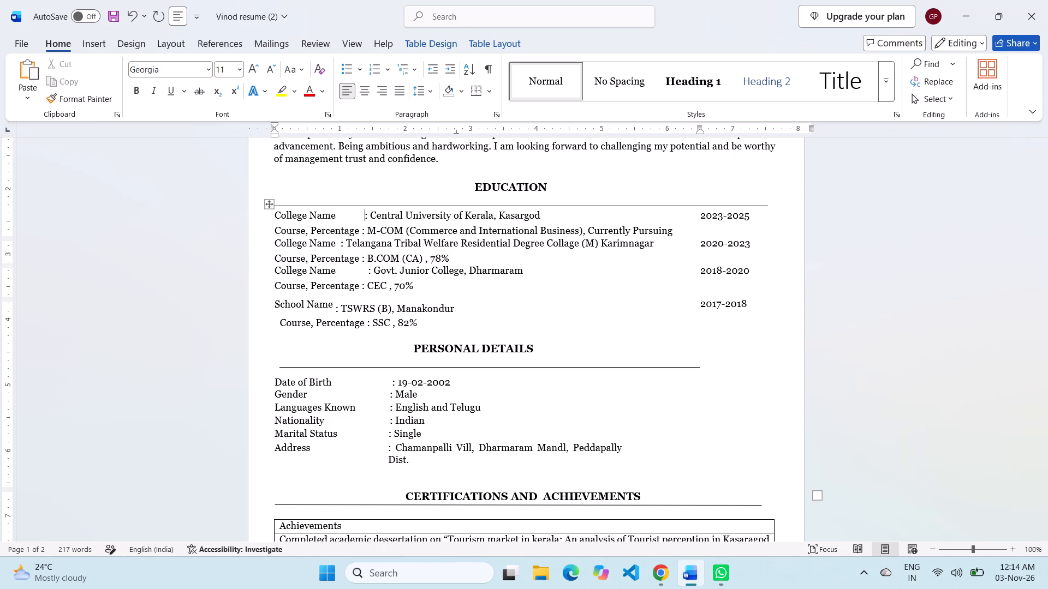
key(BackSpace)
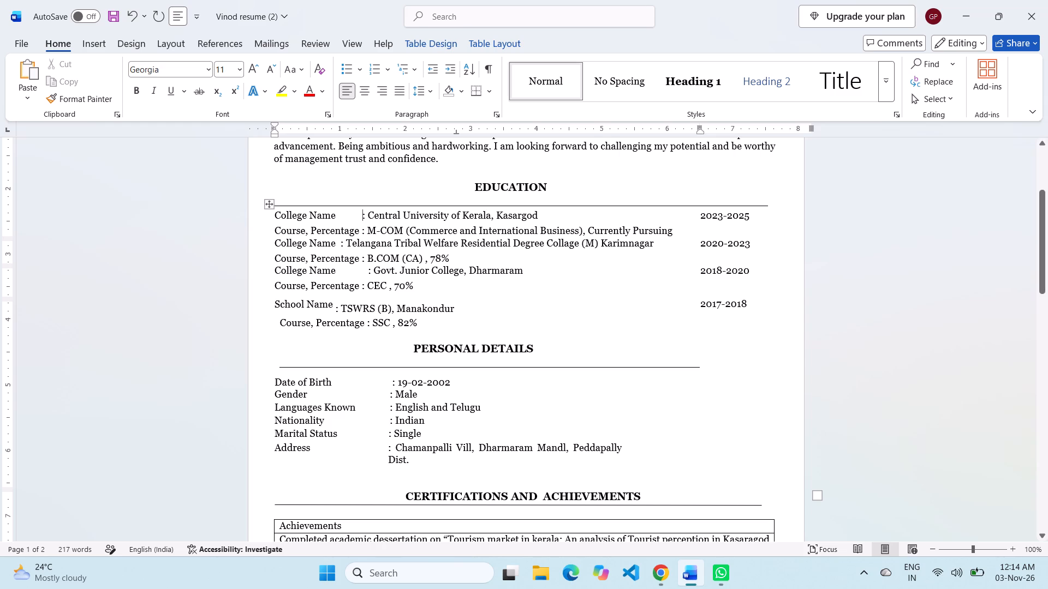
Add a blank line after the M-COM course line and another after the B.COM (CA) course line in the education section.
click(689, 235)
key(Return)
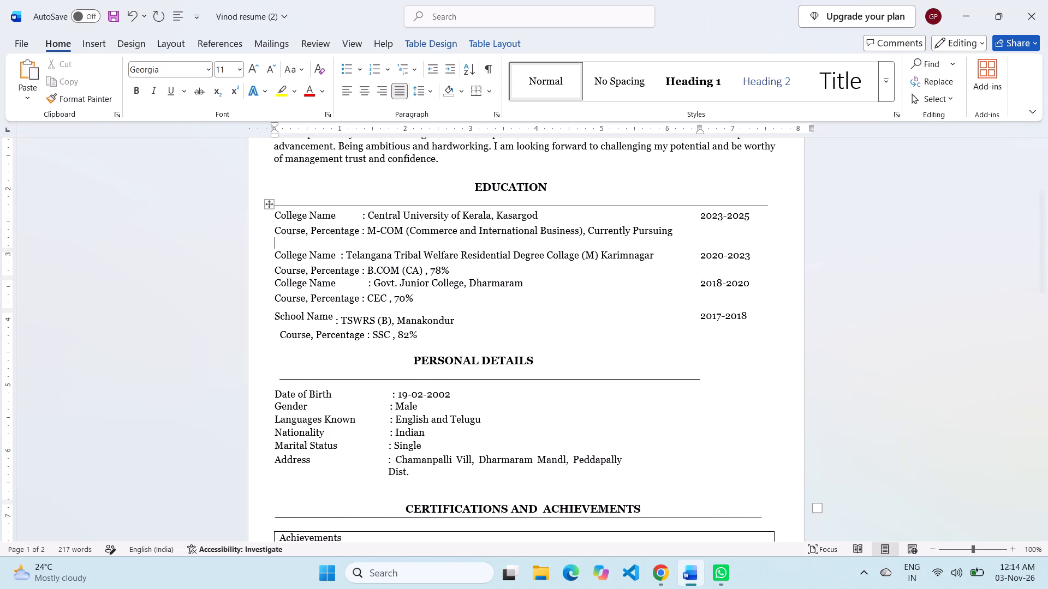
click(515, 267)
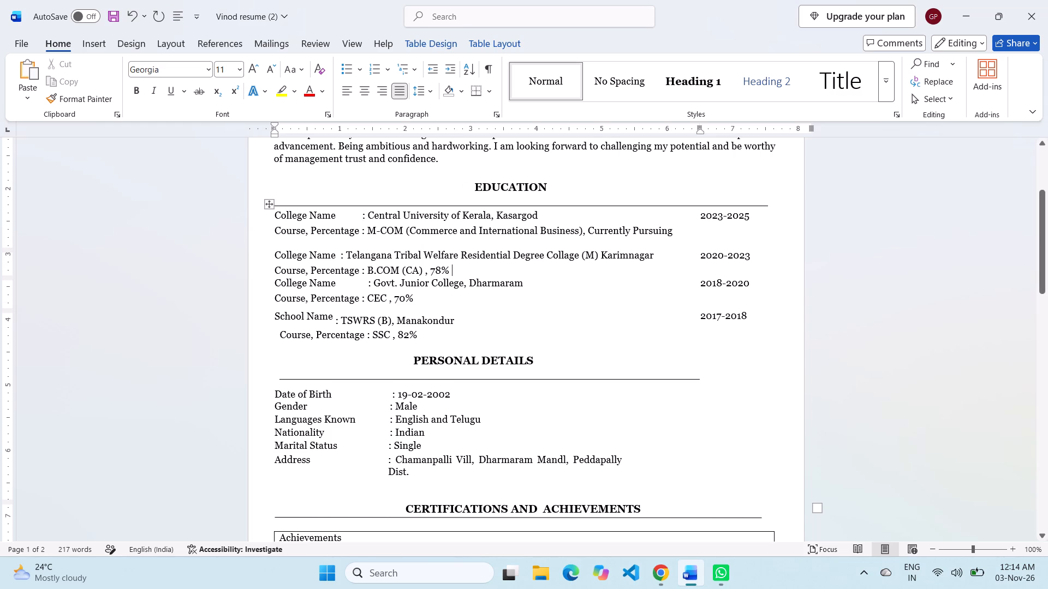
key(Return)
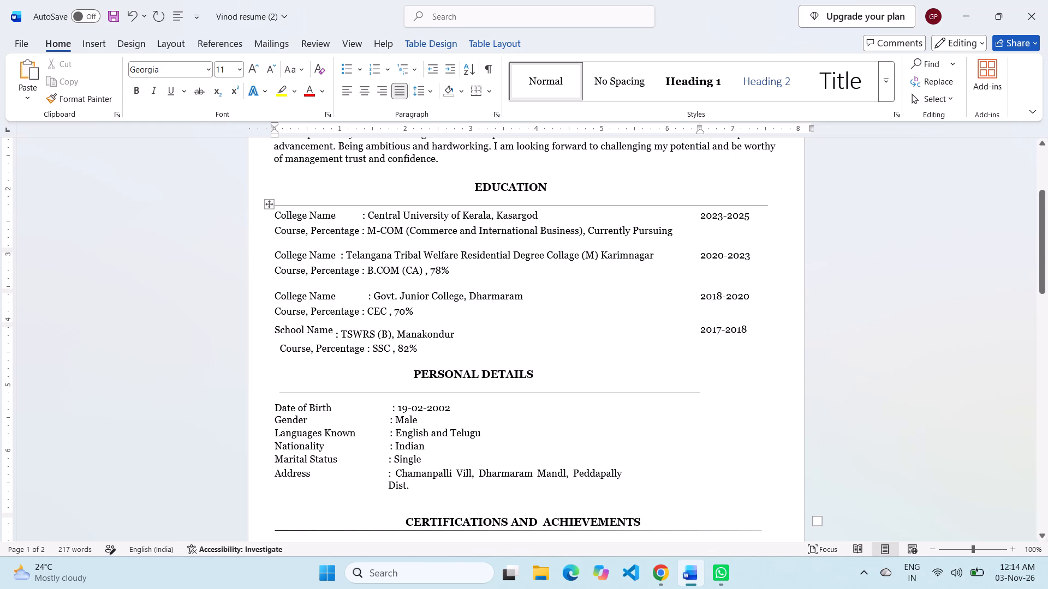
Align the colon after College Name in the Telangana Tribal Welfare entry with the Course, Percentage colon below it.
click(341, 256)
key(space)
key(space)
key(space)
key(space)
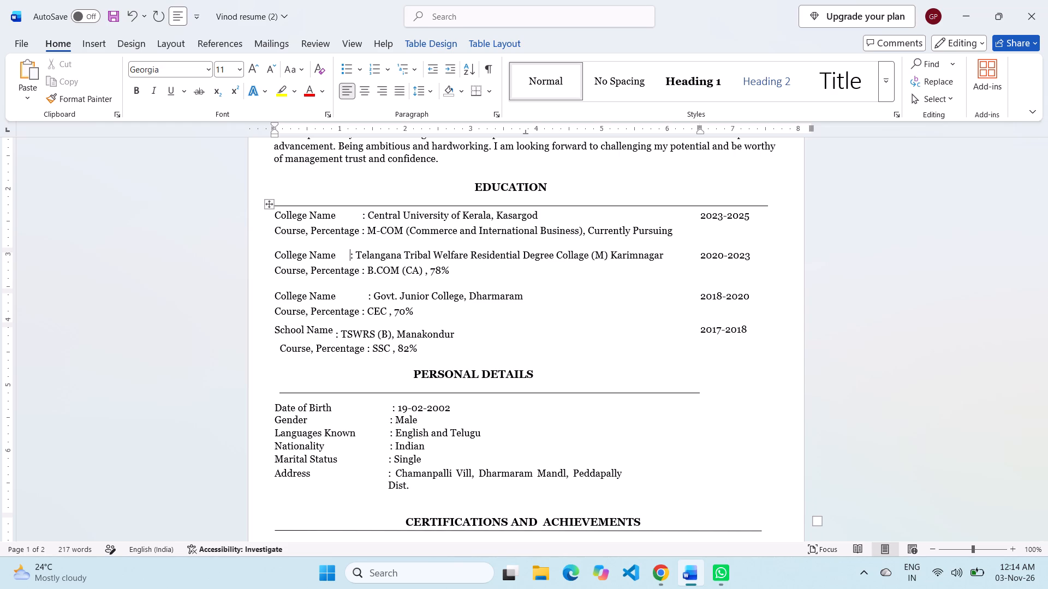
key(space)
key(space)
key(space)
key(space)
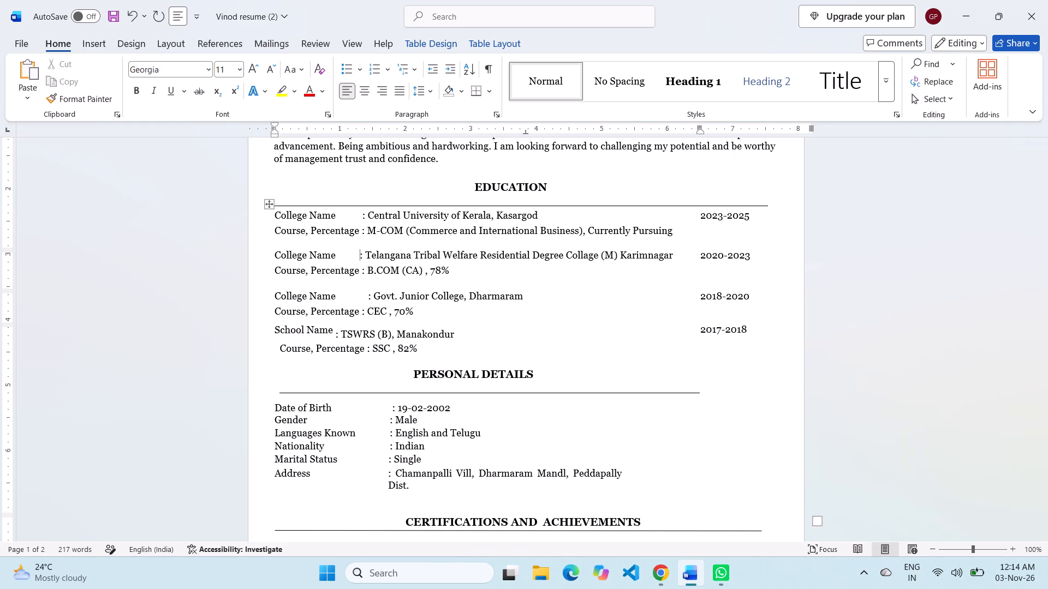
key(space)
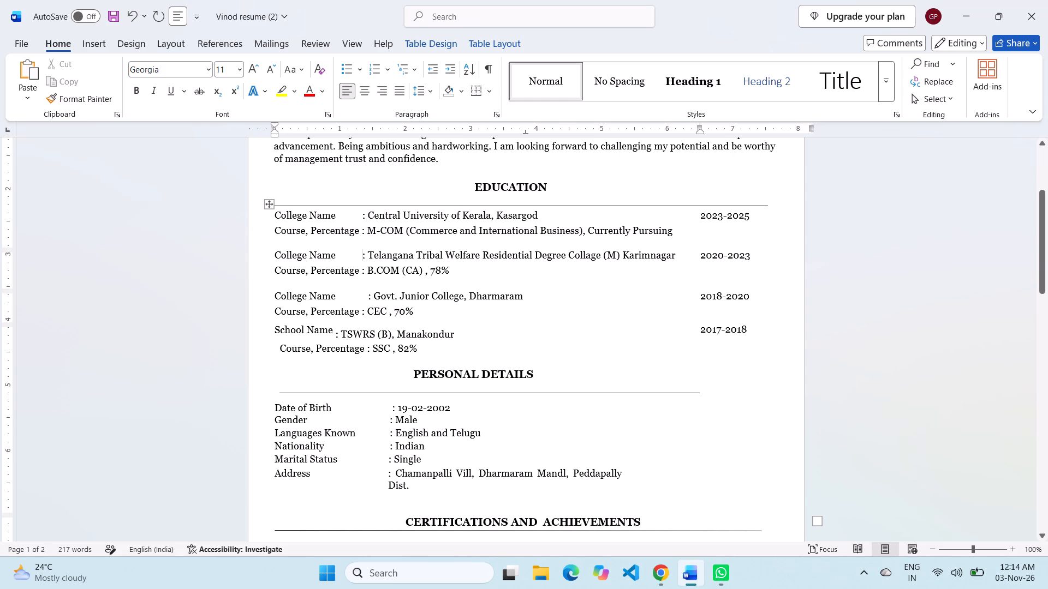
Shift the Course, Percentage colon in the Govt. Junior College entry to line up with the College Name colon above it.
click(362, 309)
key(space)
key(space)
key(space)
key(space)
key(space)
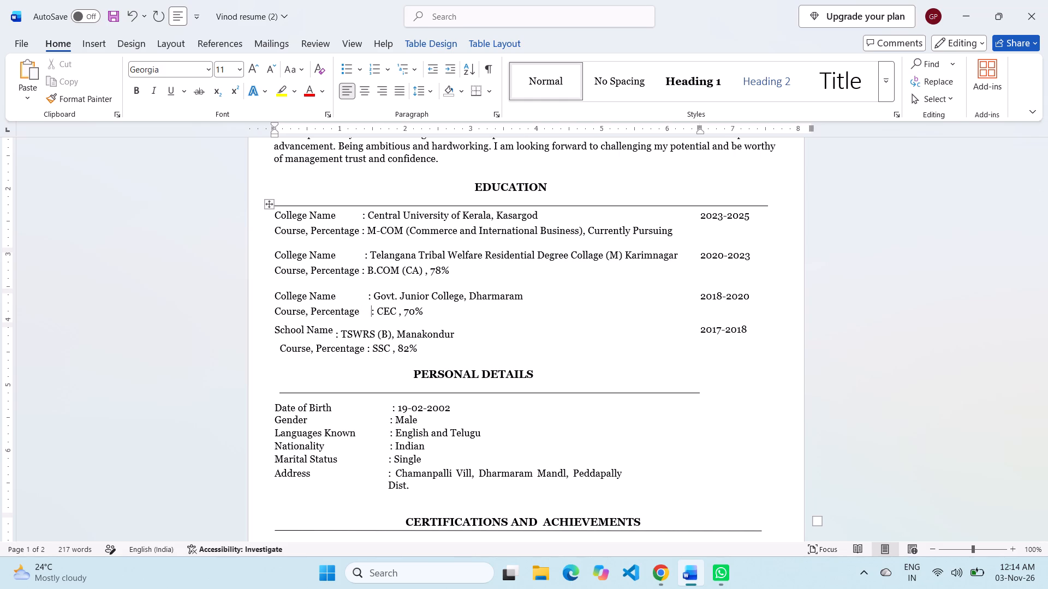
key(BackSpace)
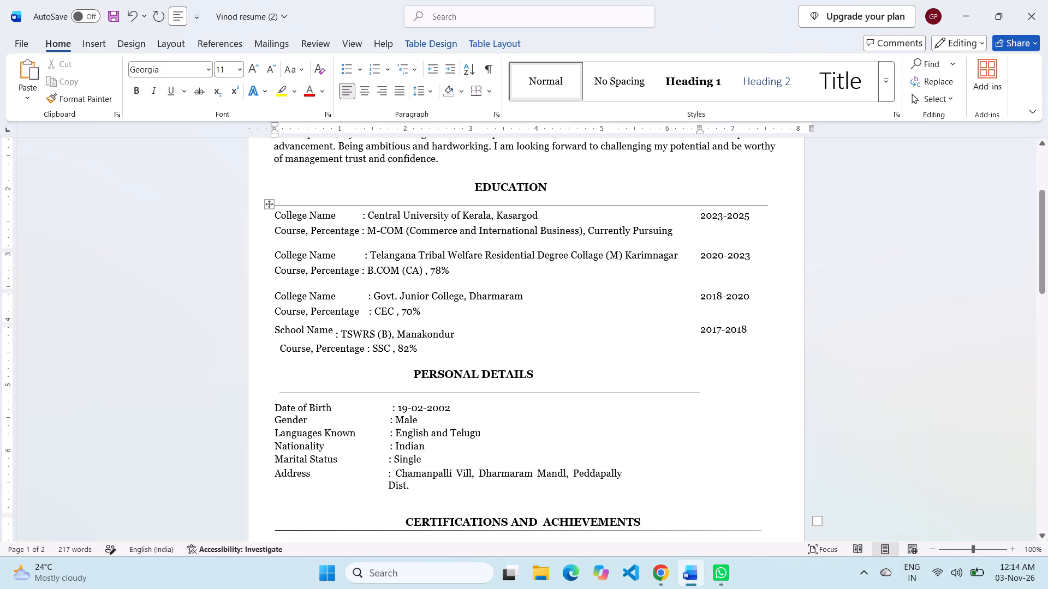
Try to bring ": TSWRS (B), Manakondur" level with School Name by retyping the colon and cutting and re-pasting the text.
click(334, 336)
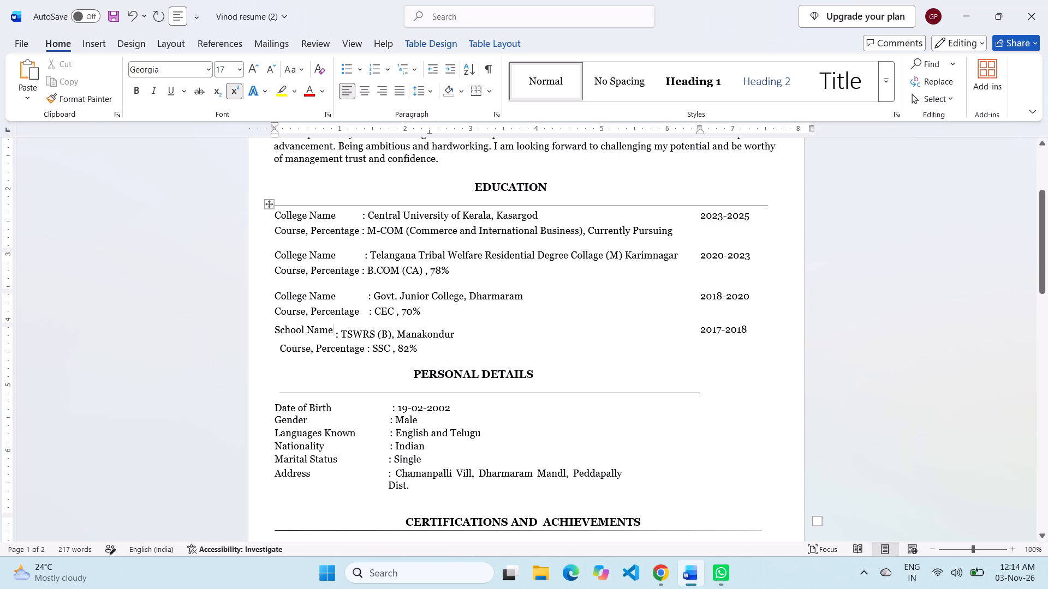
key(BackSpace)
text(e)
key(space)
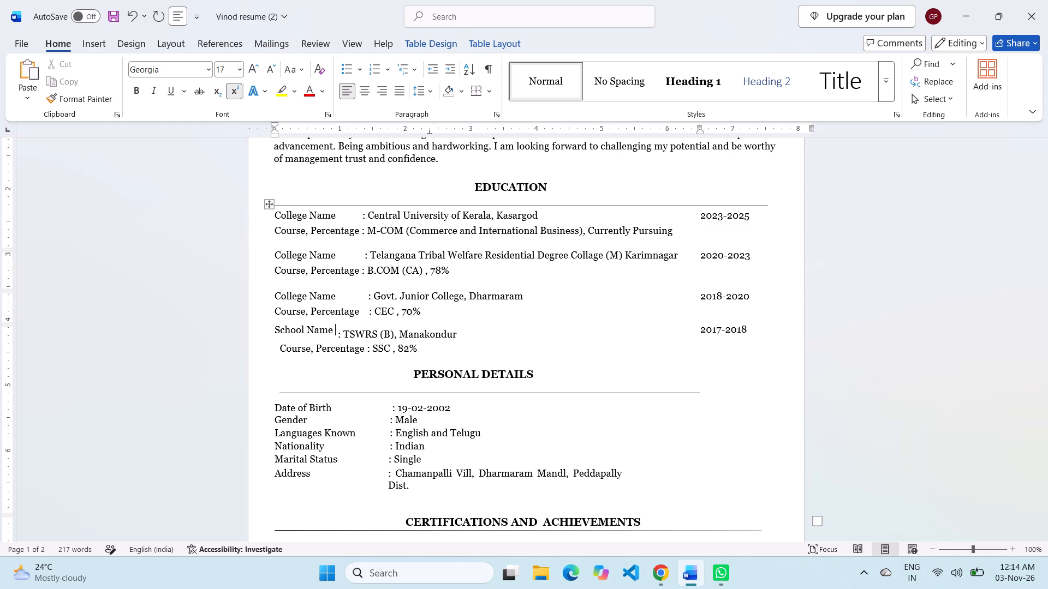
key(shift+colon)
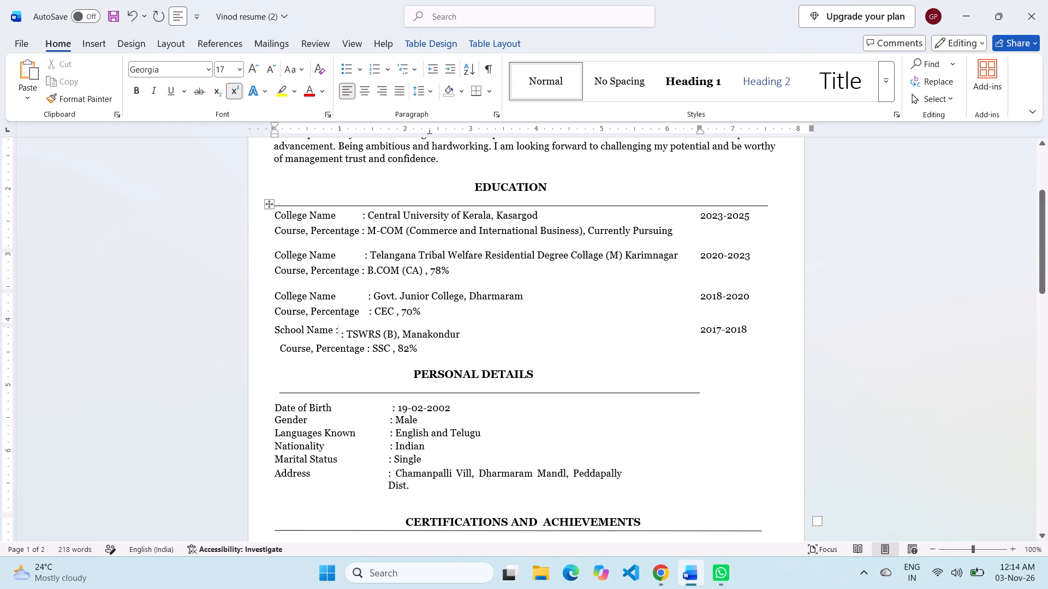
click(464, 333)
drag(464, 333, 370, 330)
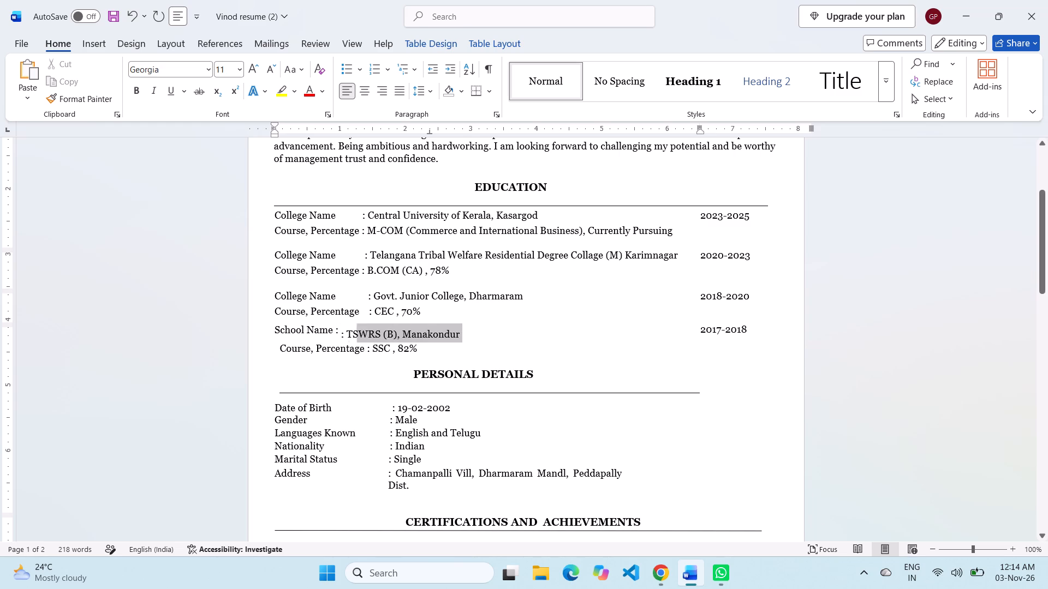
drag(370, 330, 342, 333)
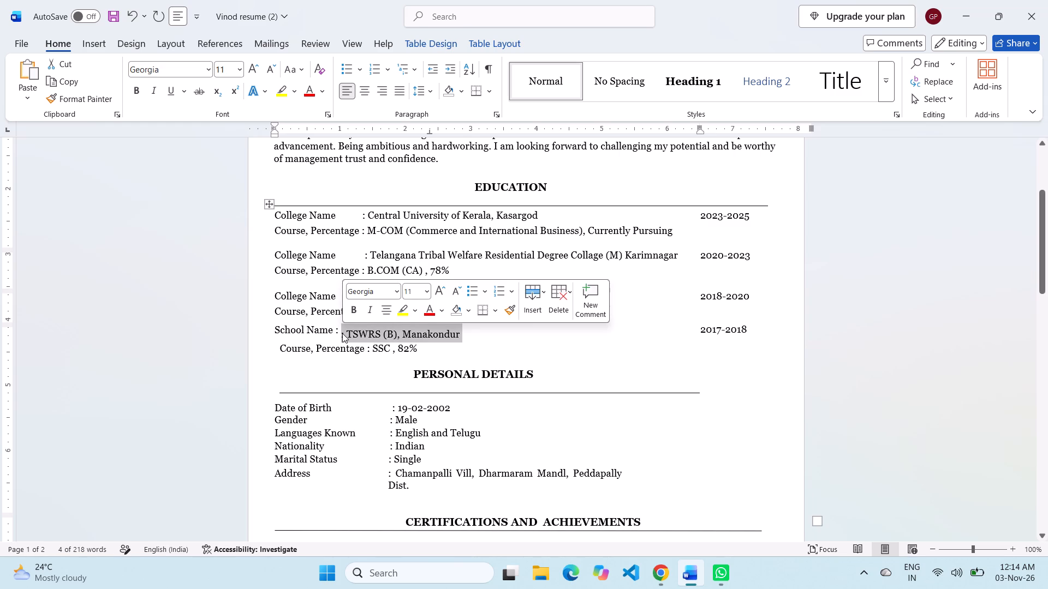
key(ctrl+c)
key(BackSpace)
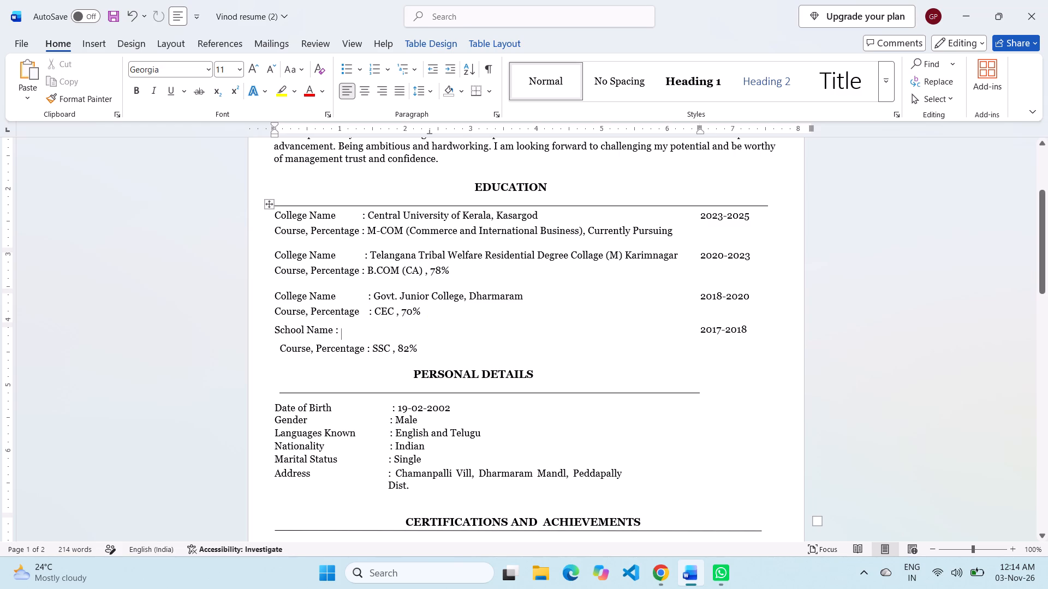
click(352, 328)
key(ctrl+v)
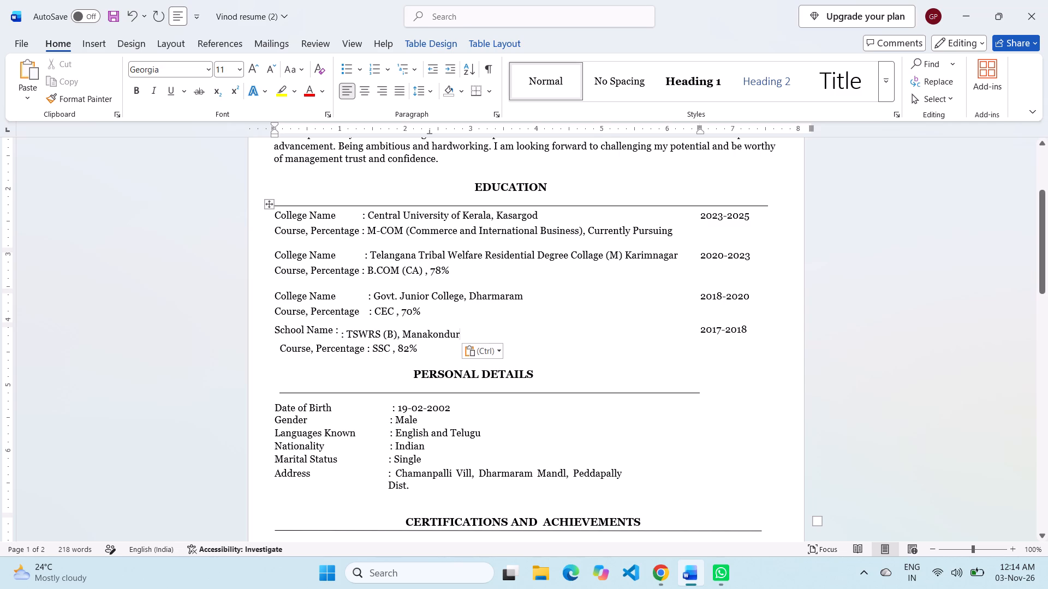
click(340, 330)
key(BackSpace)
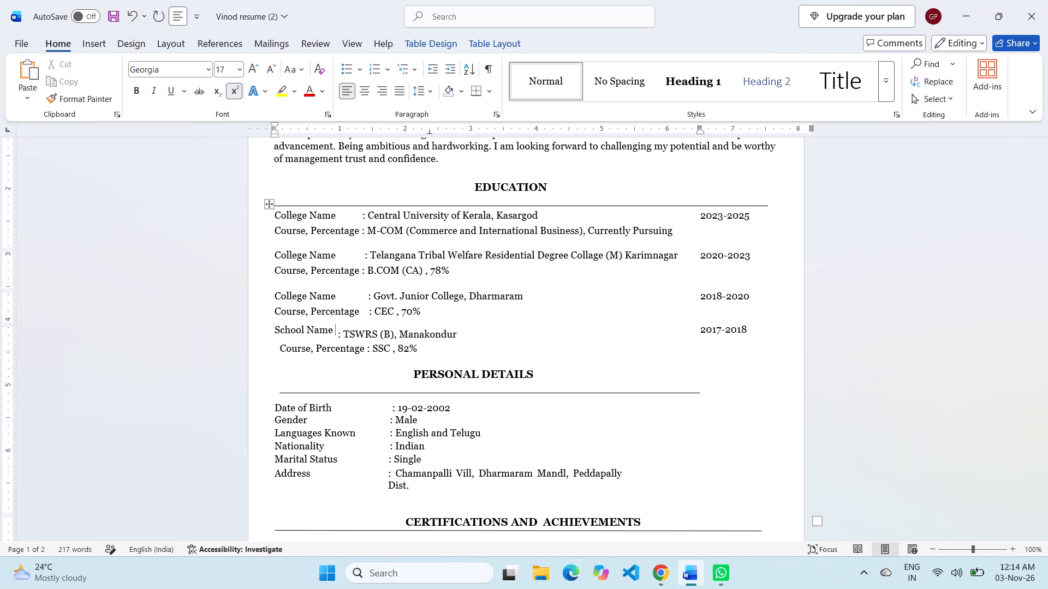
Shift ": TSWRS (B), Manakondur" along the School Name line to line up with the colons of the Govt. Junior College entry.
key(space)
key(space)
key(space)
key(space)
key(space)
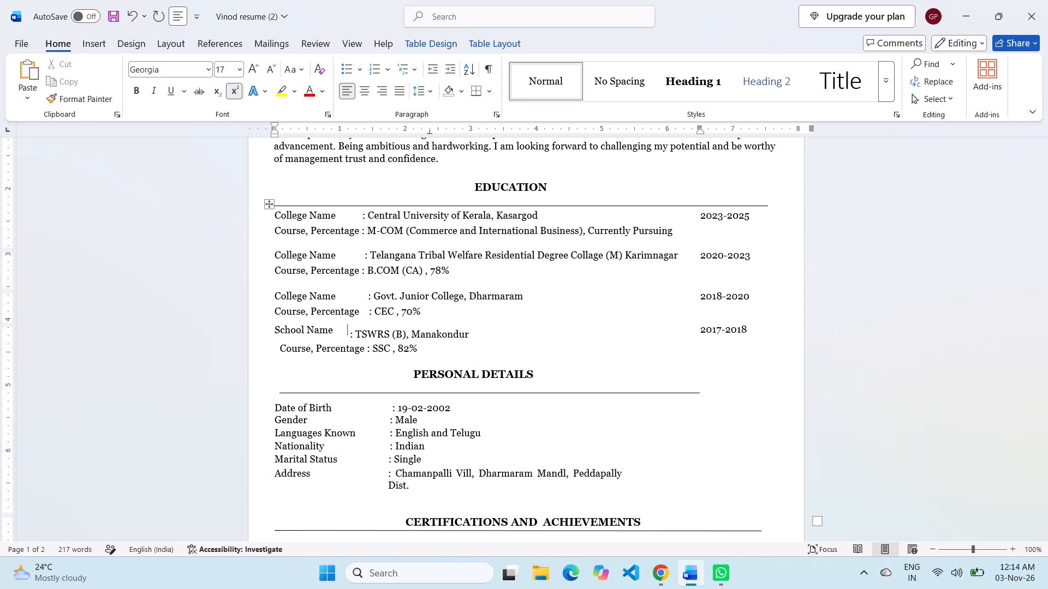
key(space)
key(space)
key(space)
key(space)
key(space)
key(space)
key(space)
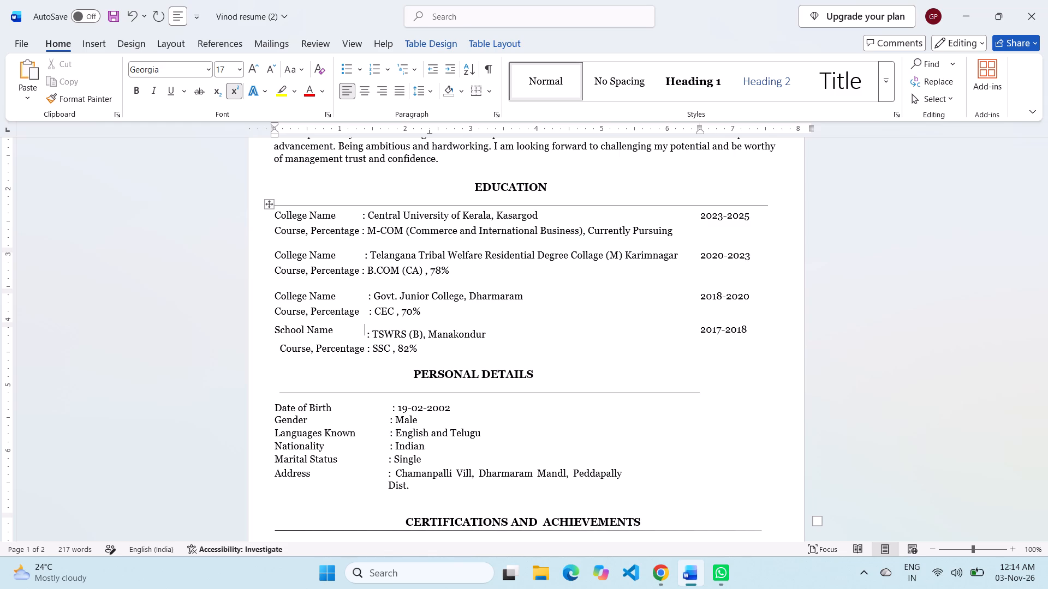
key(space)
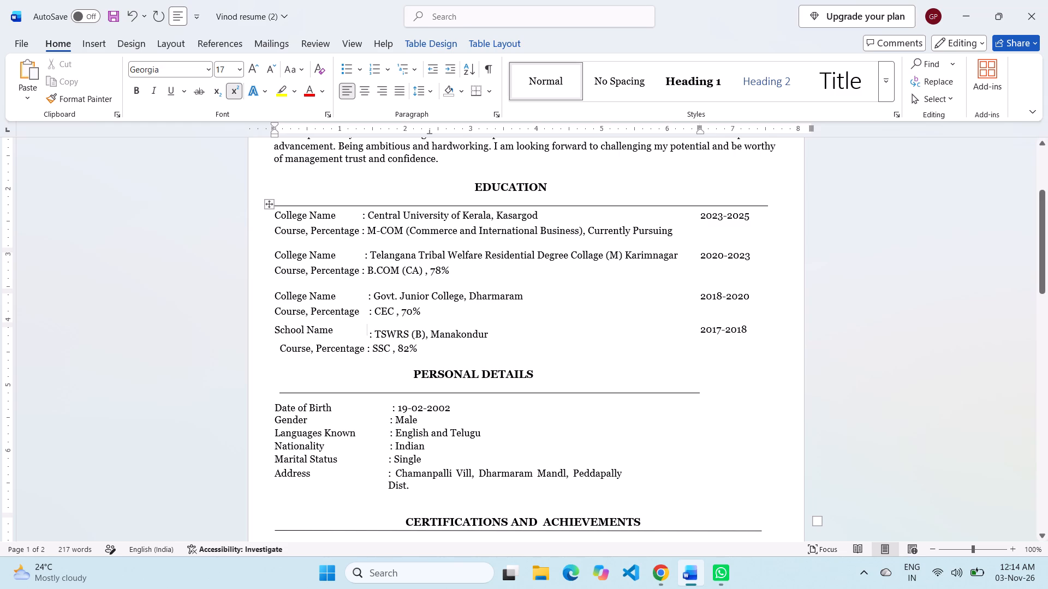
Remove the indent before the school entry's Course, Percentage line so it starts flush with School Name.
click(367, 350)
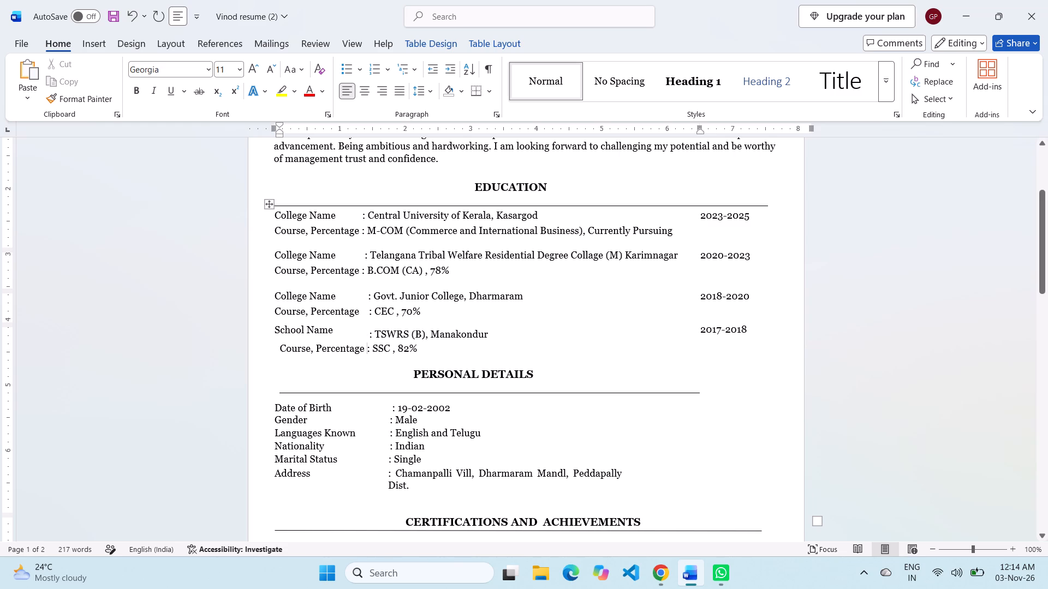
click(279, 345)
key(BackSpace)
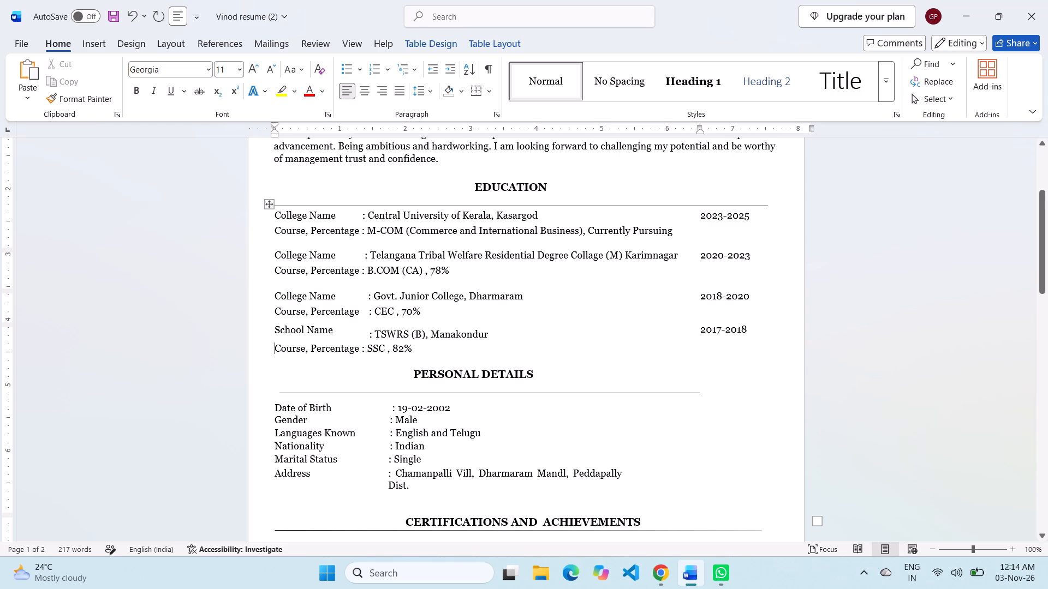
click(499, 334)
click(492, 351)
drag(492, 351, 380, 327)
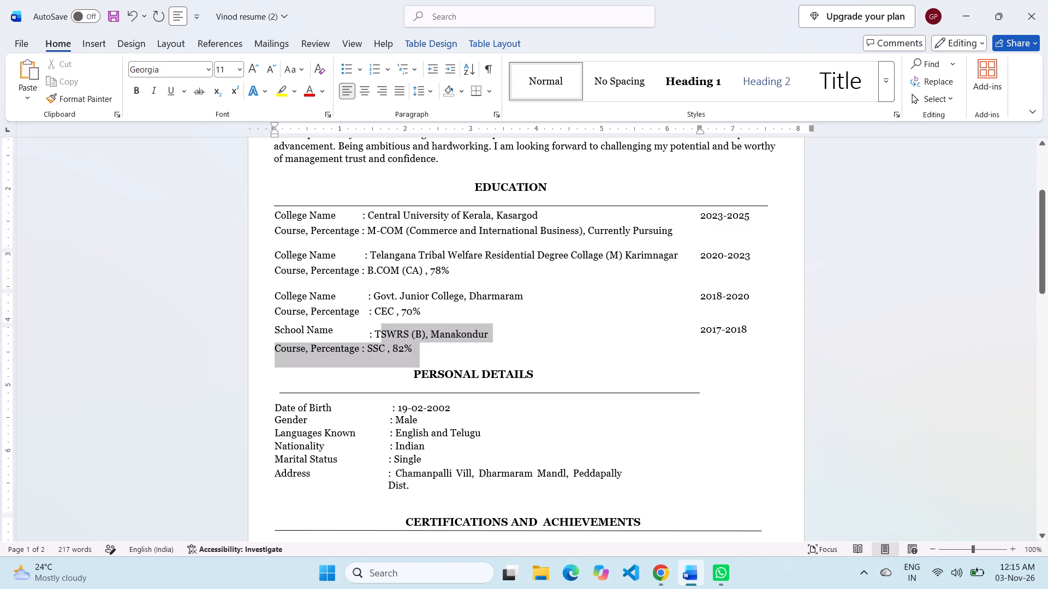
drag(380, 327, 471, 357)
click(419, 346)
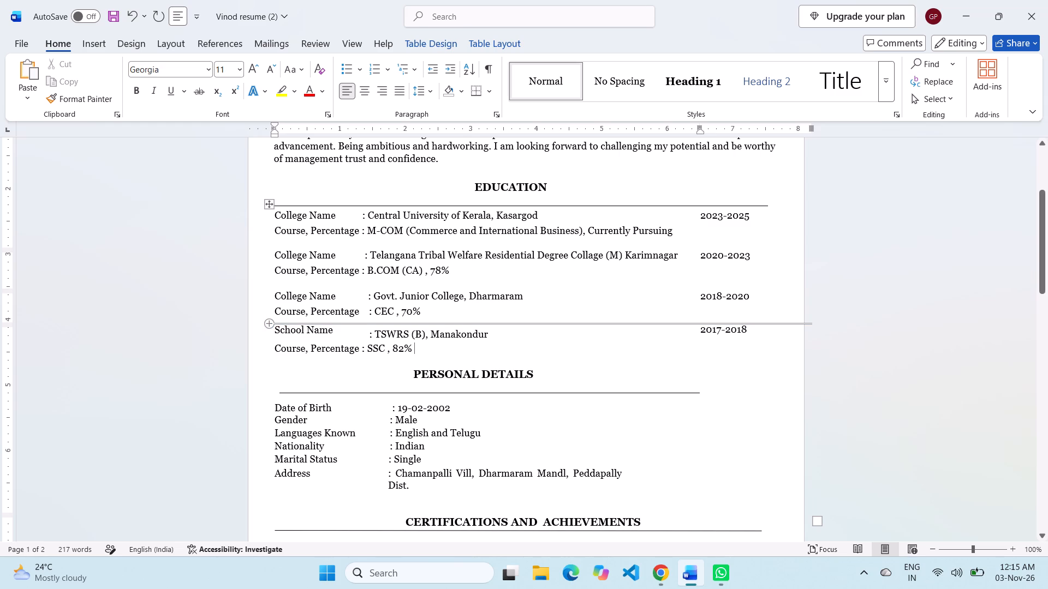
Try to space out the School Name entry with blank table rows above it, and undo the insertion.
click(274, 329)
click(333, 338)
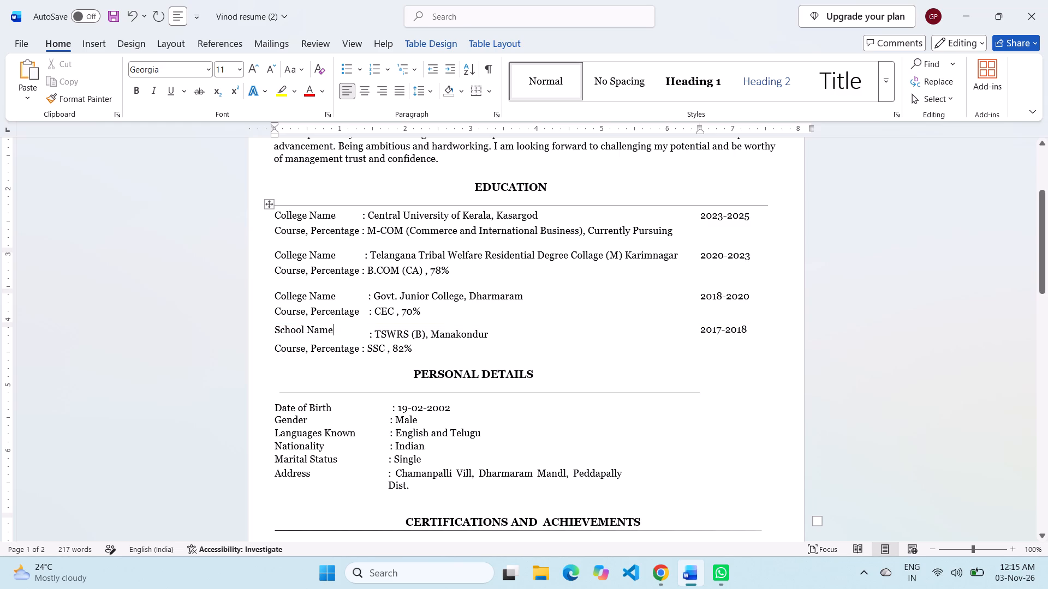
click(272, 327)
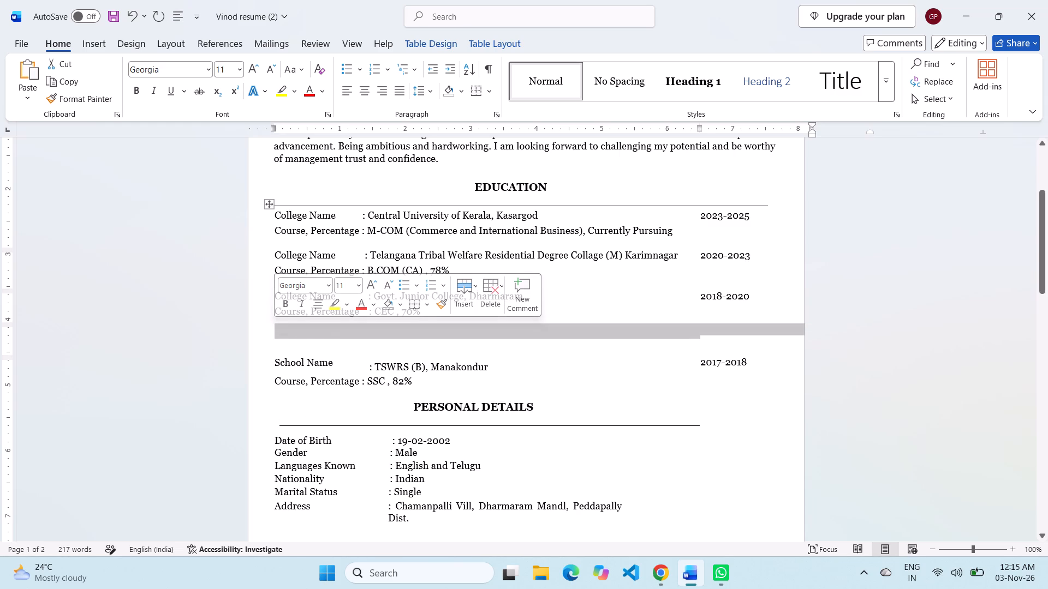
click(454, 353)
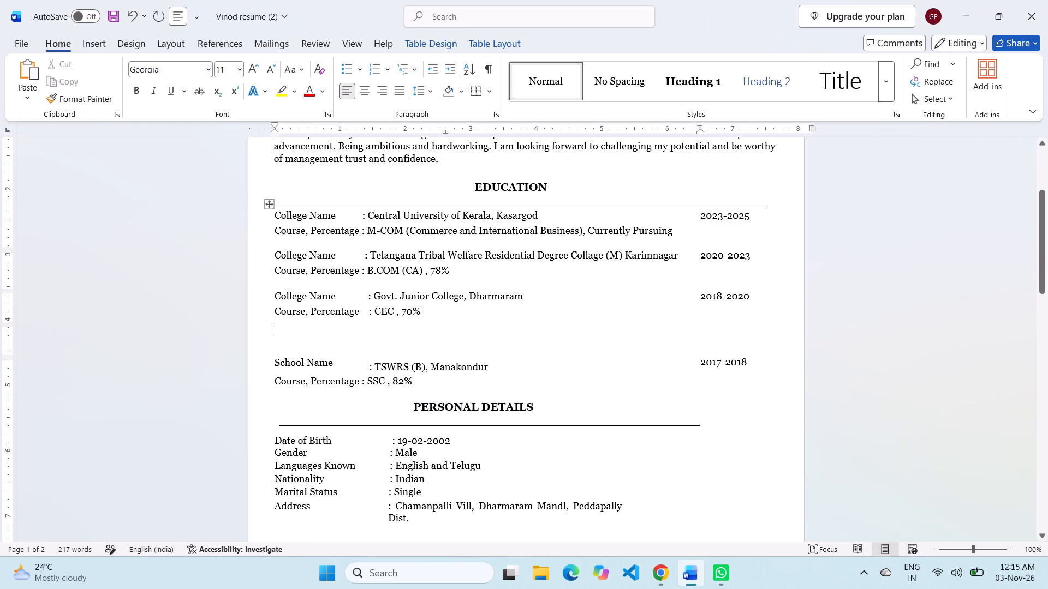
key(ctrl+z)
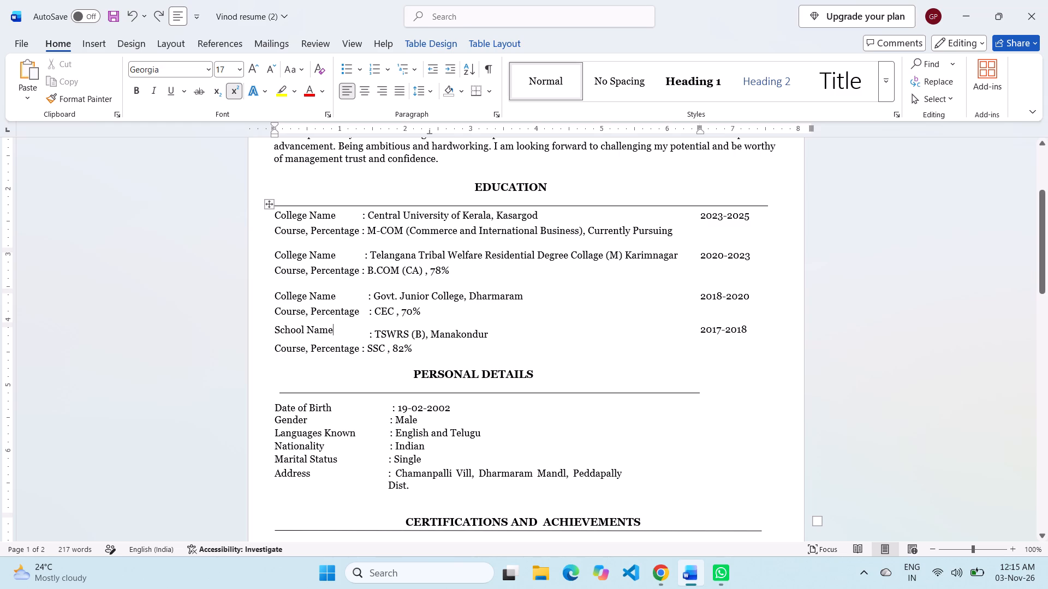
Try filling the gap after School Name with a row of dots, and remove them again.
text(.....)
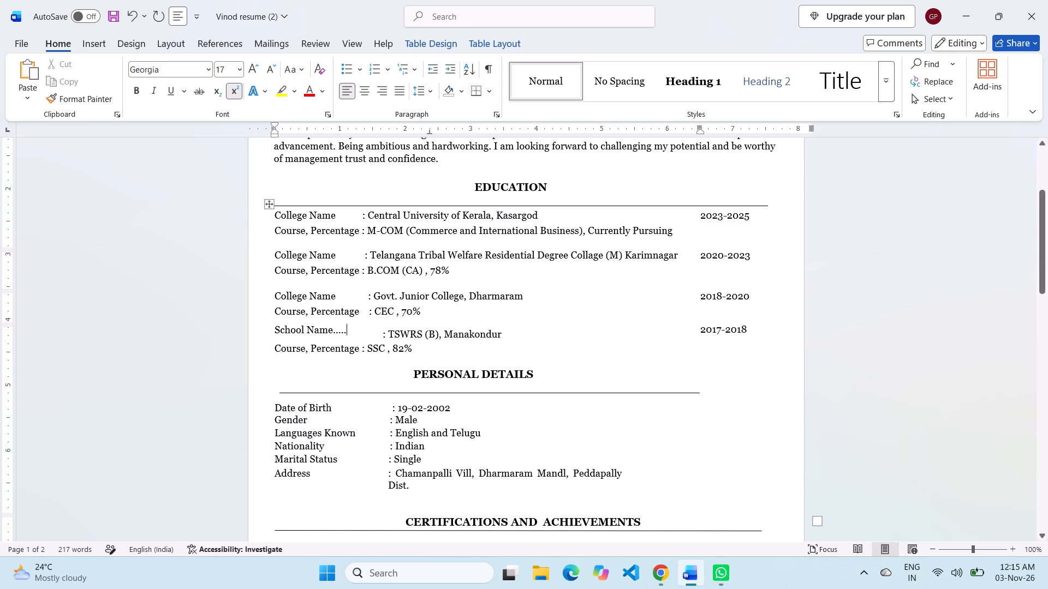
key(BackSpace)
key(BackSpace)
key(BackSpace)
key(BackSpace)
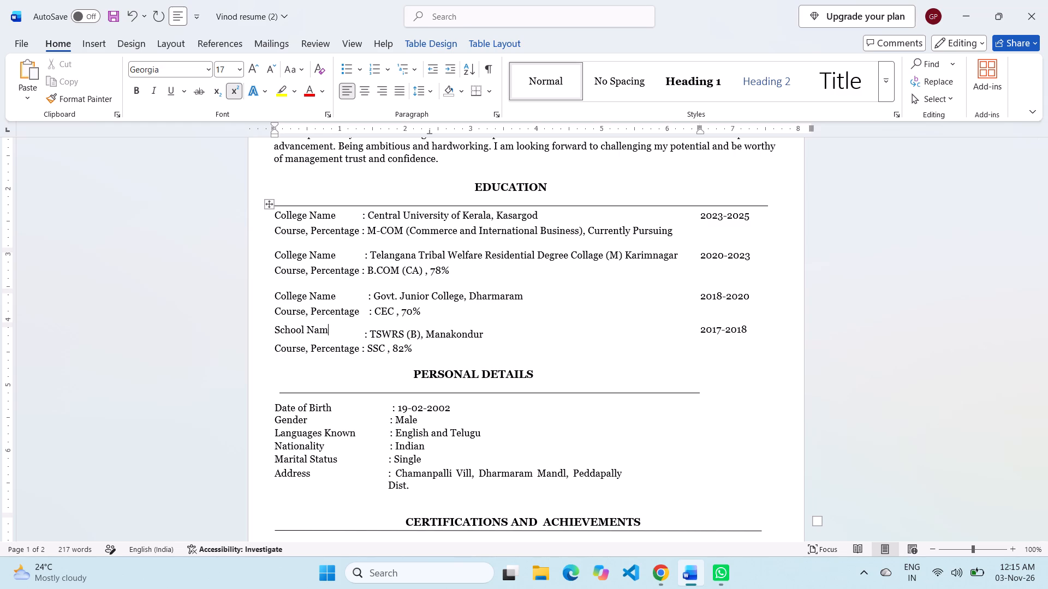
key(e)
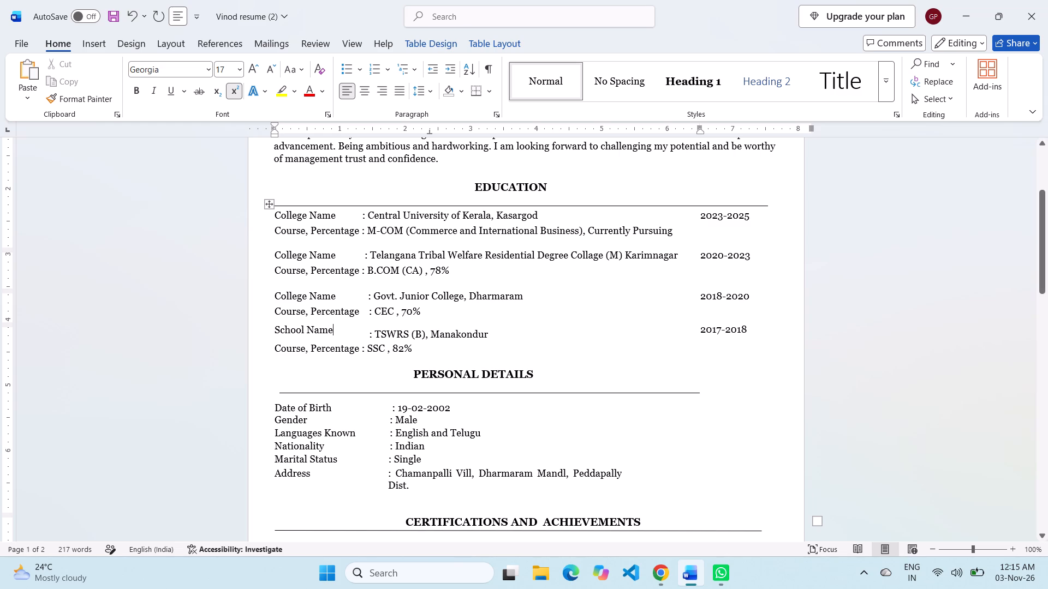
Delete the spaces before ": TSWRS (B), Manakondur" so that its colon sits directly after School Name.
click(370, 334)
key(Down)
key(Up)
key(BackSpace)
key(BackSpace)
key(BackSpace)
key(BackSpace)
key(BackSpace)
key(BackSpace)
key(BackSpace)
key(BackSpace)
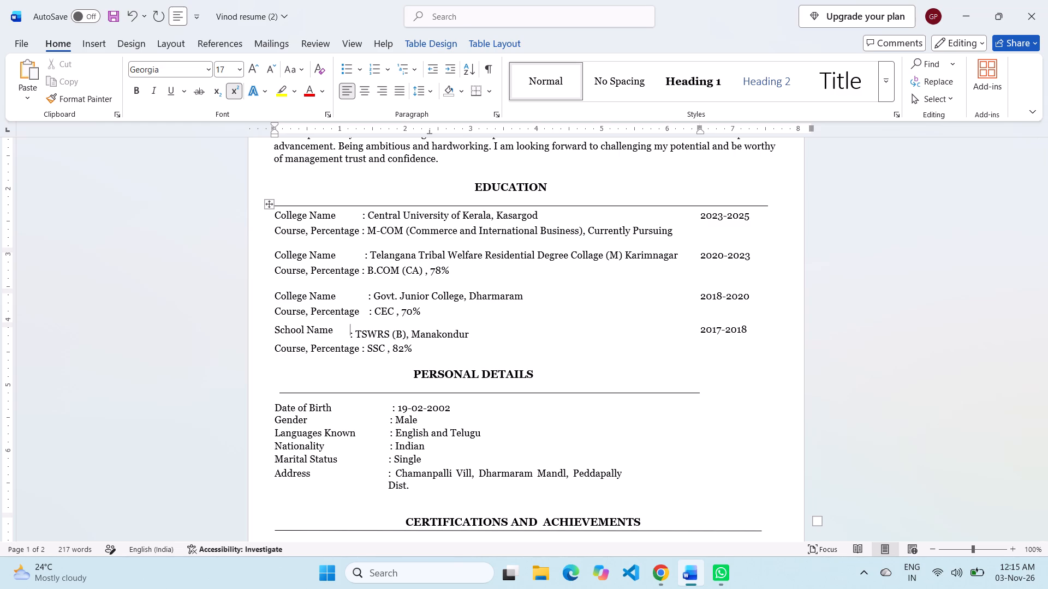
key(BackSpace)
key(BackSpace)
key(BackSpace)
key(BackSpace)
key(BackSpace)
key(BackSpace)
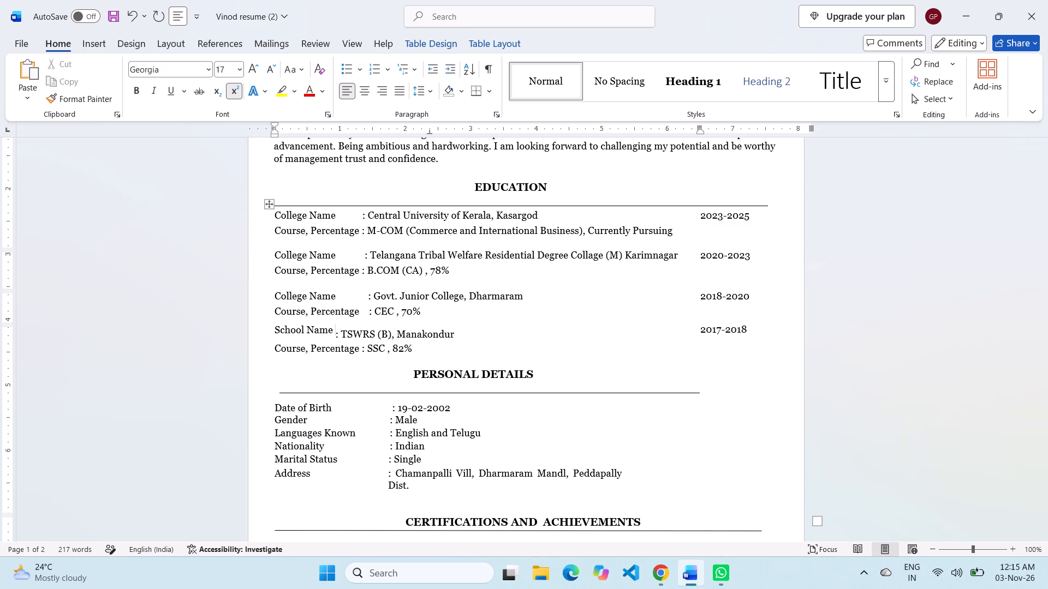
key(Up)
key(Down)
key(Up)
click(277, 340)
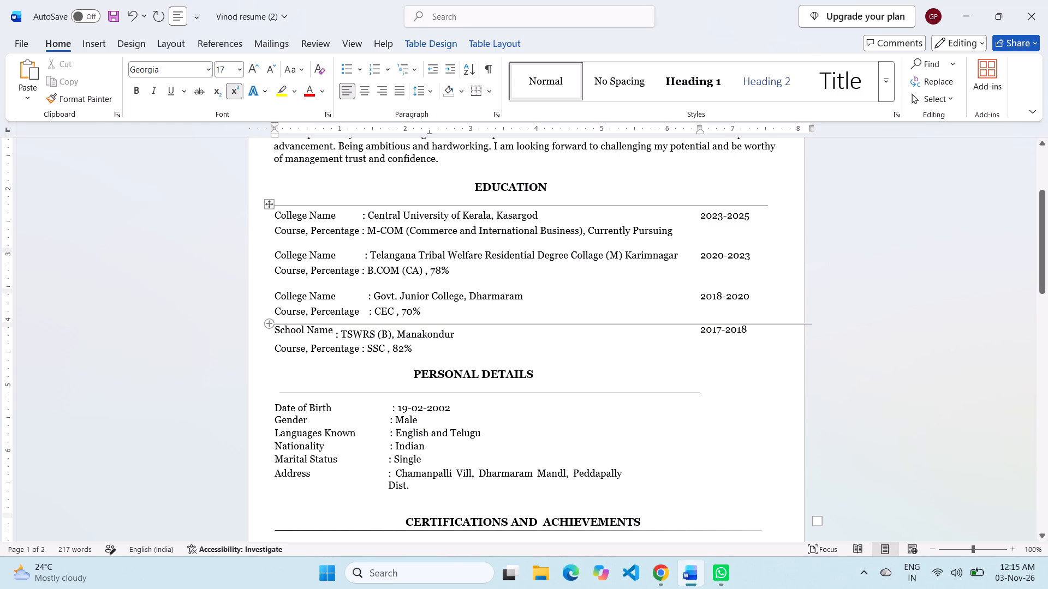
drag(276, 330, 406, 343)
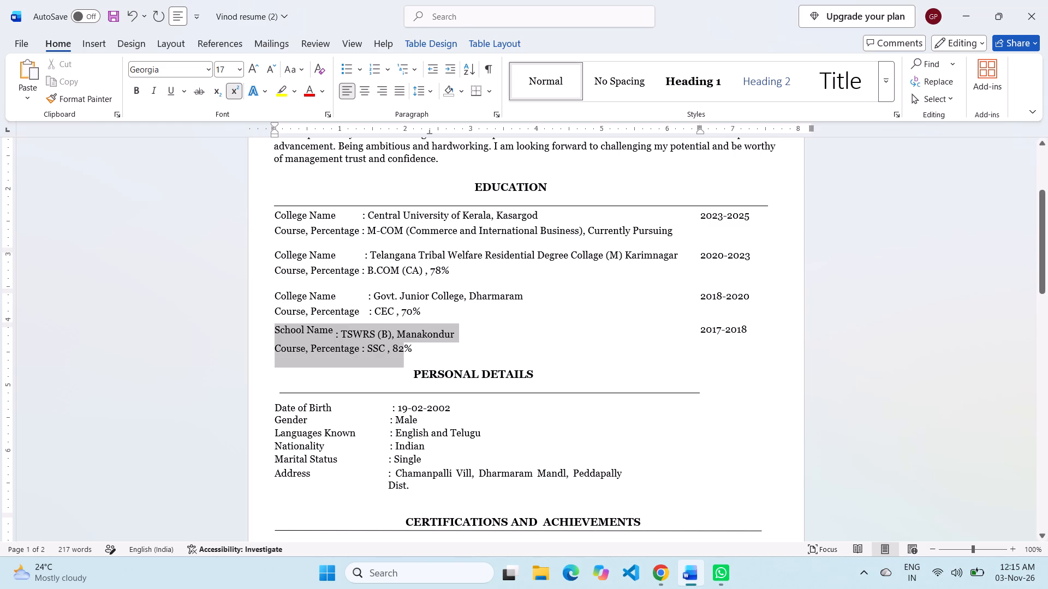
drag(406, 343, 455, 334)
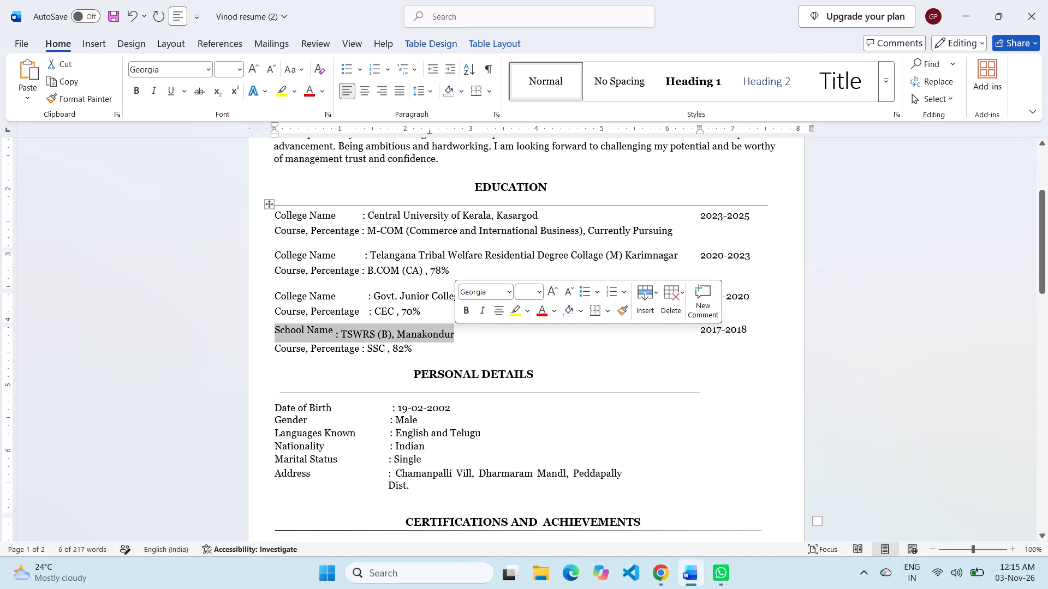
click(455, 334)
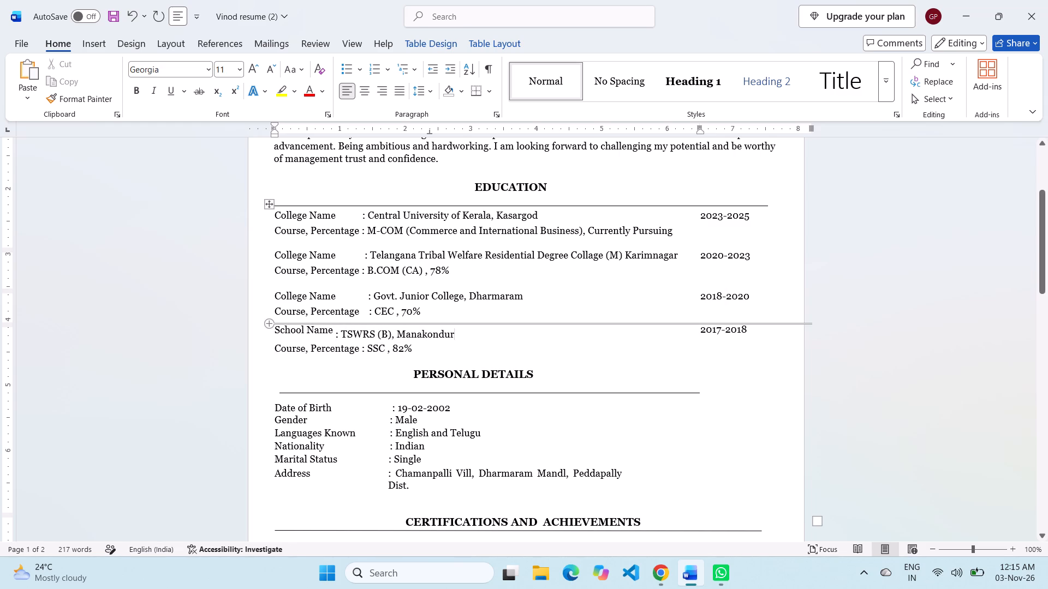
Move the left edge of the education and personal details table slightly outward into the page margin.
drag(273, 329, 275, 347)
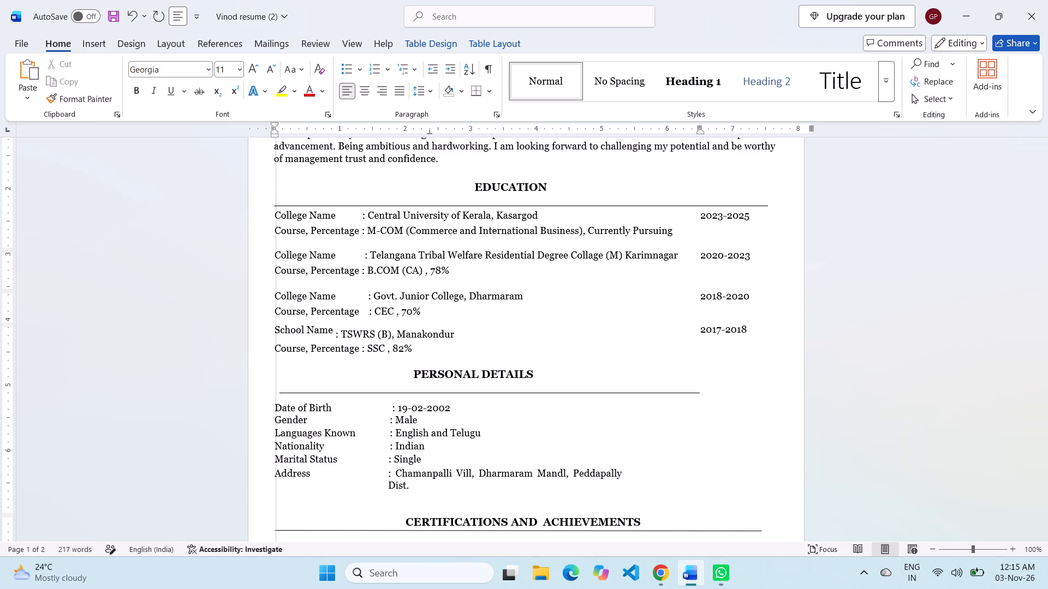
drag(275, 347, 271, 348)
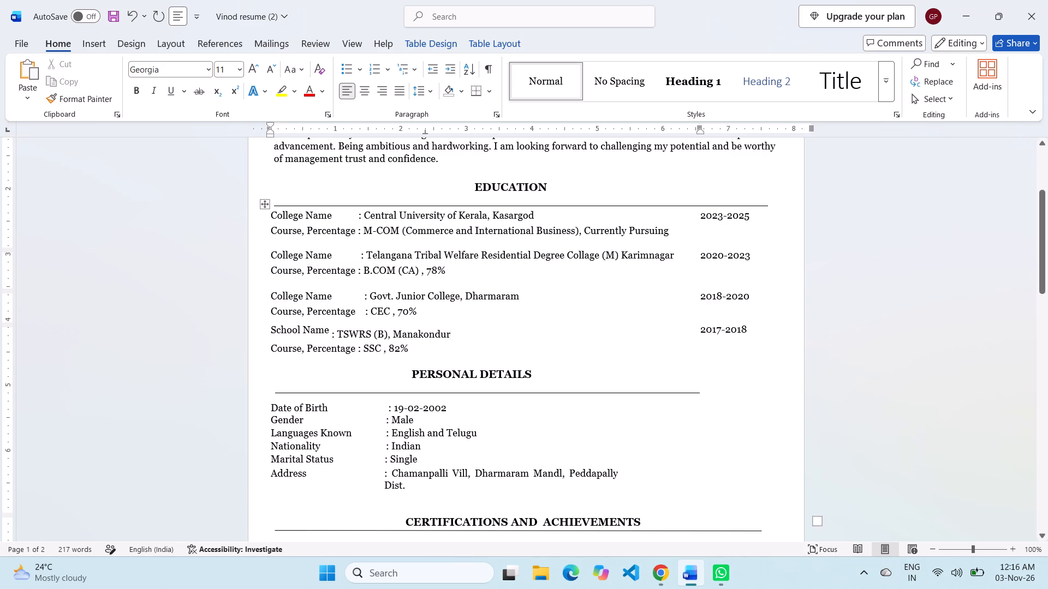
Apply All Borders to the School Name row and the Course, Percentage row below it.
drag(271, 330, 327, 329)
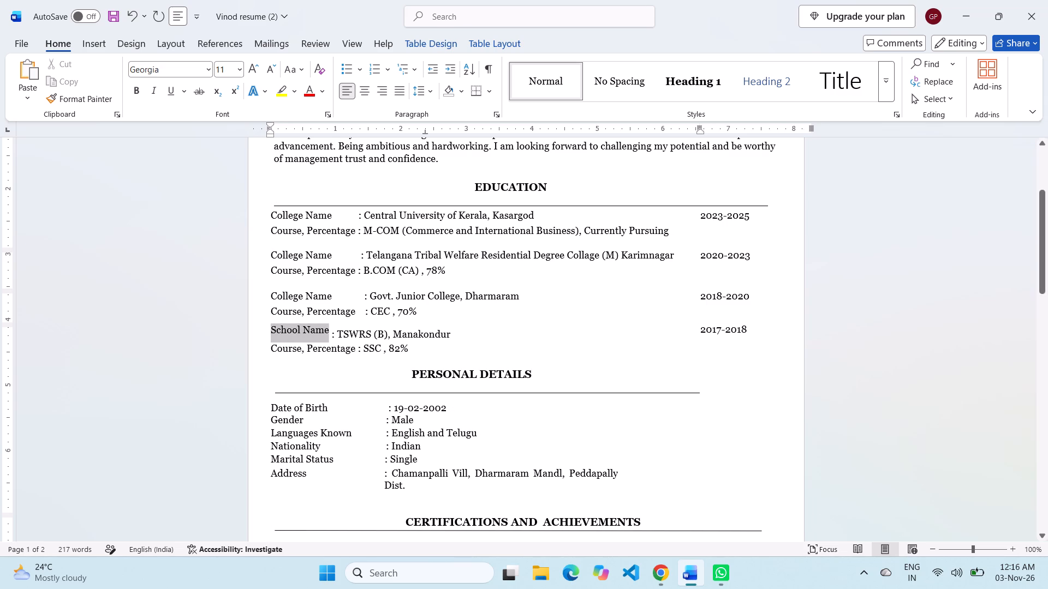
drag(327, 329, 477, 343)
right_click(477, 343)
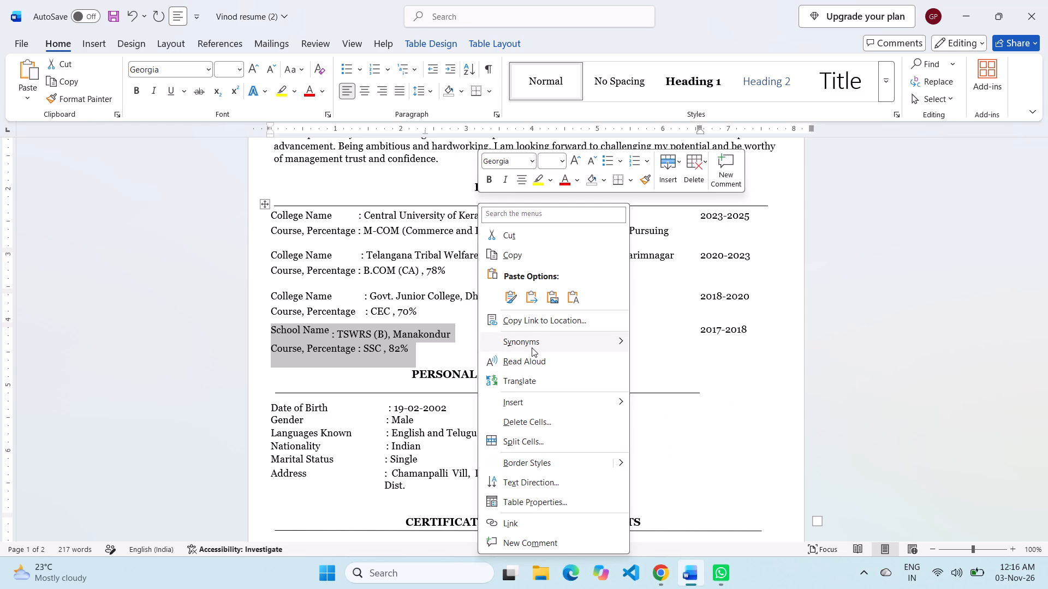
click(633, 179)
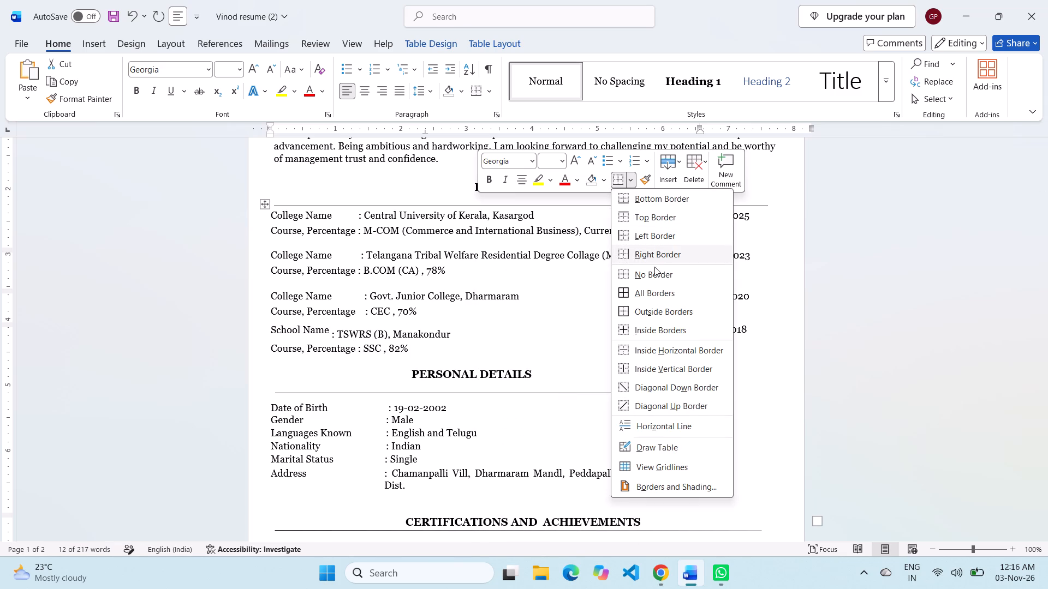
click(656, 293)
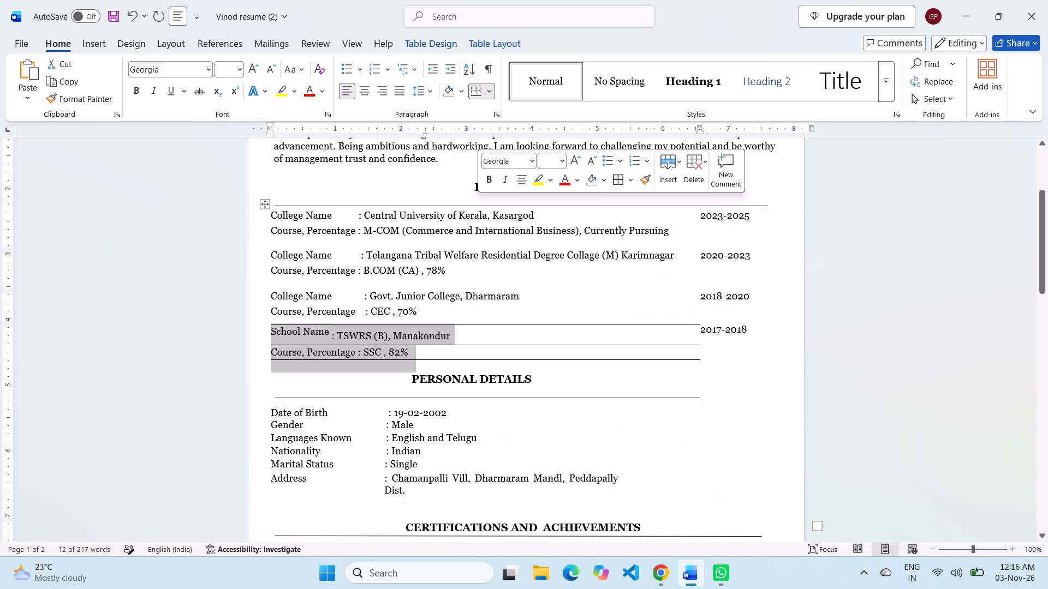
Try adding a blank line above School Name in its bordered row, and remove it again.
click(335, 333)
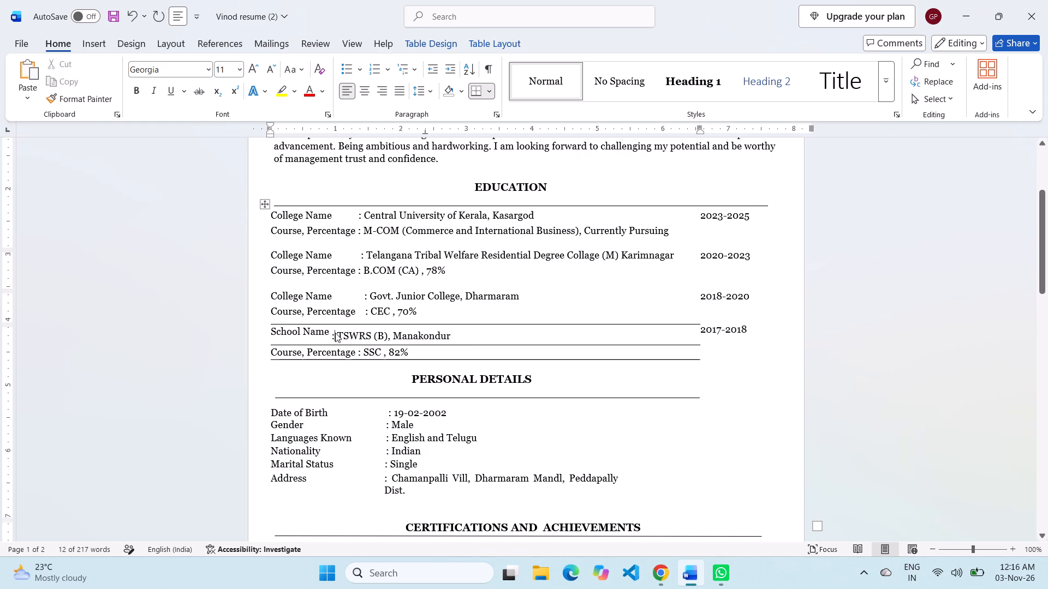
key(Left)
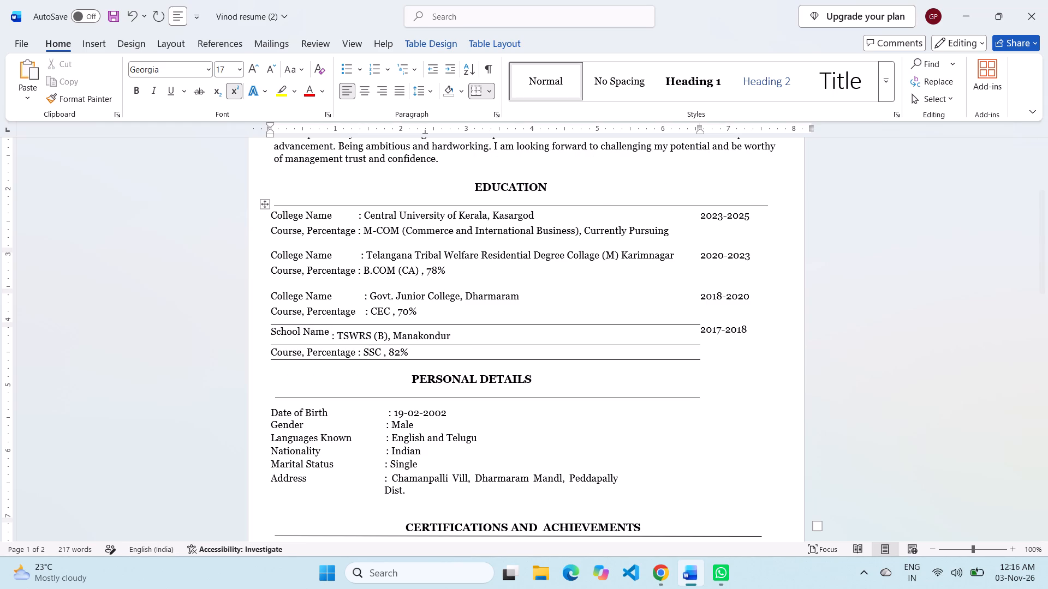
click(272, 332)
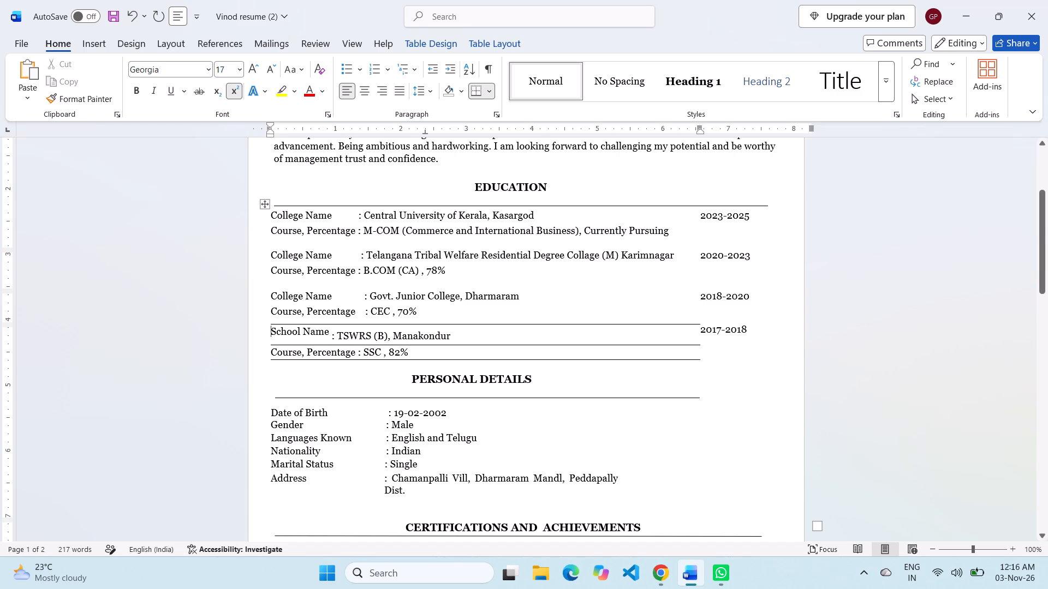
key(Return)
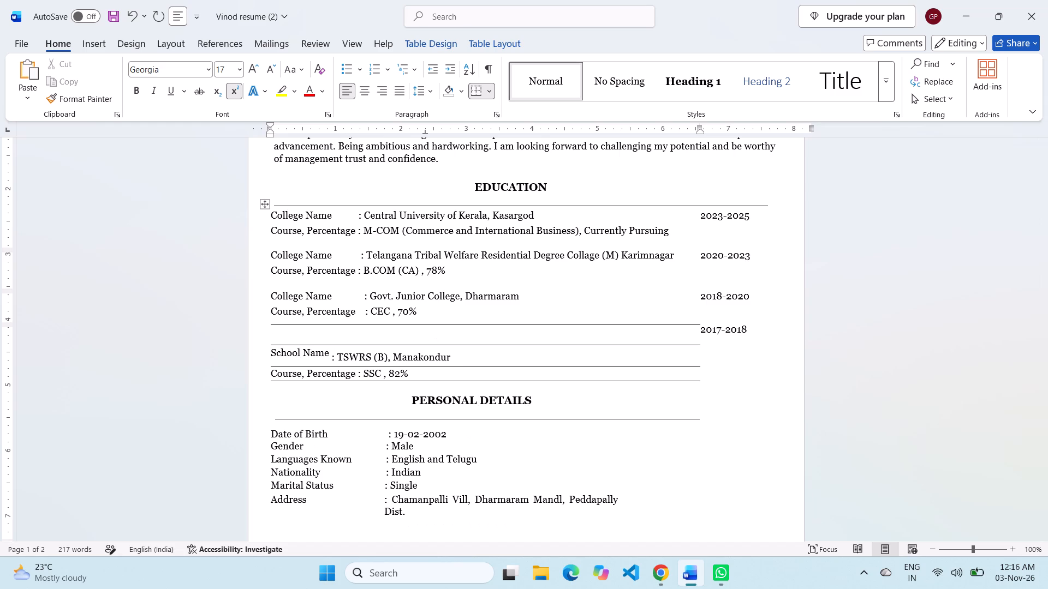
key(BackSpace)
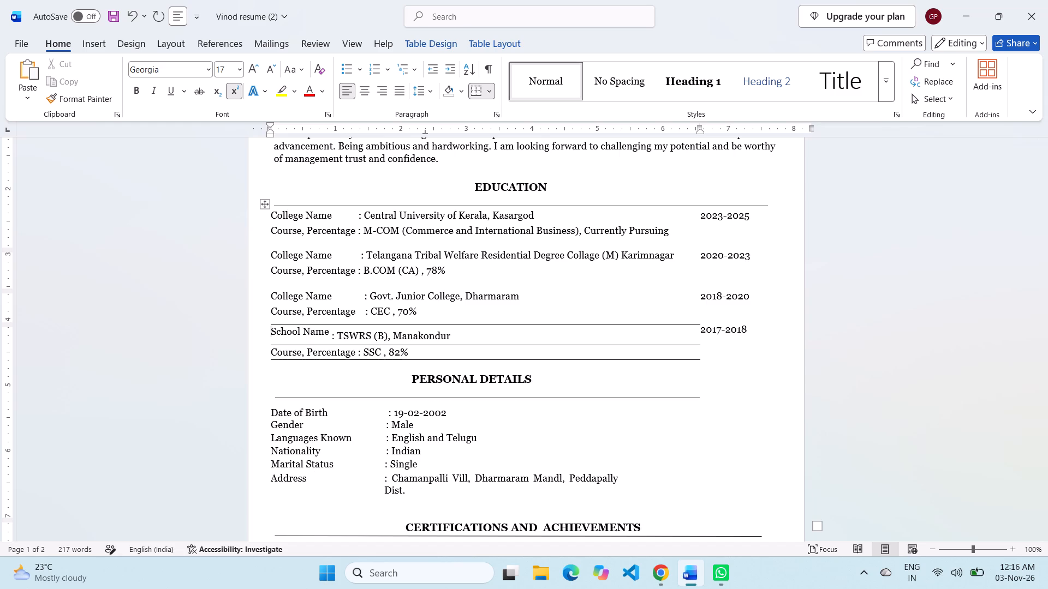
Insert spaces before ": TSWRS (B), Manakondur" to align its colon with the Course, Percentage colon beneath.
click(331, 335)
key(space)
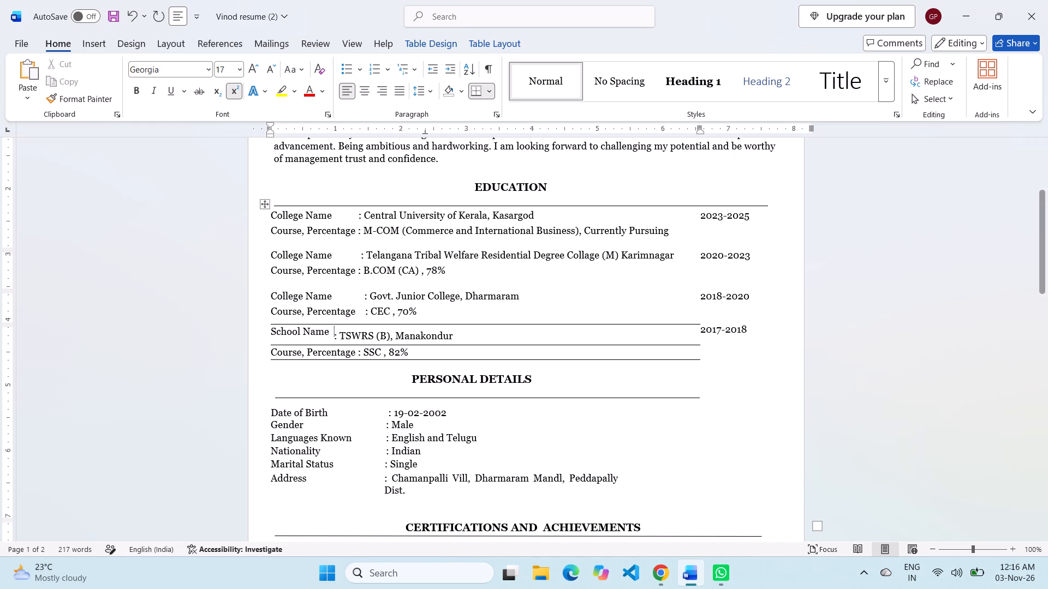
key(space)
key(space)
key(space)
key(space)
key(space)
key(space)
key(space)
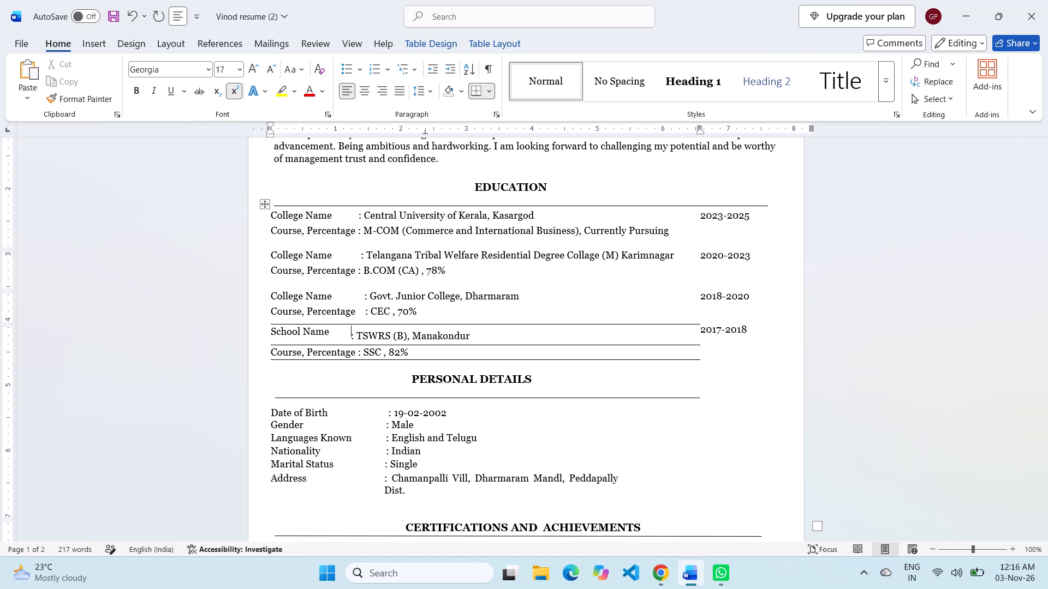
key(space)
key(space)
key(space)
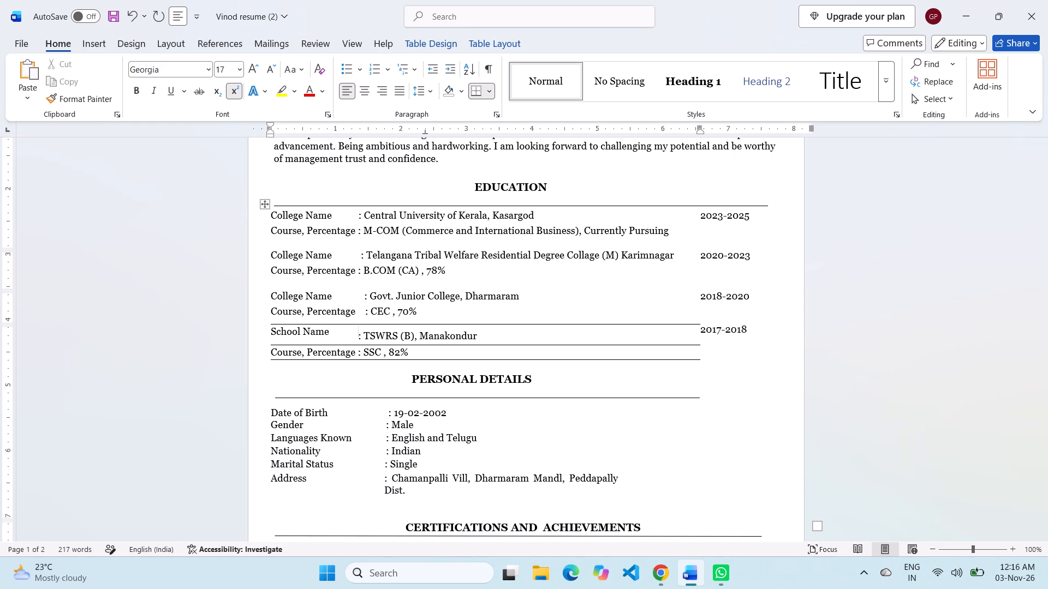
Select the whole School Name : TSWRS (B), Manakondur line.
click(502, 330)
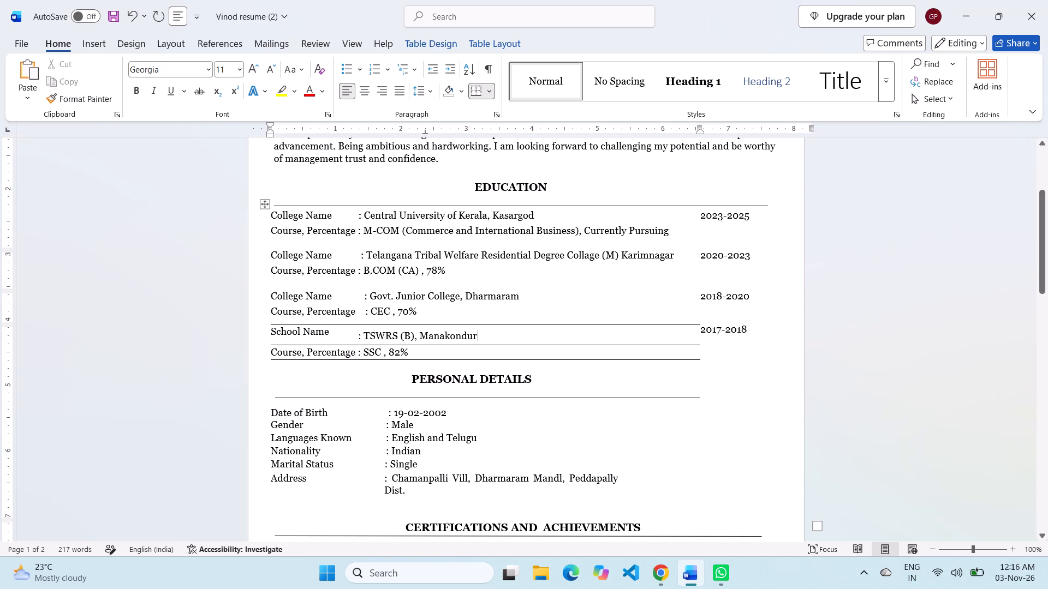
drag(502, 330, 265, 336)
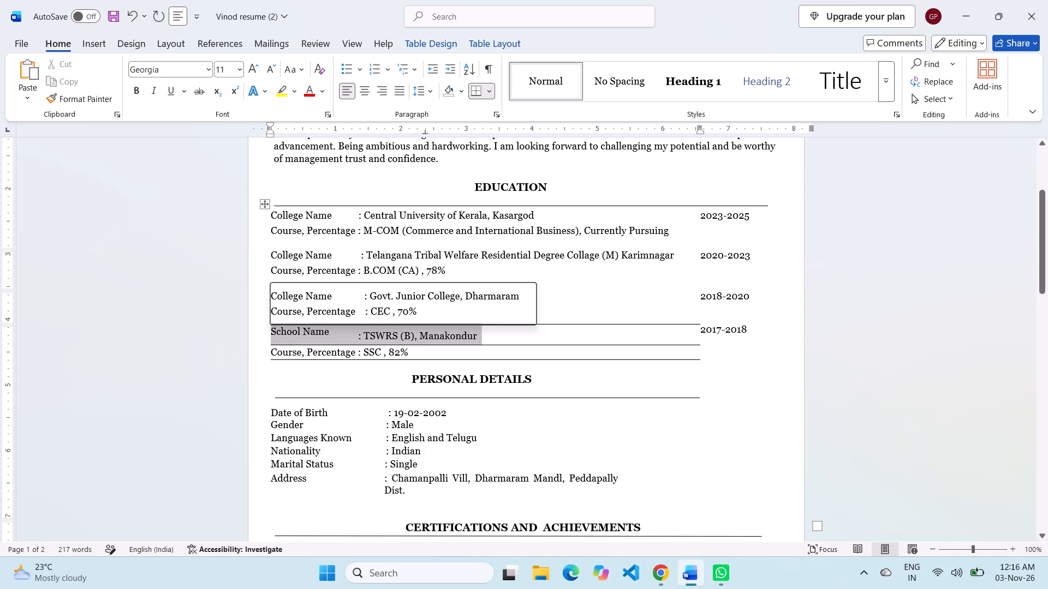
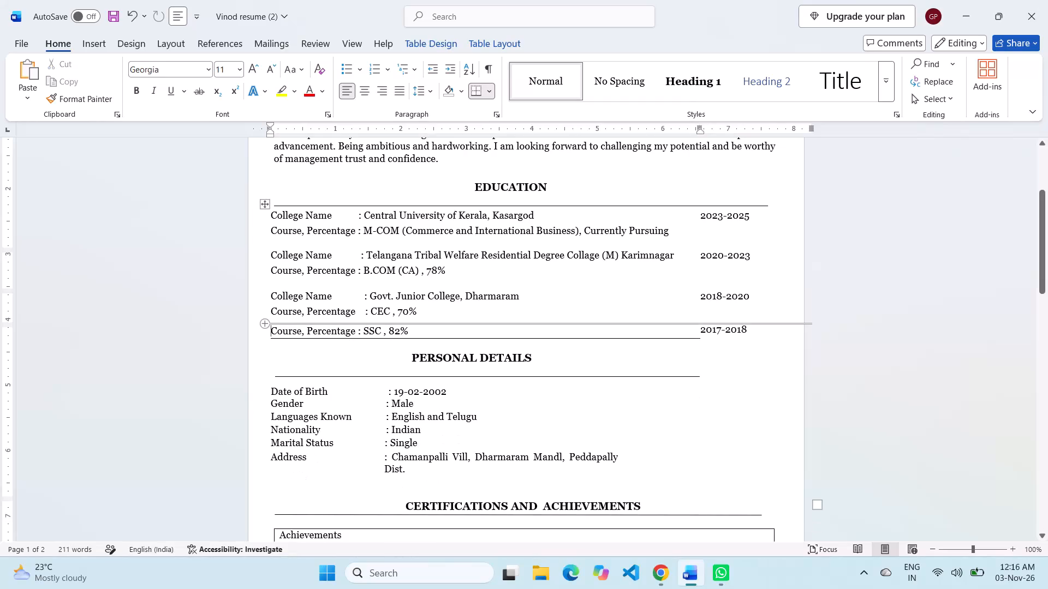
Paste the School Name : TSWRS (B), Manakondur line into a new space above the Course, Percentage : SSC row.
key(Return)
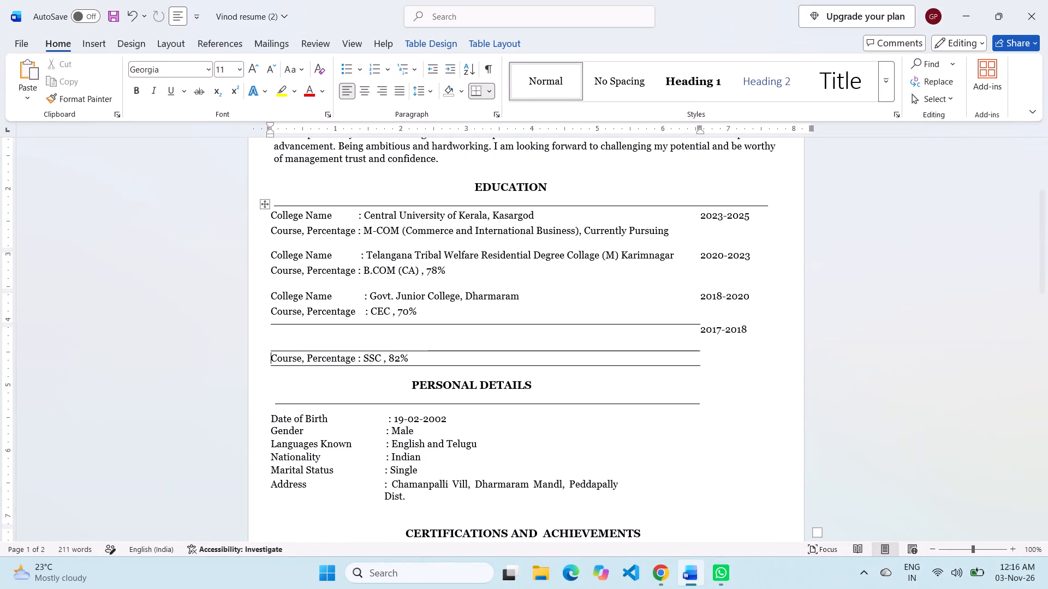
click(300, 341)
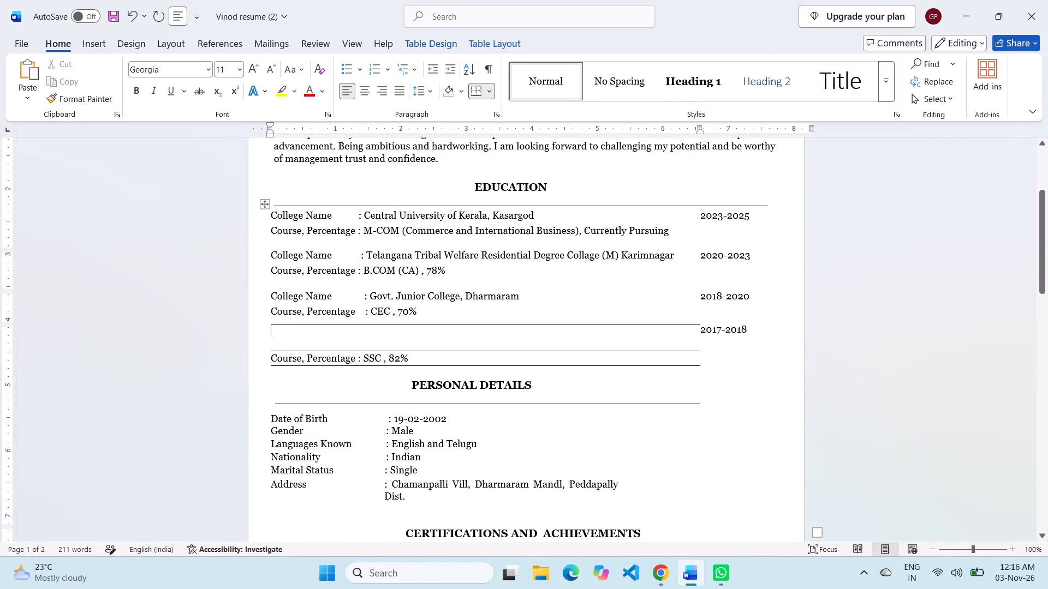
key(ctrl+v)
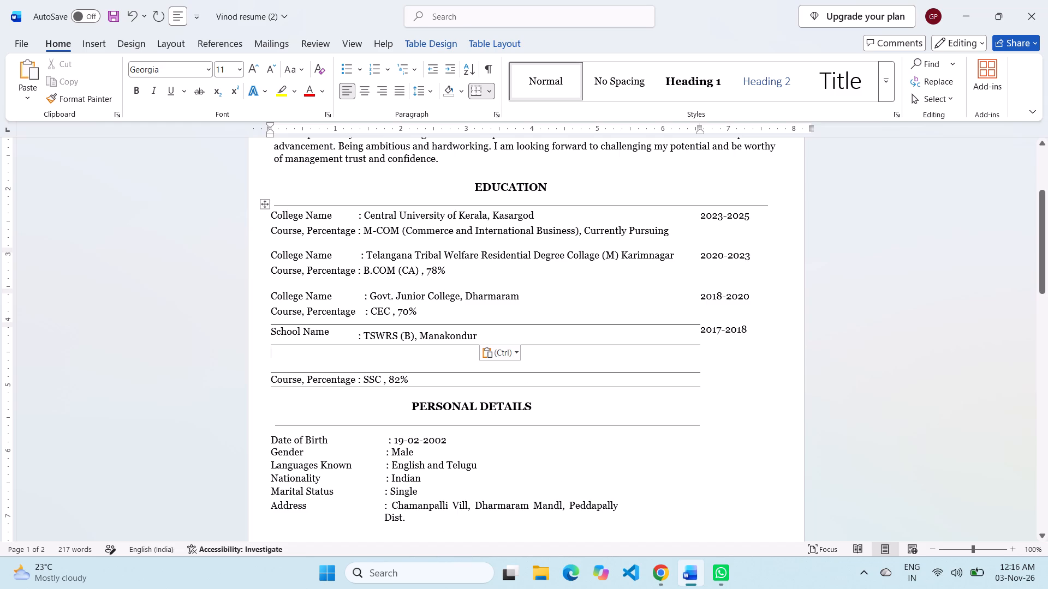
Delete ": TSWRS (B), Manakondur" and the spacing before it from the pasted line, keeping only School Name.
click(484, 336)
key(BackSpace)
key(BackSpace)
key(BackSpace)
key(BackSpace)
key(BackSpace)
key(BackSpace)
key(BackSpace)
key(BackSpace)
key(BackSpace)
key(BackSpace)
key(BackSpace)
key(BackSpace)
key(BackSpace)
key(BackSpace)
key(BackSpace)
key(BackSpace)
key(BackSpace)
key(BackSpace)
key(BackSpace)
key(BackSpace)
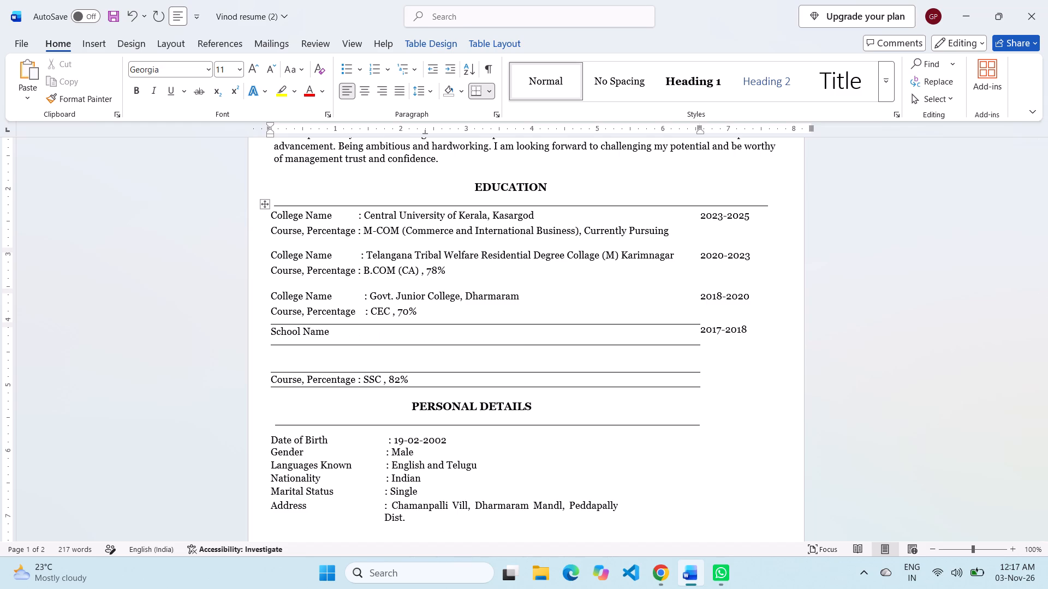
key(BackSpace)
key(BackSpace)
key(BackSpace)
key(BackSpace)
key(BackSpace)
key(BackSpace)
key(BackSpace)
key(BackSpace)
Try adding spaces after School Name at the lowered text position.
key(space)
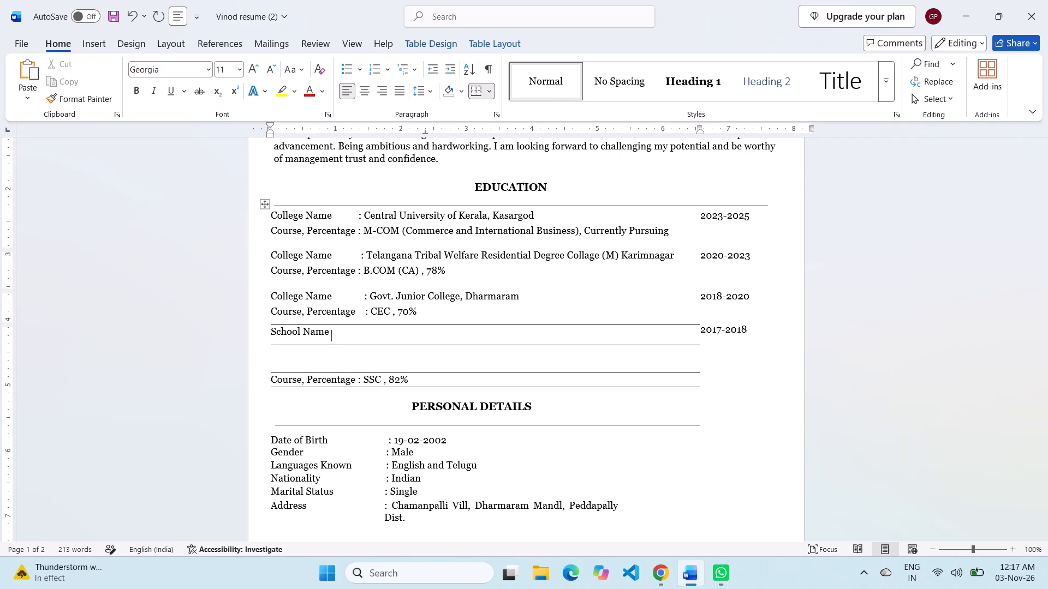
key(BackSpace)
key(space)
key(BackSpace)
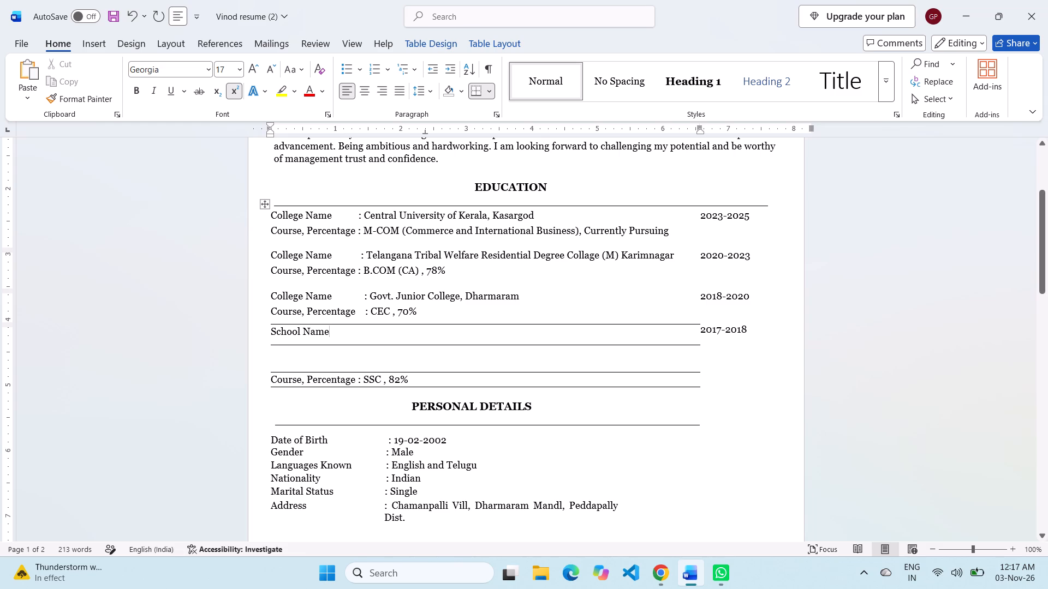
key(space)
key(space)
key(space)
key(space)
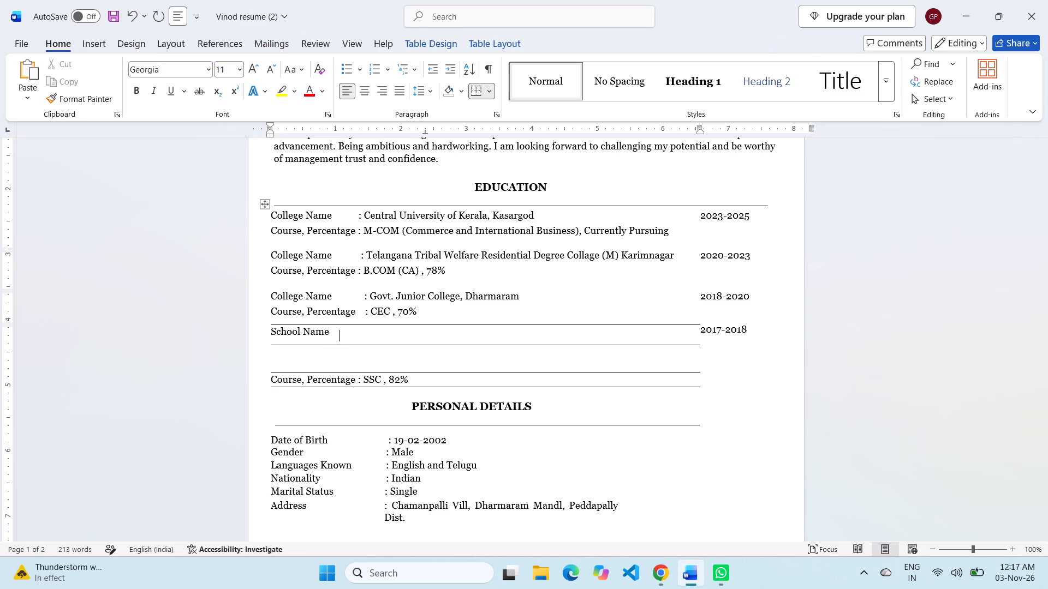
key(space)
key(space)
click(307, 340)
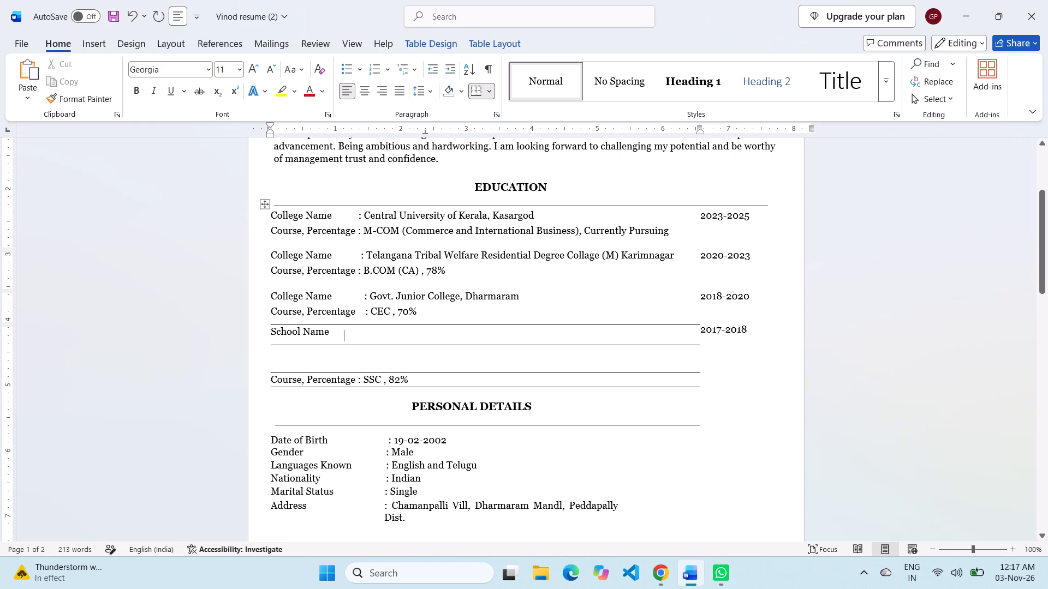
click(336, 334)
Select the School Name text, try centring it, and switch it to justified alignment.
click(272, 329)
drag(272, 329, 430, 328)
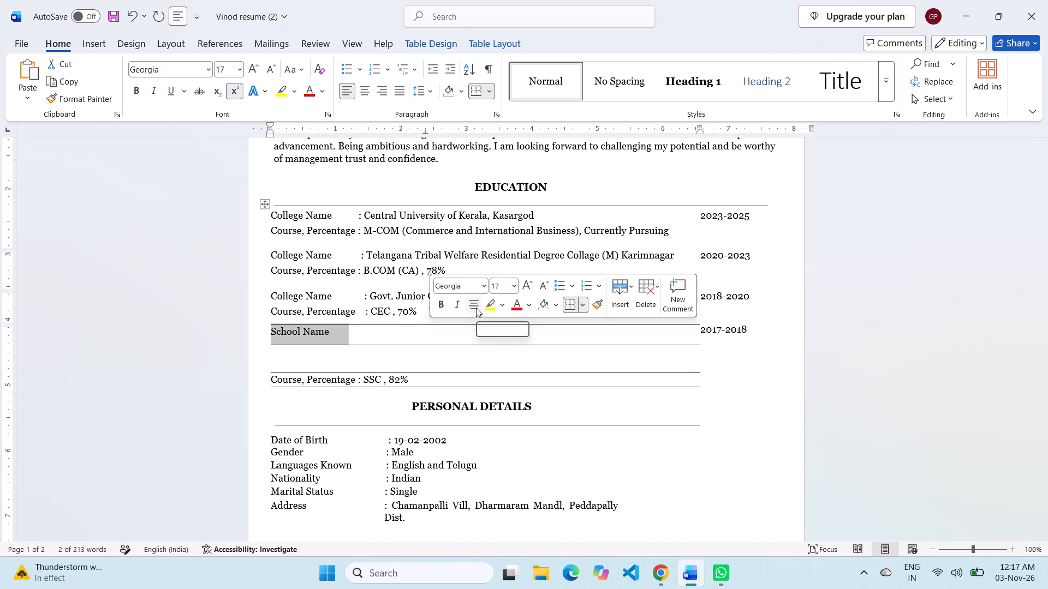
click(476, 308)
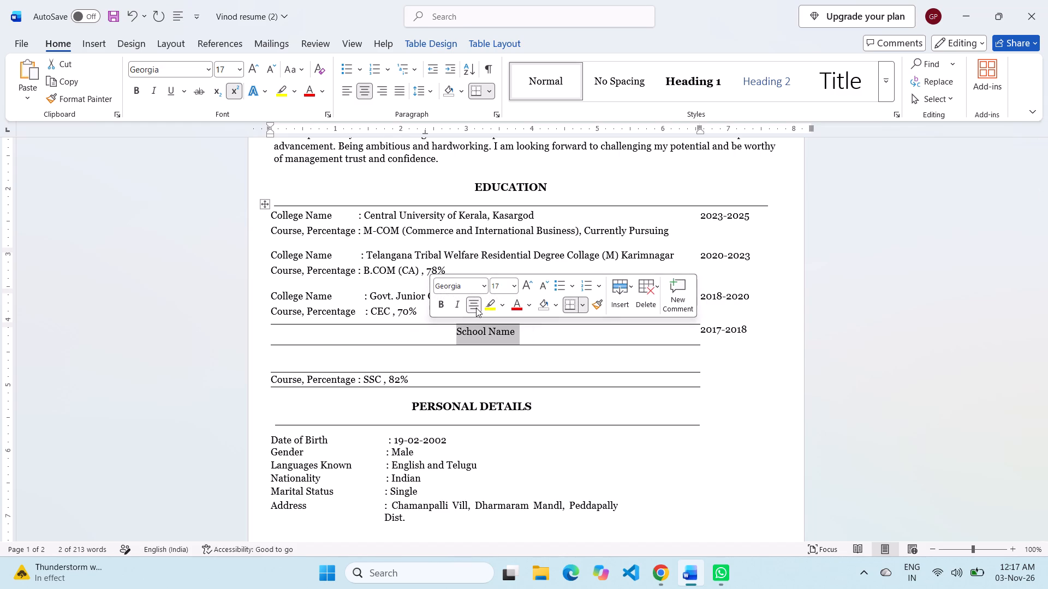
click(476, 308)
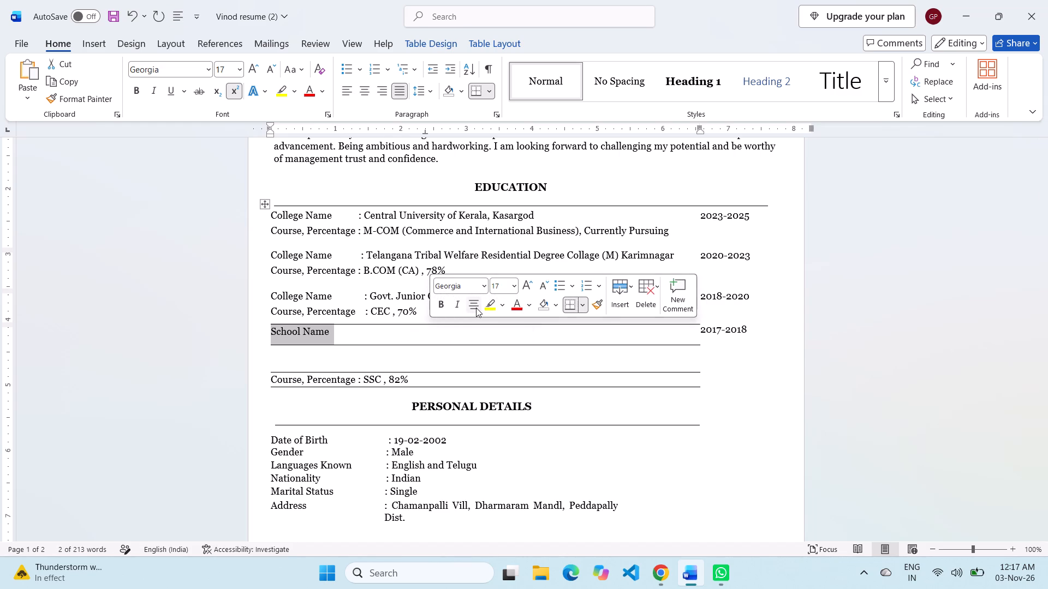
Insert spaces and a colon after School Name, lining the colon up with the college entries above.
click(372, 328)
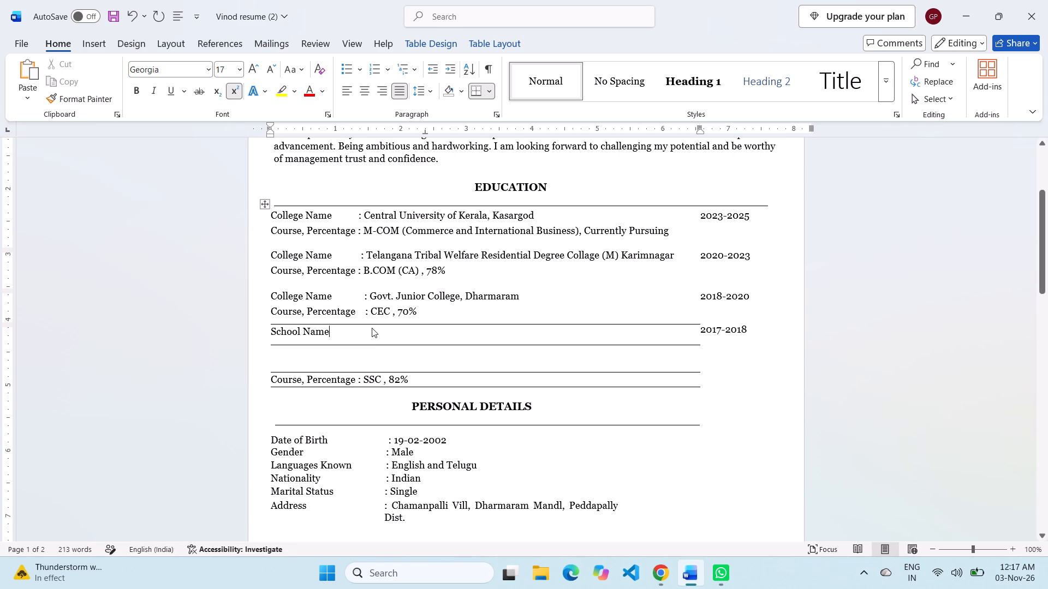
key(space)
key(space)
key(space)
key(space)
key(space)
key(space)
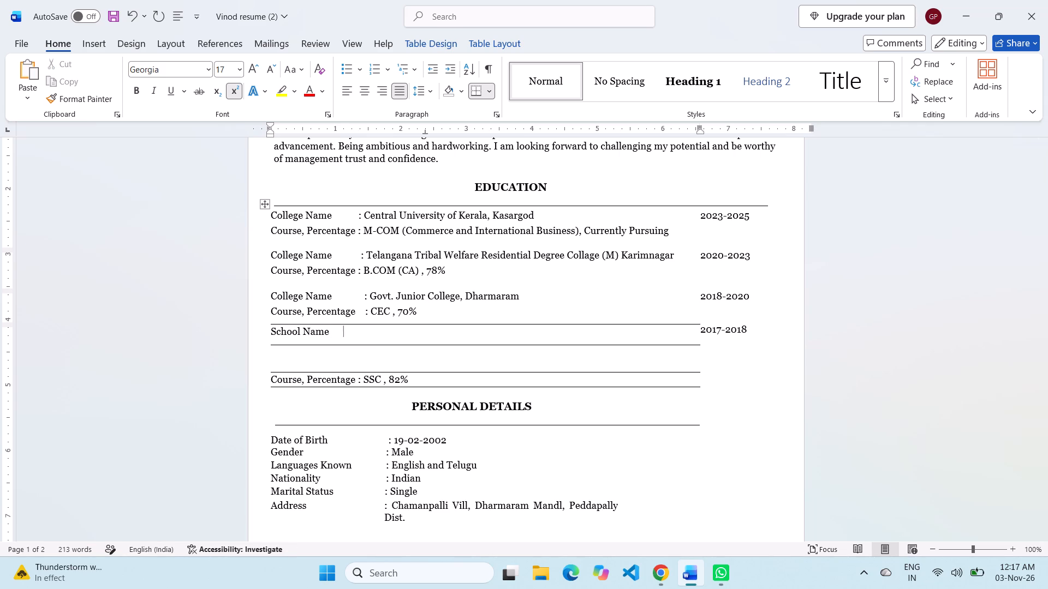
key(space)
key(space)
key(space)
key(space)
key(space)
key(space)
key(space)
key(space)
key(shift+colon)
key(space)
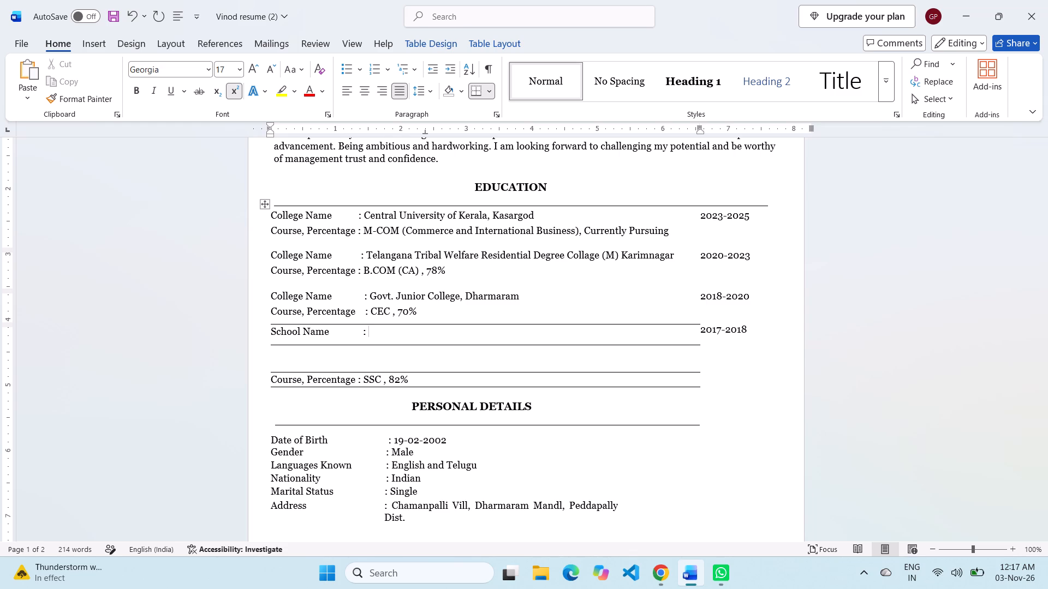
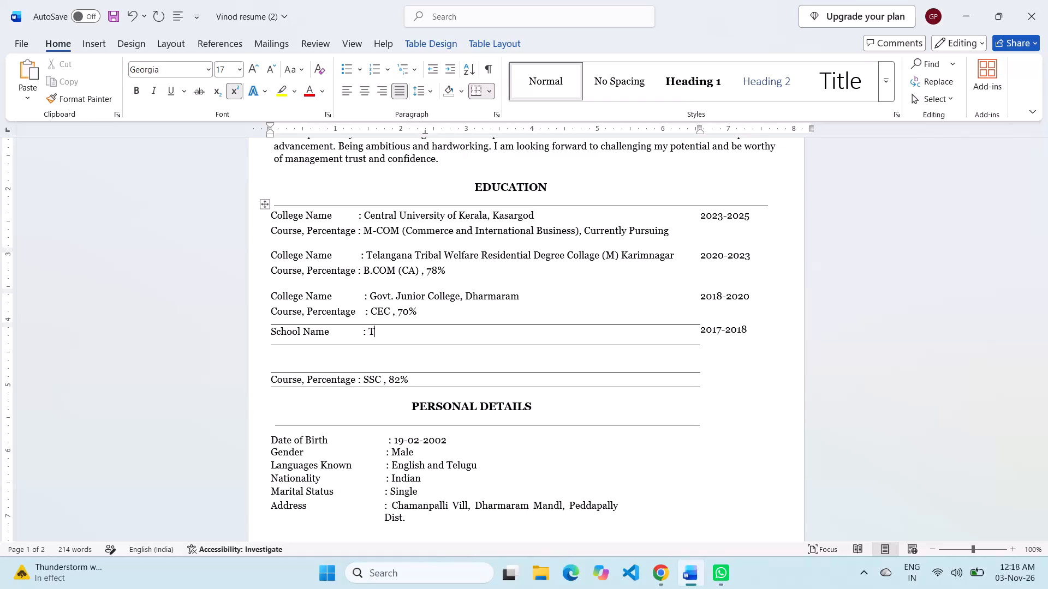
Enter "TSWRS (B)" as the school name after the colon on the School Name line.
text(RS)
key(space)
key(shift+parenleft)
key(b)
key(shift+parenright)
key(space)
key(BackSpace)
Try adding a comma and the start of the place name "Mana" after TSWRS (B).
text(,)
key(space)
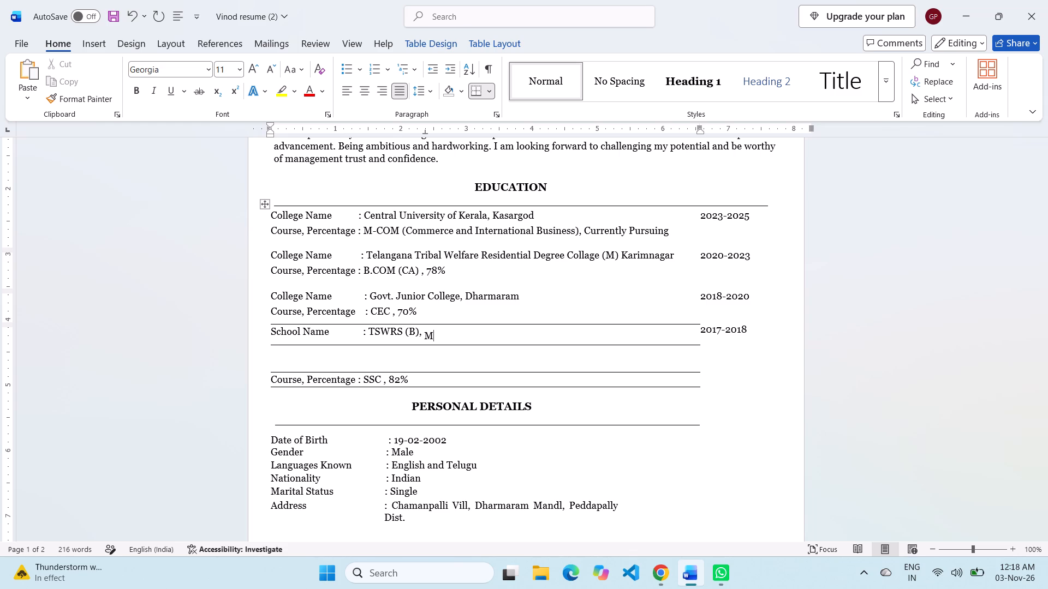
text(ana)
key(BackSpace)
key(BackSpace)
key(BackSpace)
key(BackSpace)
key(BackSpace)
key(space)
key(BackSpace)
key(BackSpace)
Add "Manakondur." after TSWRS (B) at the same text height and size as the rest of the School Name line.
key(space)
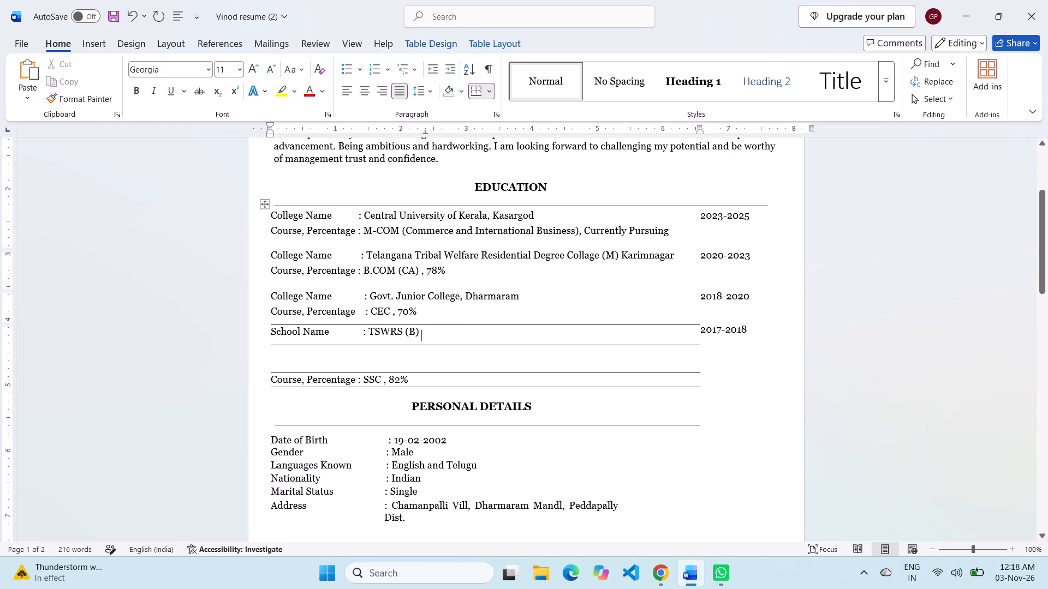
click(368, 331)
click(450, 331)
key(shift+m)
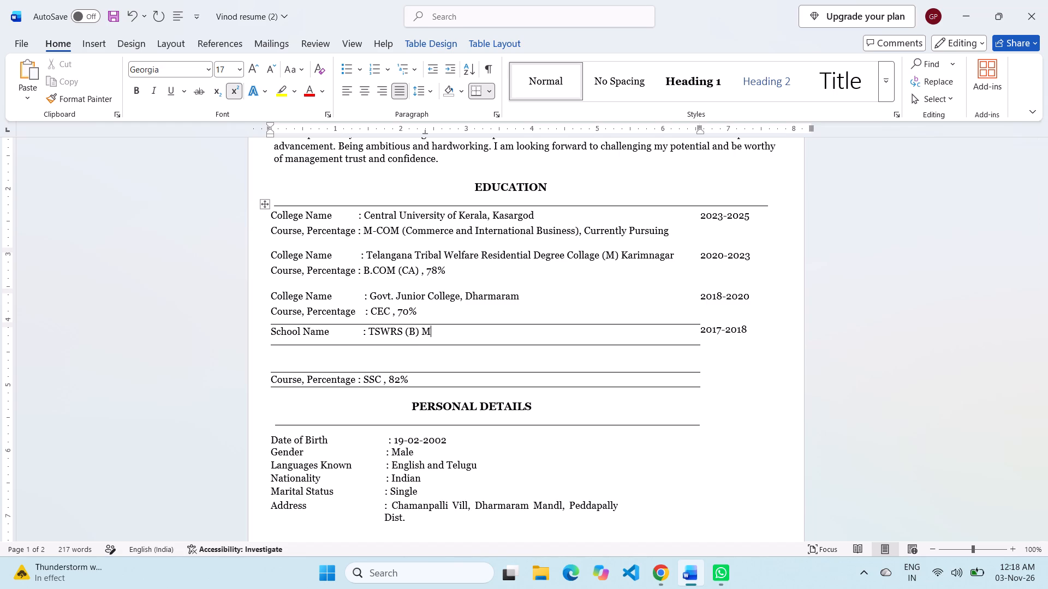
key(a)
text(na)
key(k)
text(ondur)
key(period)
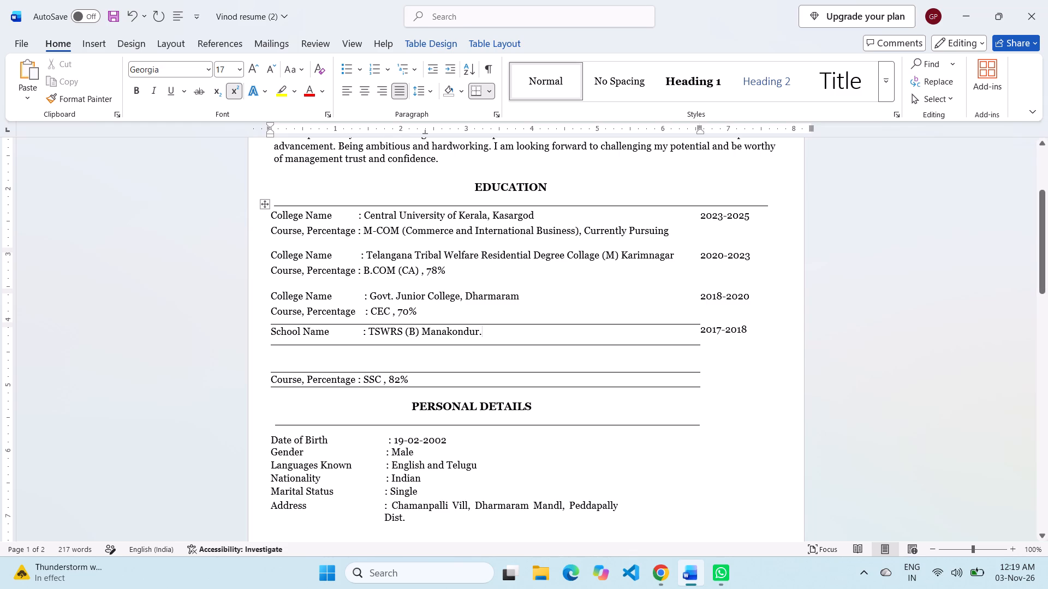
Delete the empty line between School Name and the SSC Course, Percentage line.
click(442, 354)
key(BackSpace)
key(BackSpace)
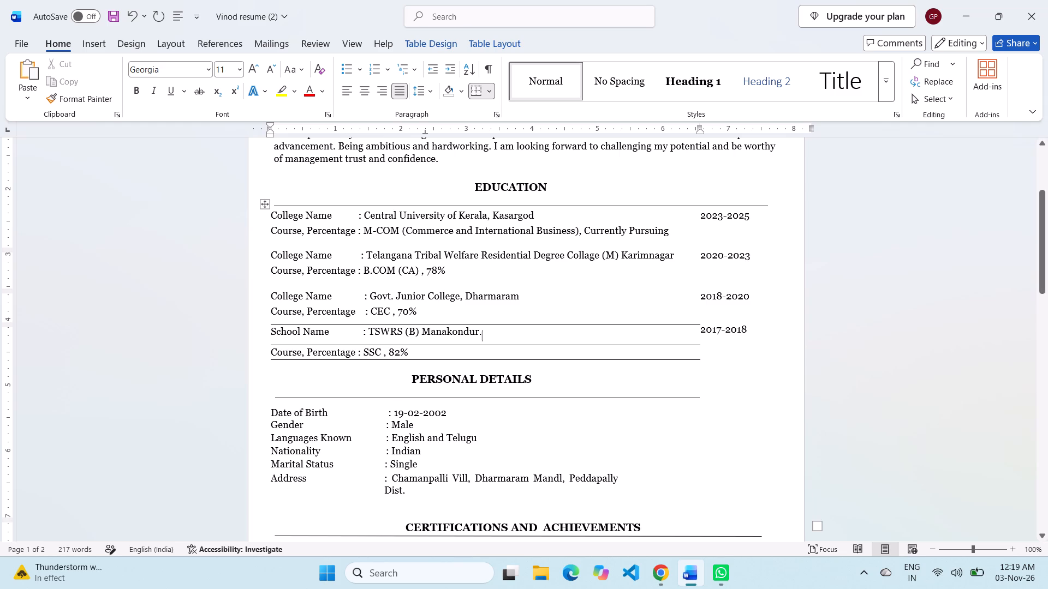
Insert a comma after "TSWRS (B)" in the school name.
click(421, 329)
key(Left)
key(comma)
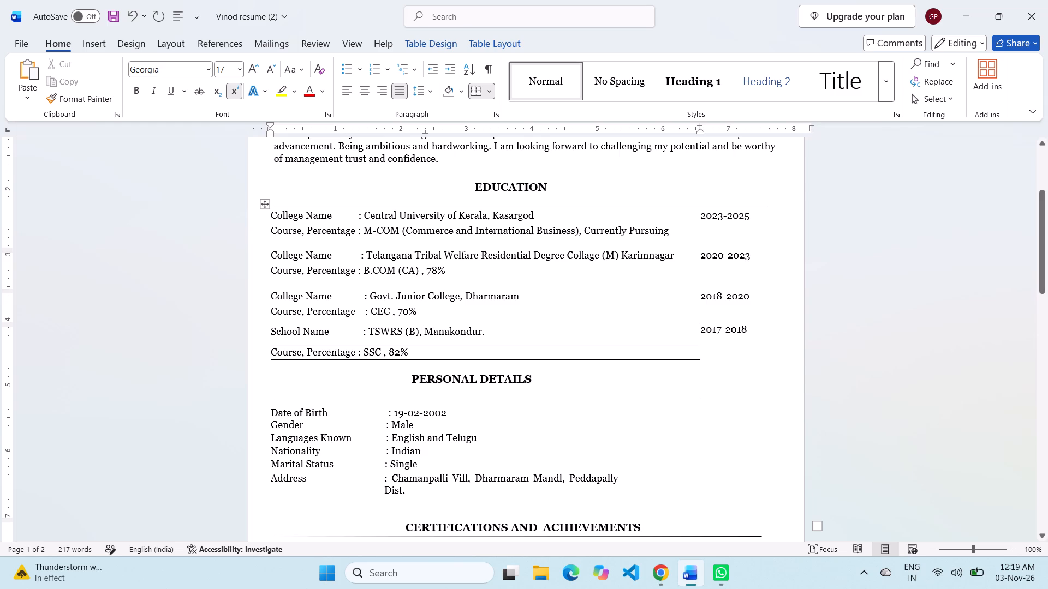
click(522, 336)
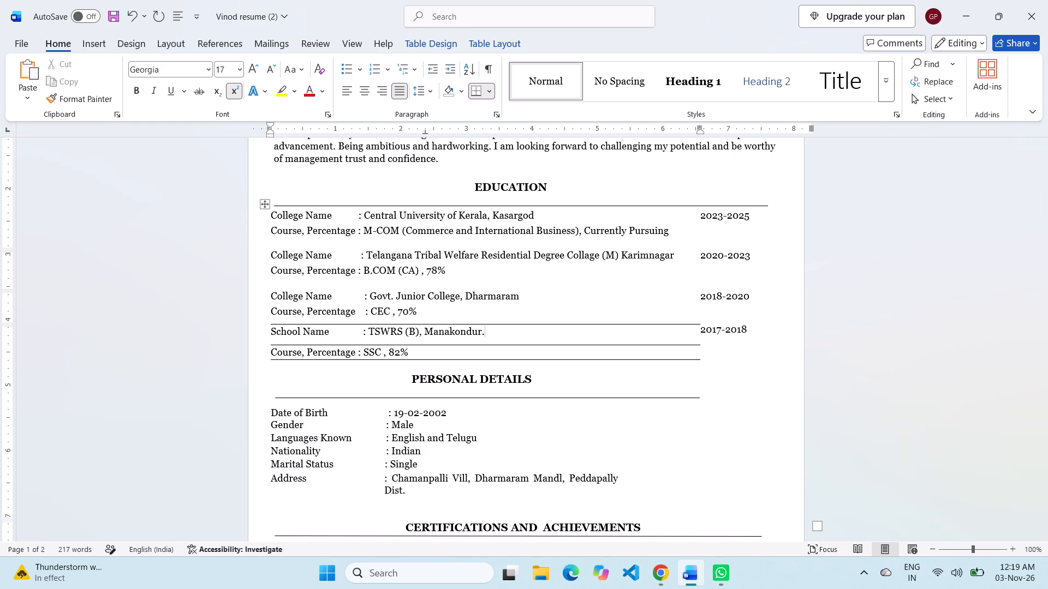
Select the School Name line and set it to No Border.
click(277, 323)
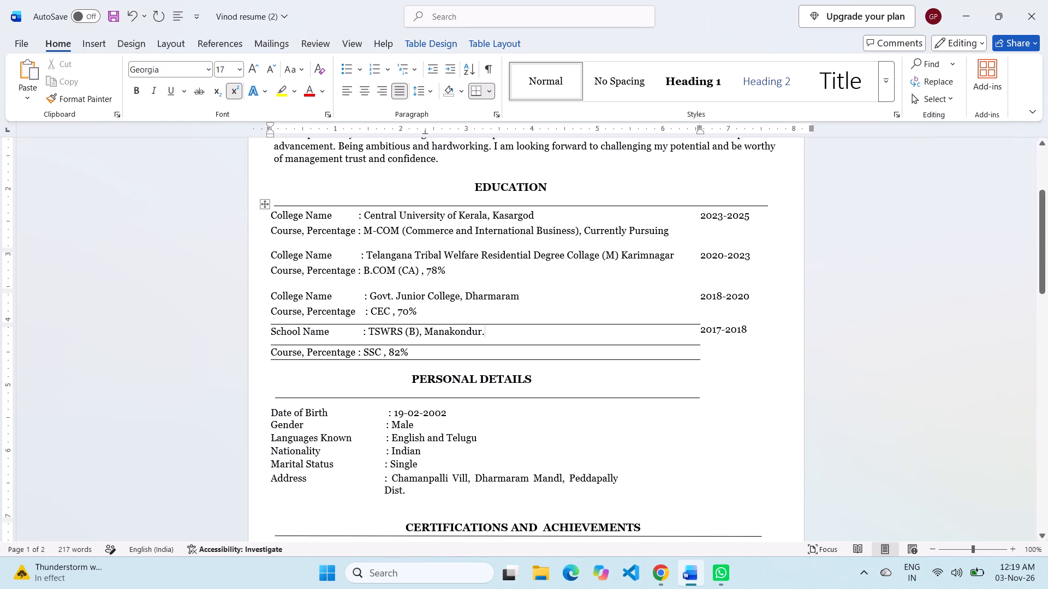
click(331, 342)
triple_click(331, 342)
triple_click(331, 342)
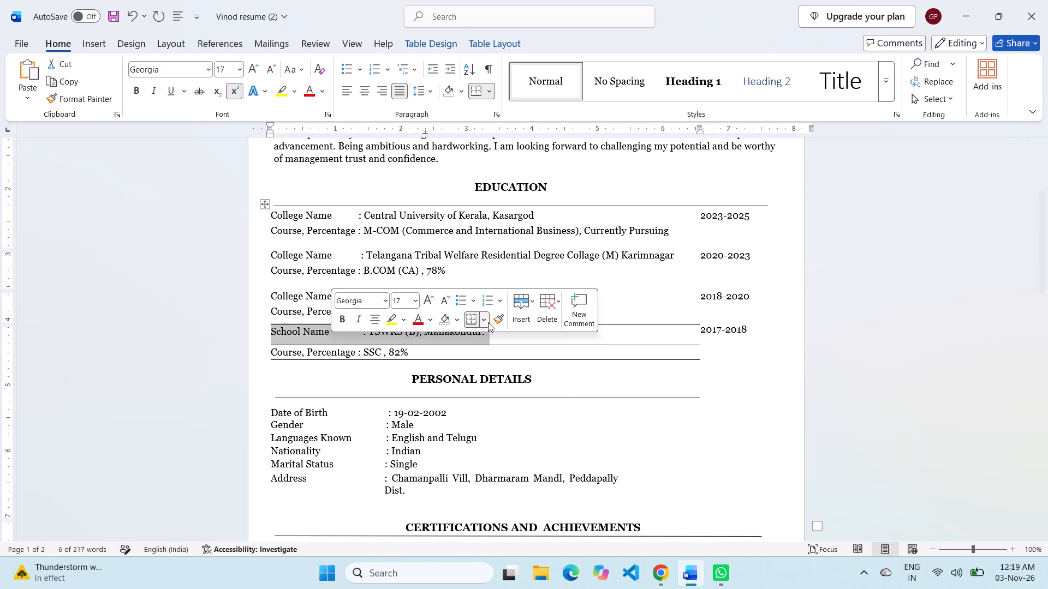
click(488, 324)
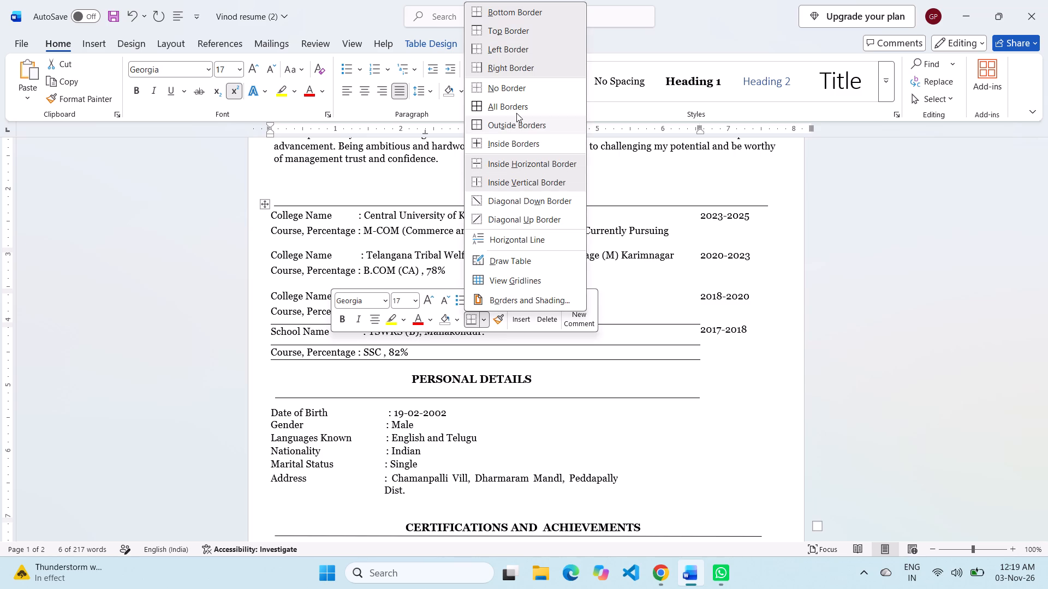
click(515, 85)
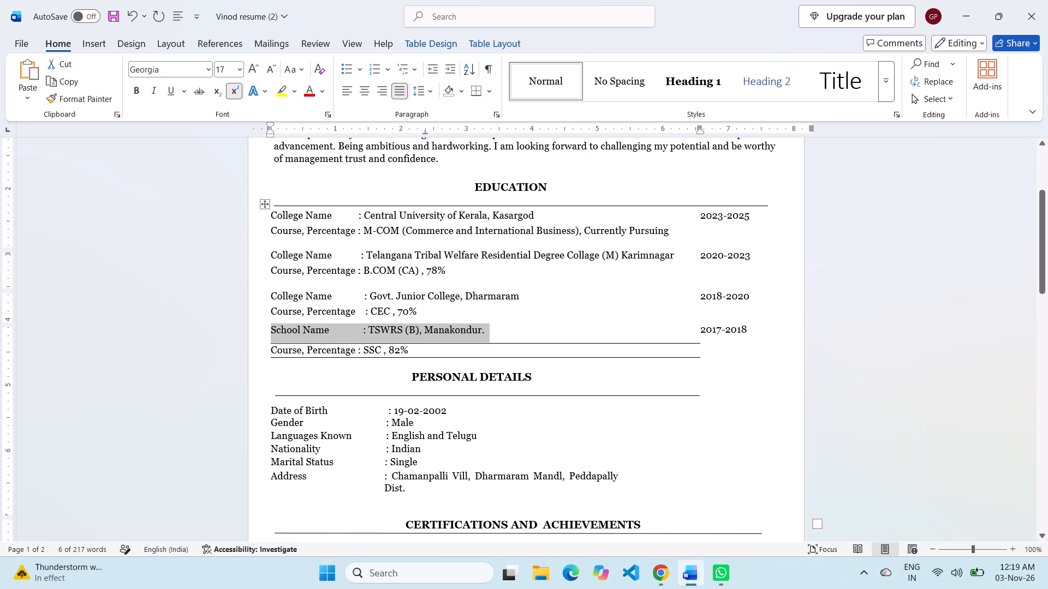
Select the SSC Course, Percentage line and set it to No Border.
triple_click(426, 351)
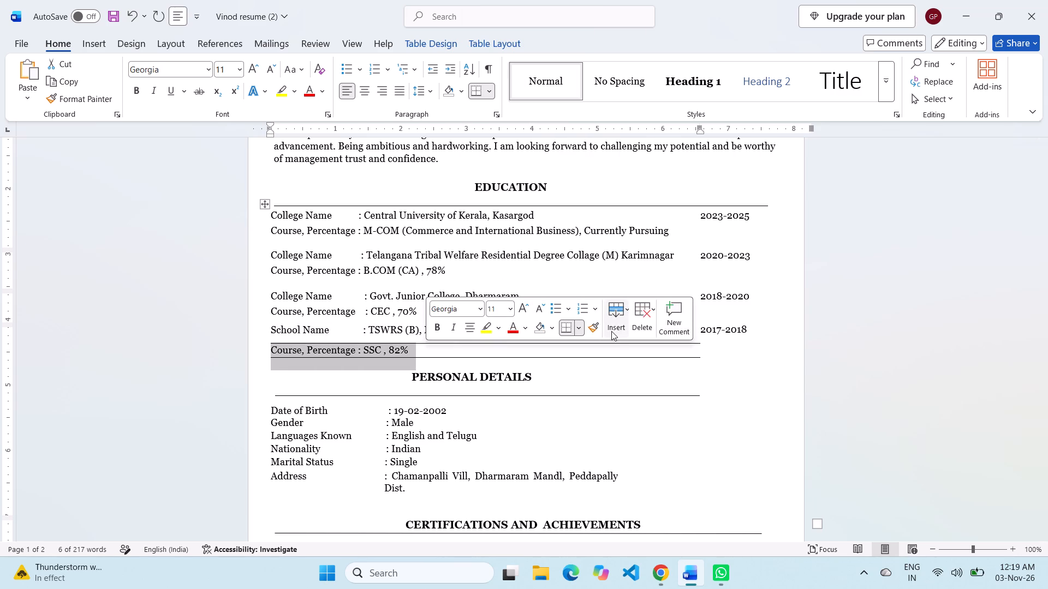
click(579, 329)
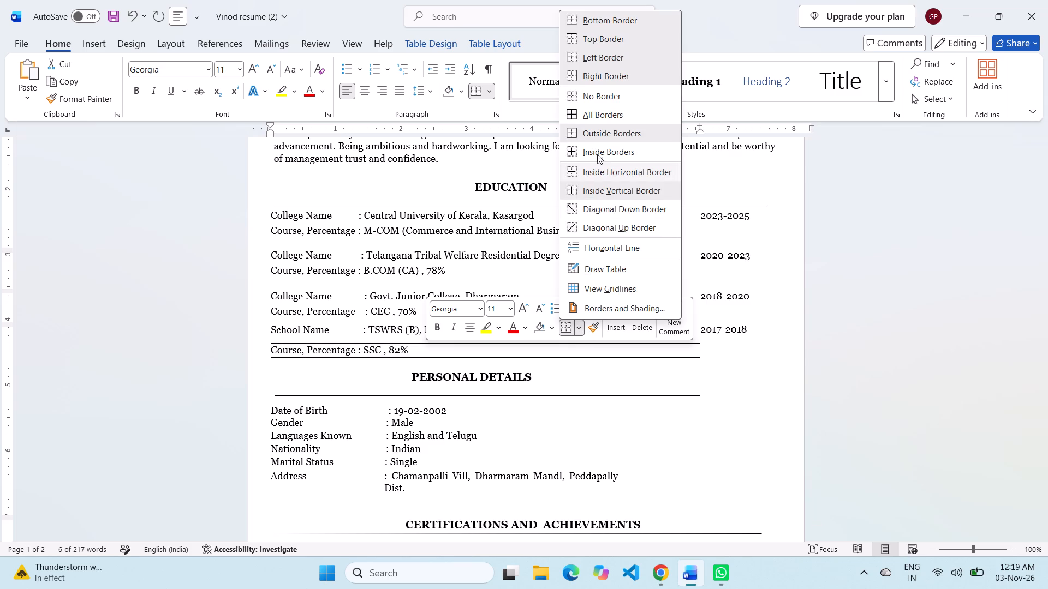
click(601, 94)
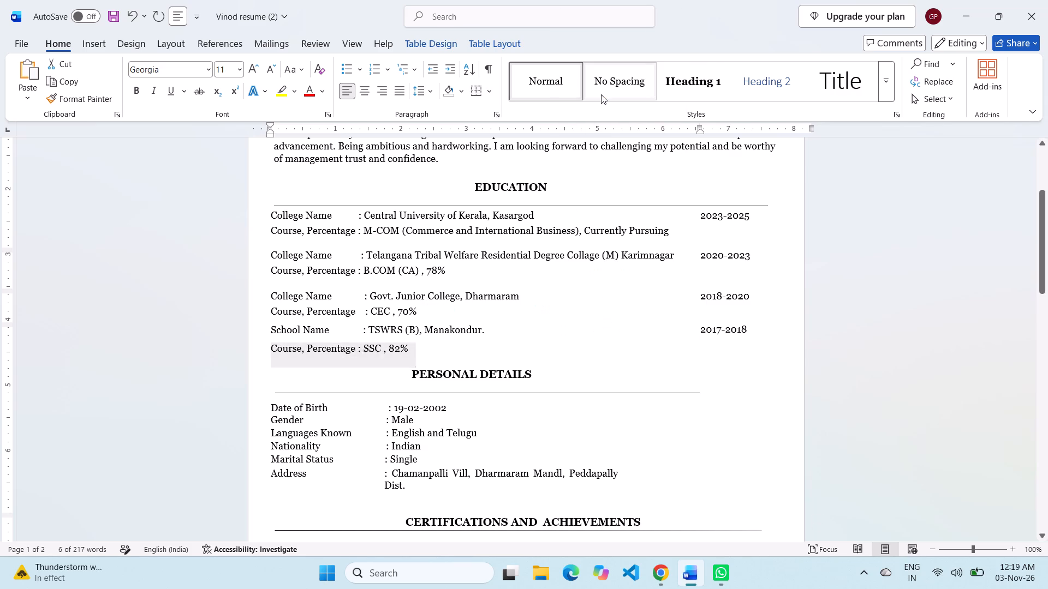
click(434, 344)
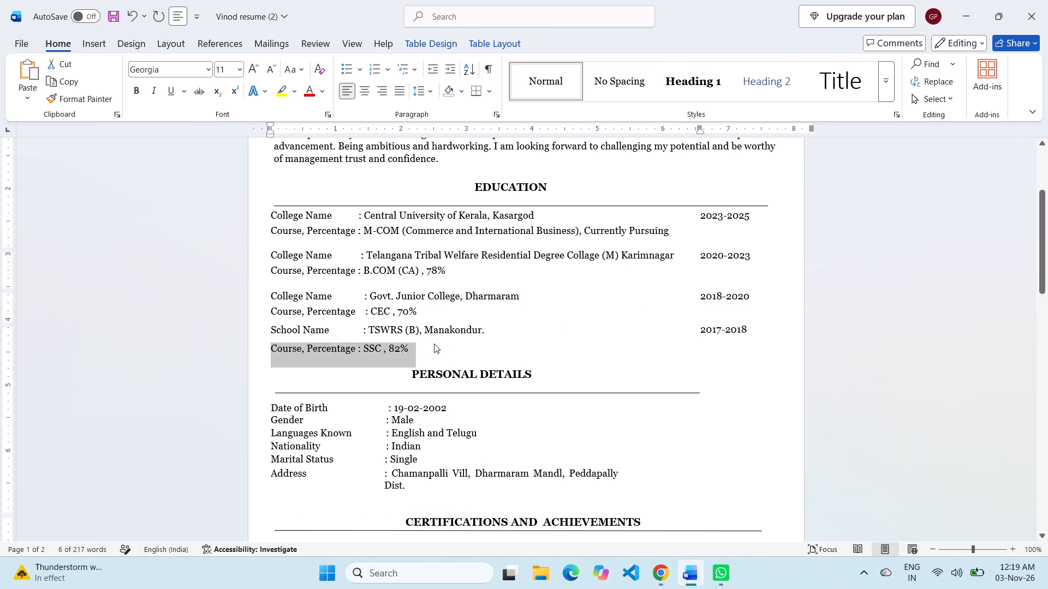
click(563, 389)
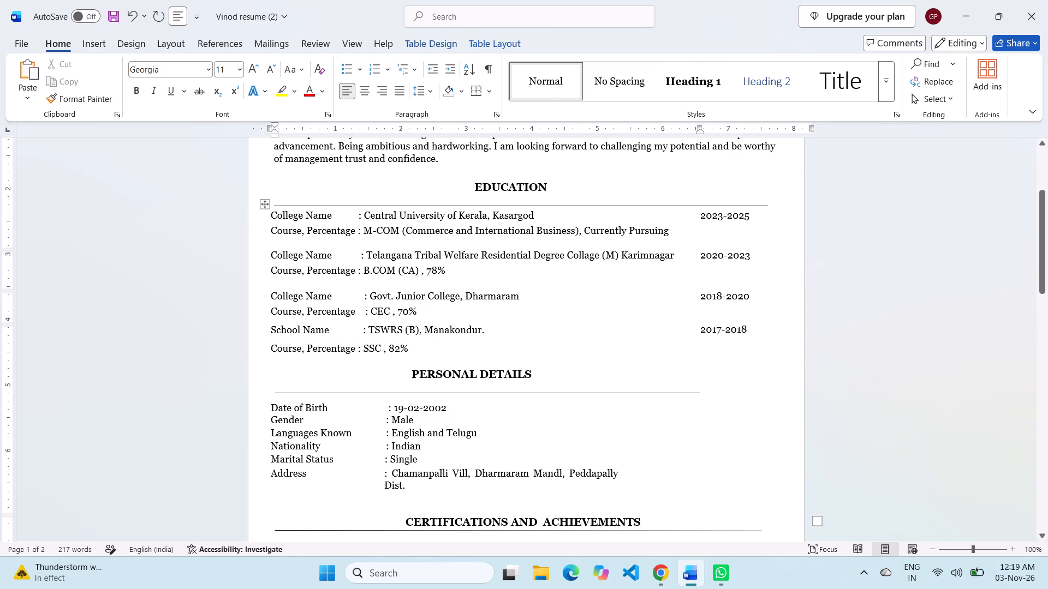
Review the layout of the sections from Personal Details through Technical and Soft Skills on the second page.
click(443, 348)
scroll(431, 320, down, 2)
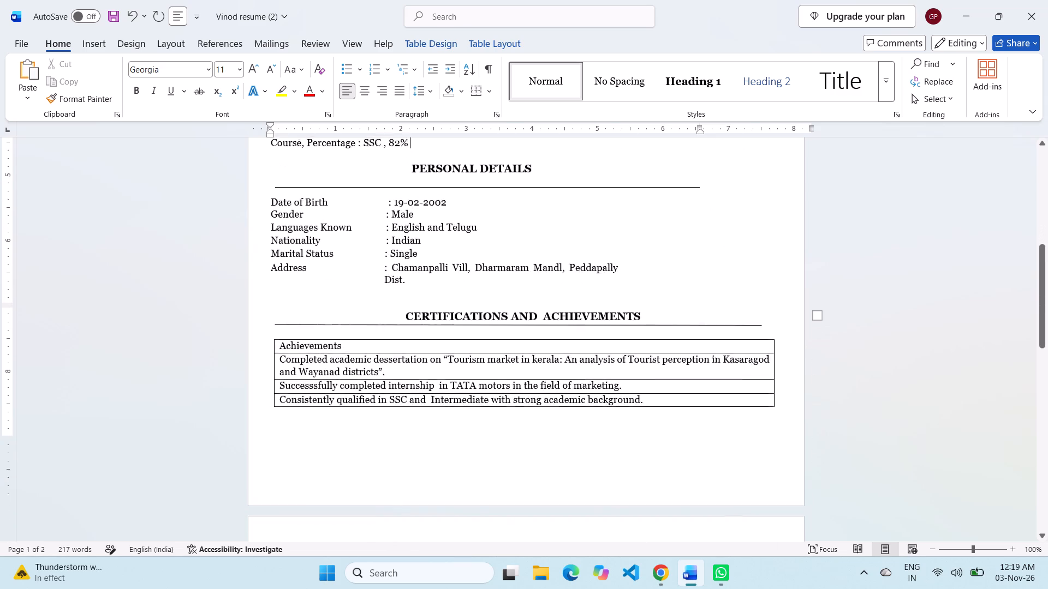
scroll(431, 320, down, 4)
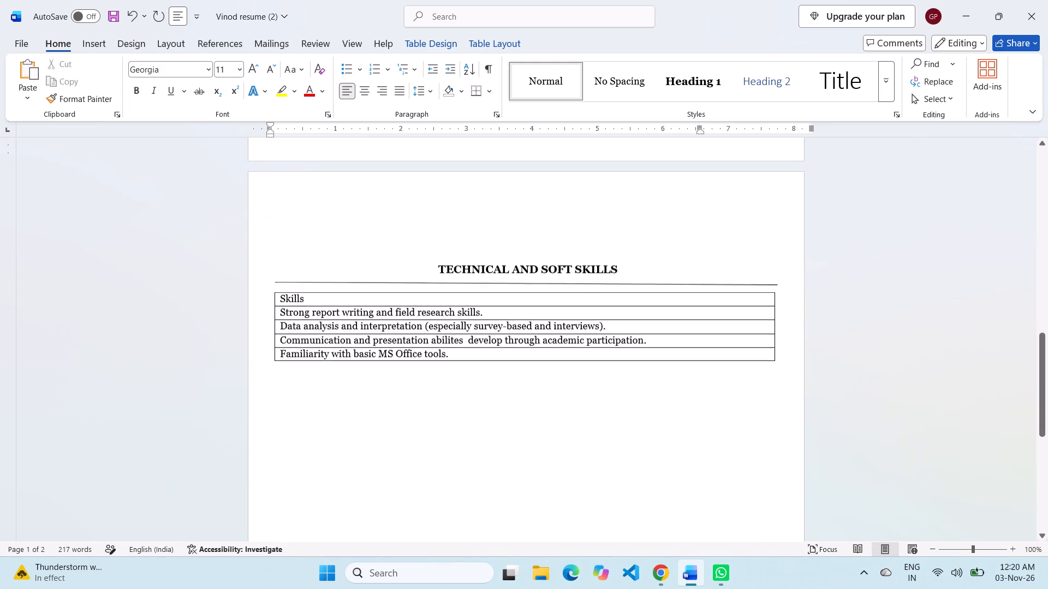
scroll(431, 320, up, 3)
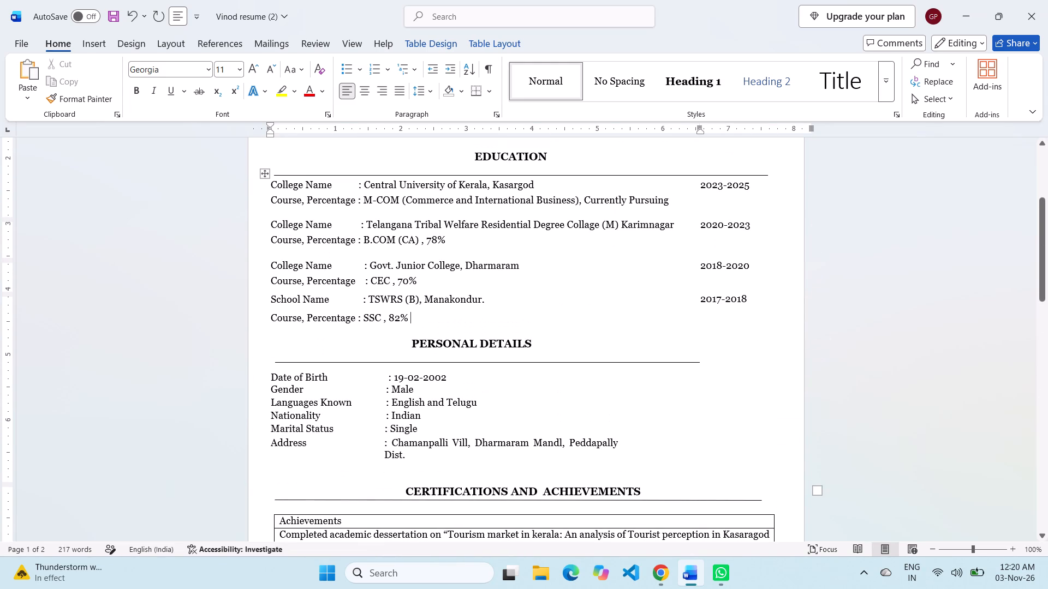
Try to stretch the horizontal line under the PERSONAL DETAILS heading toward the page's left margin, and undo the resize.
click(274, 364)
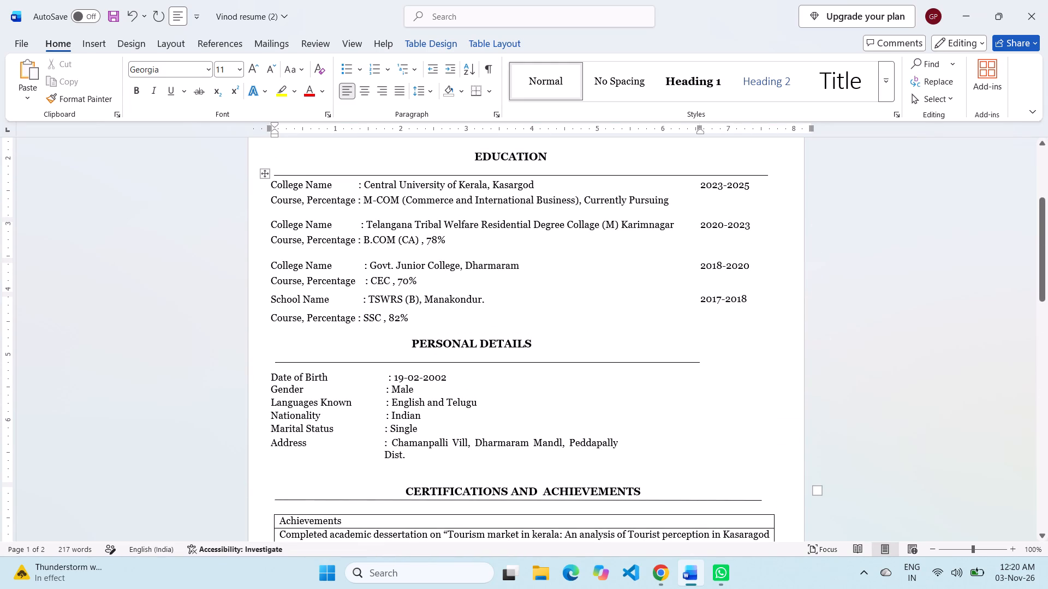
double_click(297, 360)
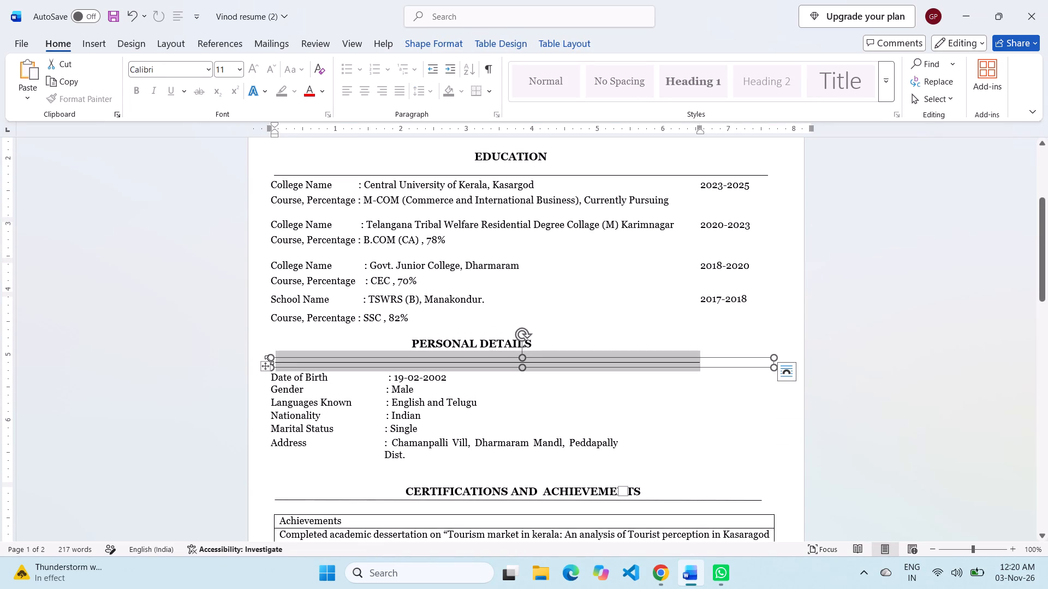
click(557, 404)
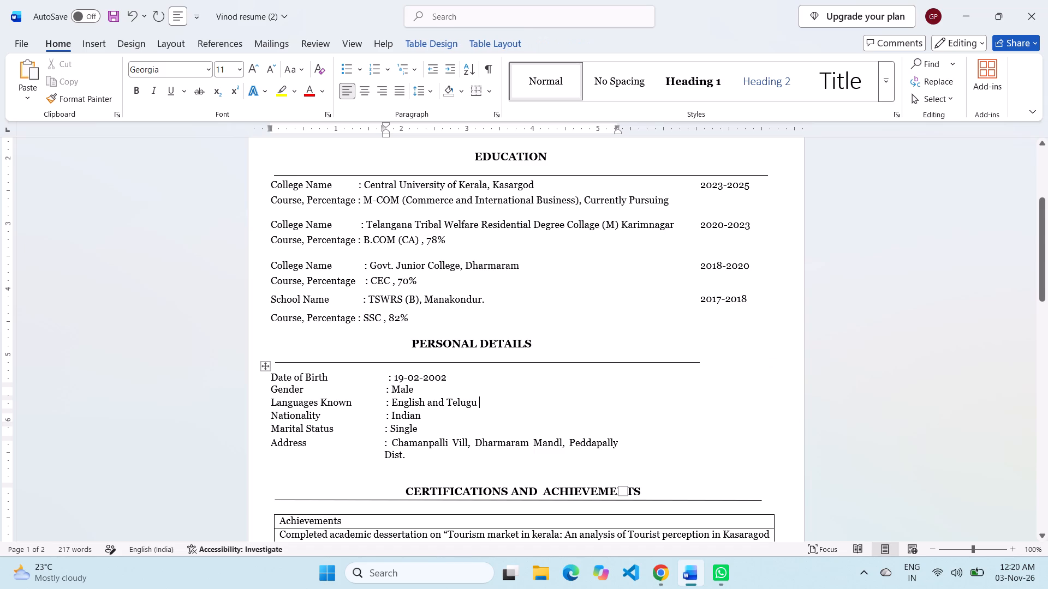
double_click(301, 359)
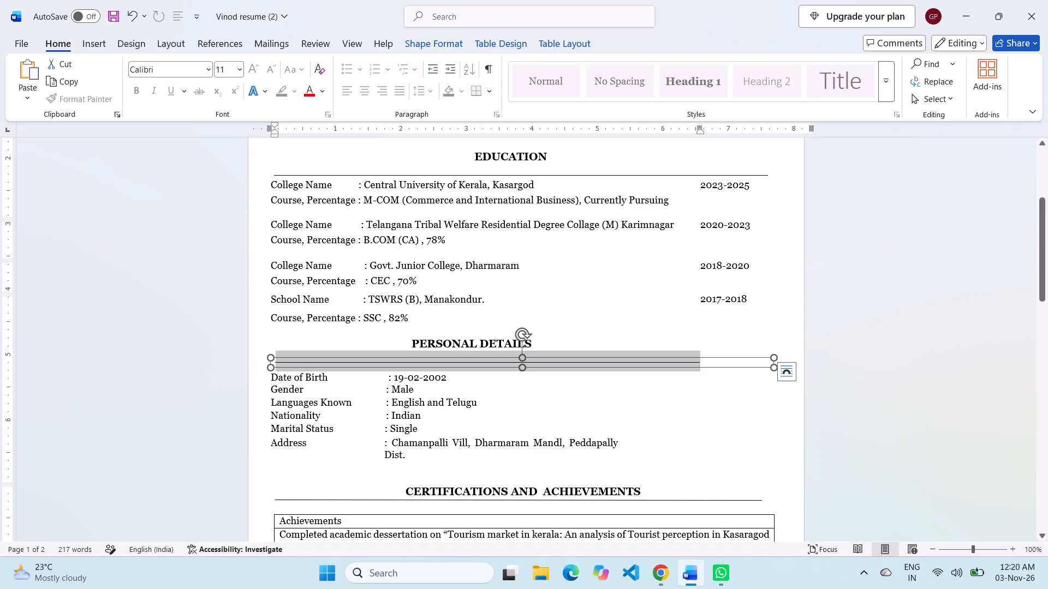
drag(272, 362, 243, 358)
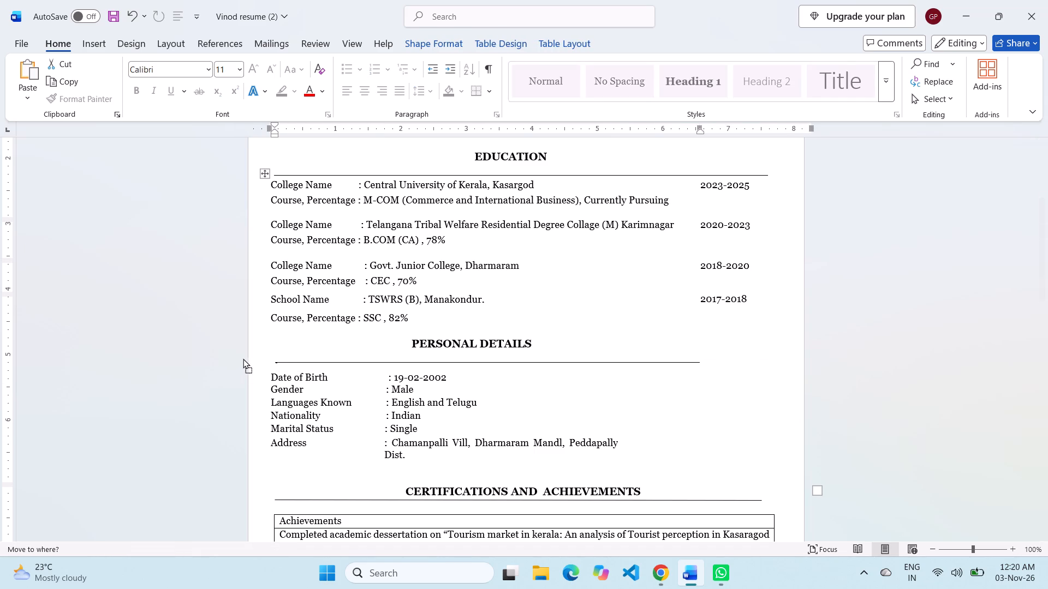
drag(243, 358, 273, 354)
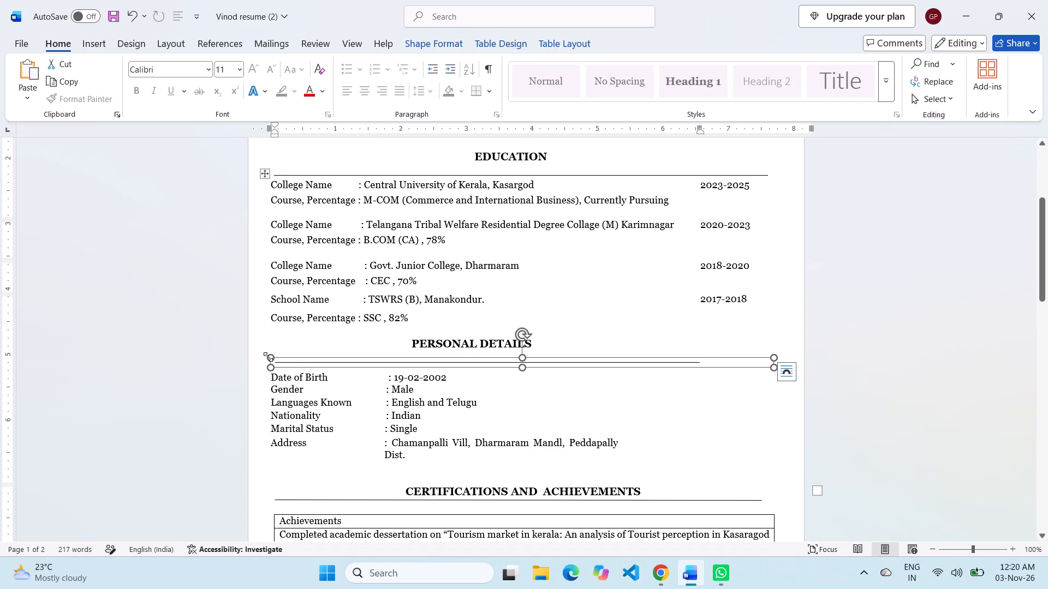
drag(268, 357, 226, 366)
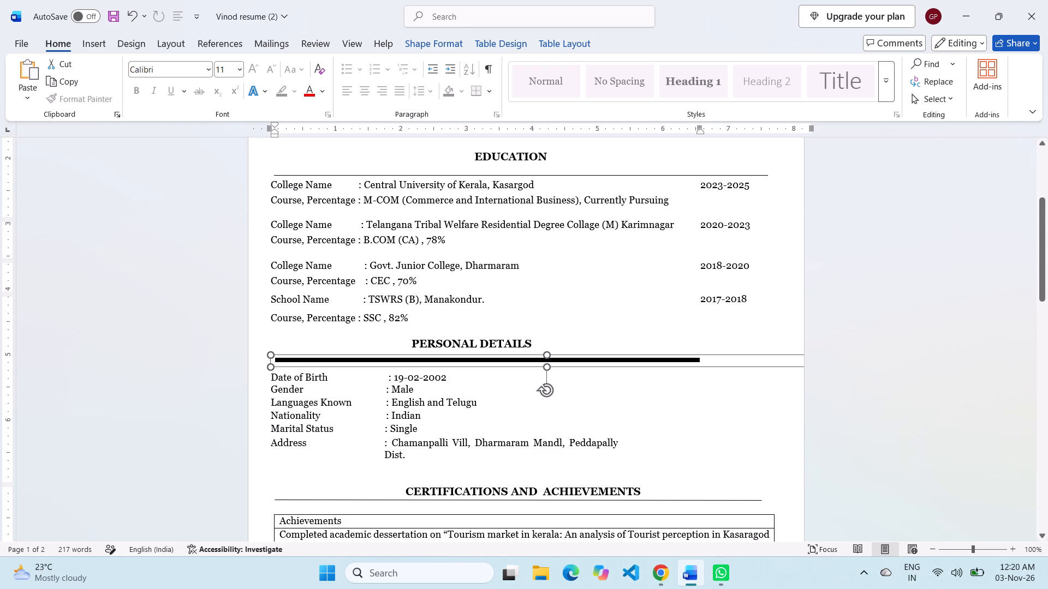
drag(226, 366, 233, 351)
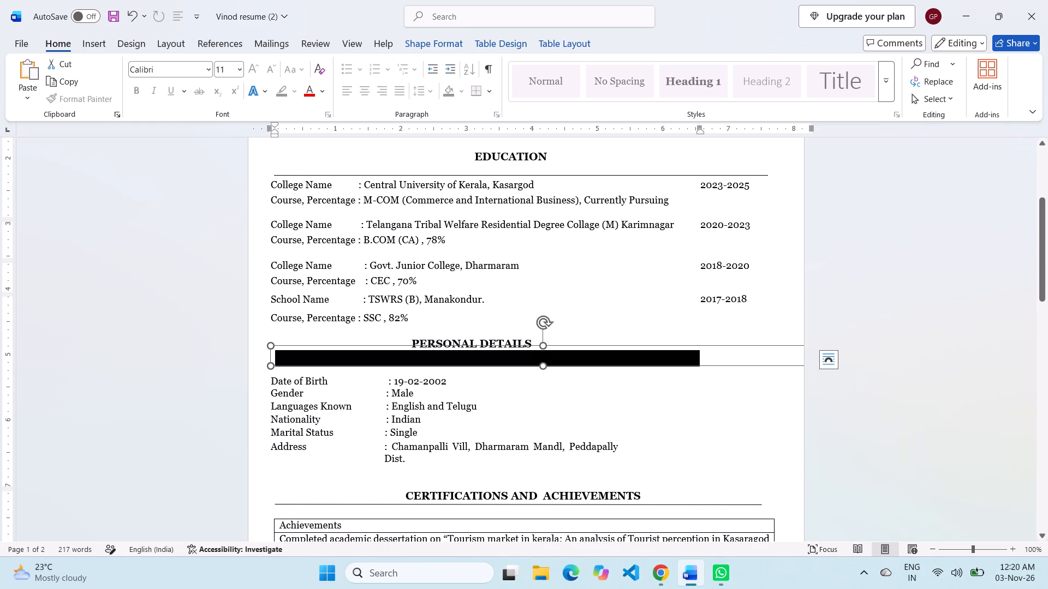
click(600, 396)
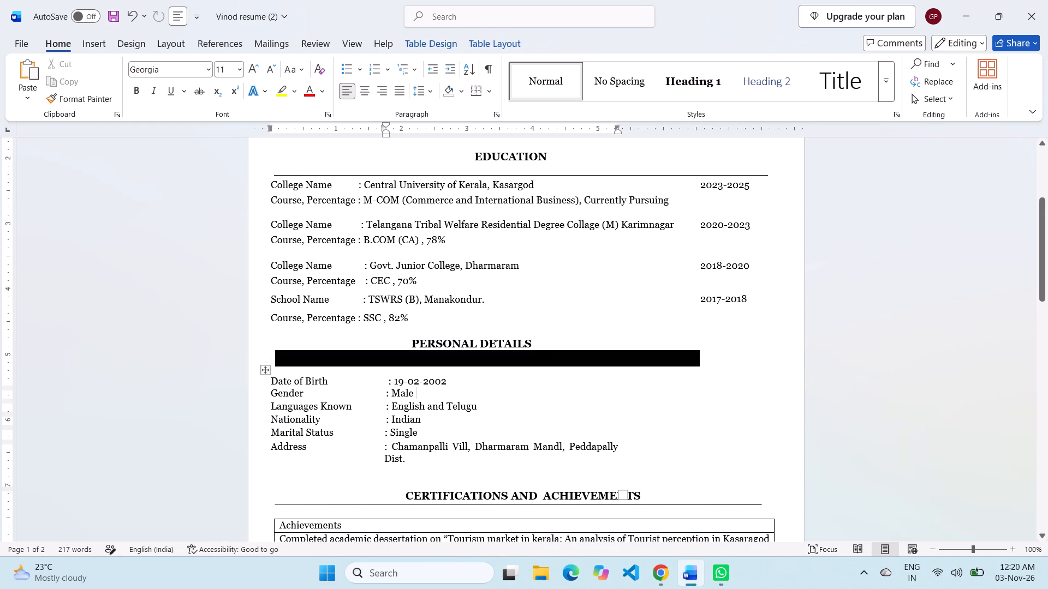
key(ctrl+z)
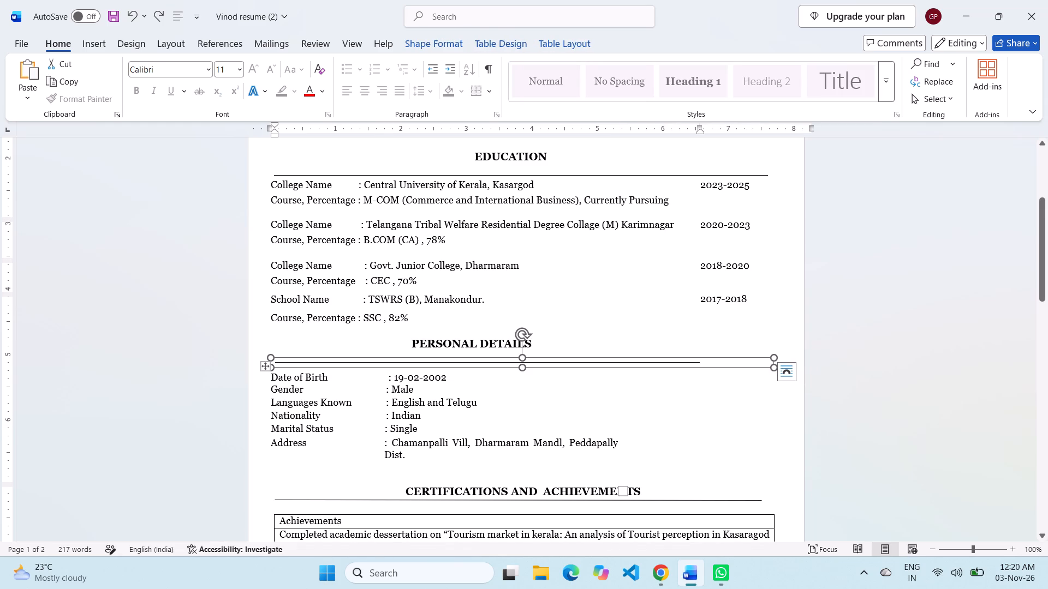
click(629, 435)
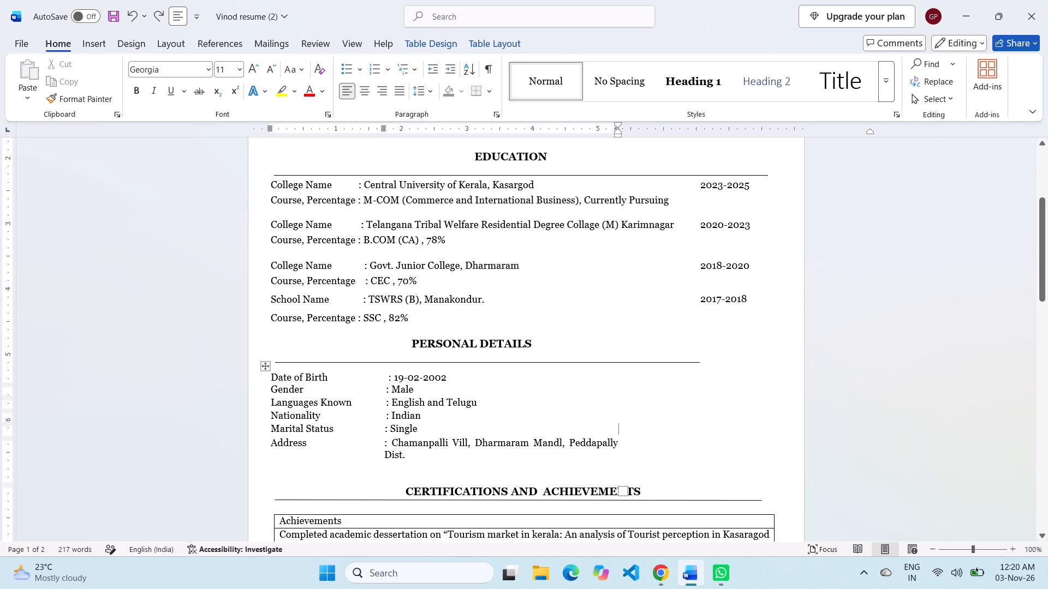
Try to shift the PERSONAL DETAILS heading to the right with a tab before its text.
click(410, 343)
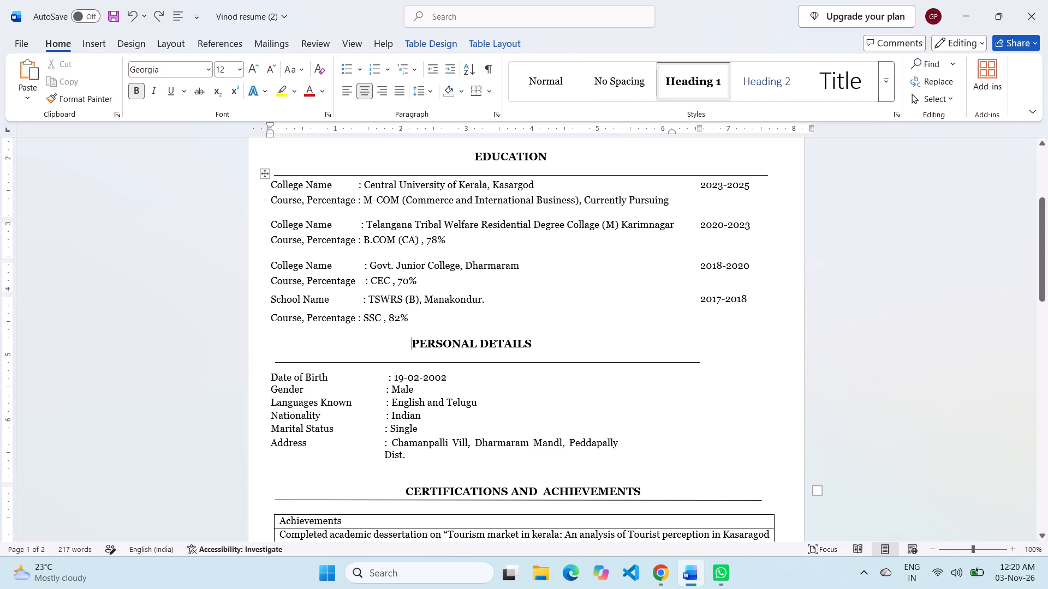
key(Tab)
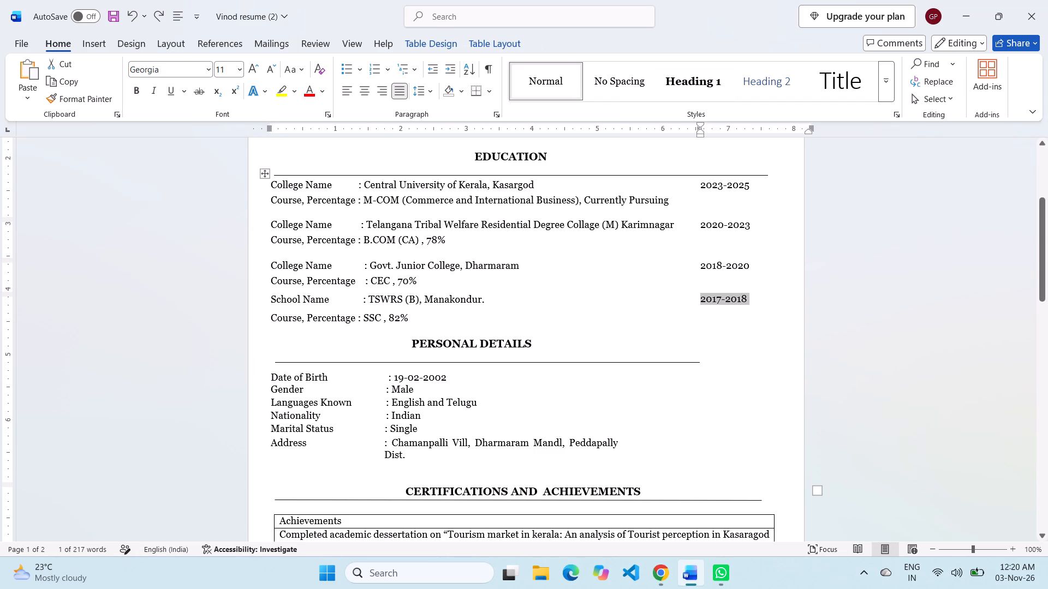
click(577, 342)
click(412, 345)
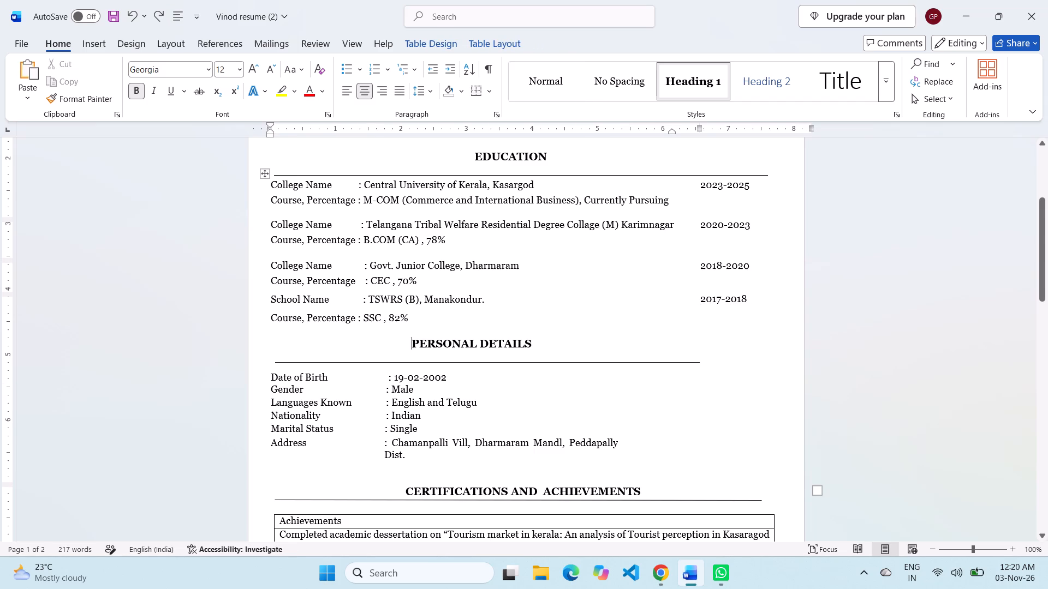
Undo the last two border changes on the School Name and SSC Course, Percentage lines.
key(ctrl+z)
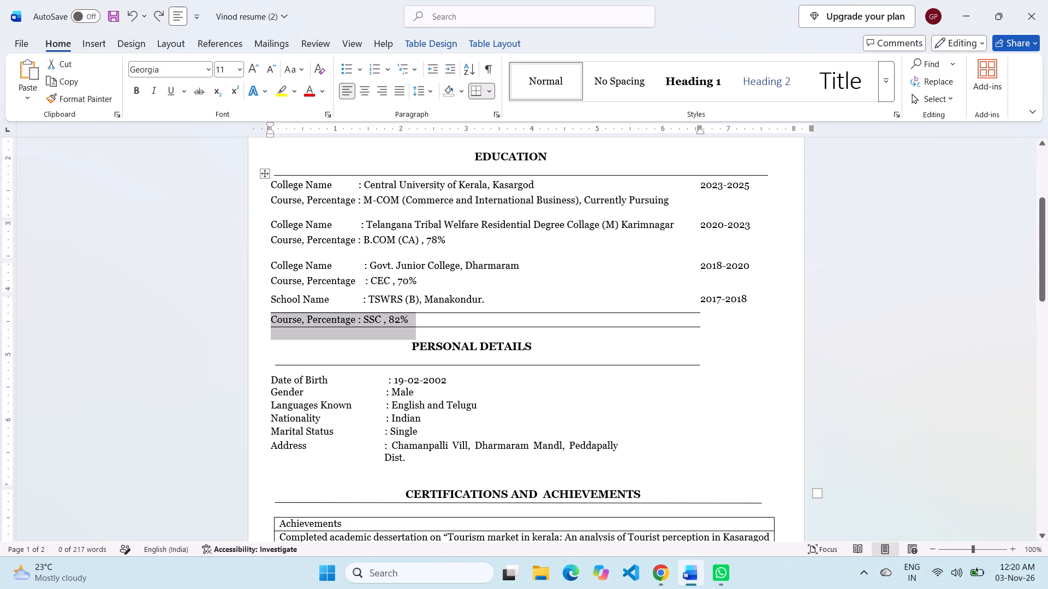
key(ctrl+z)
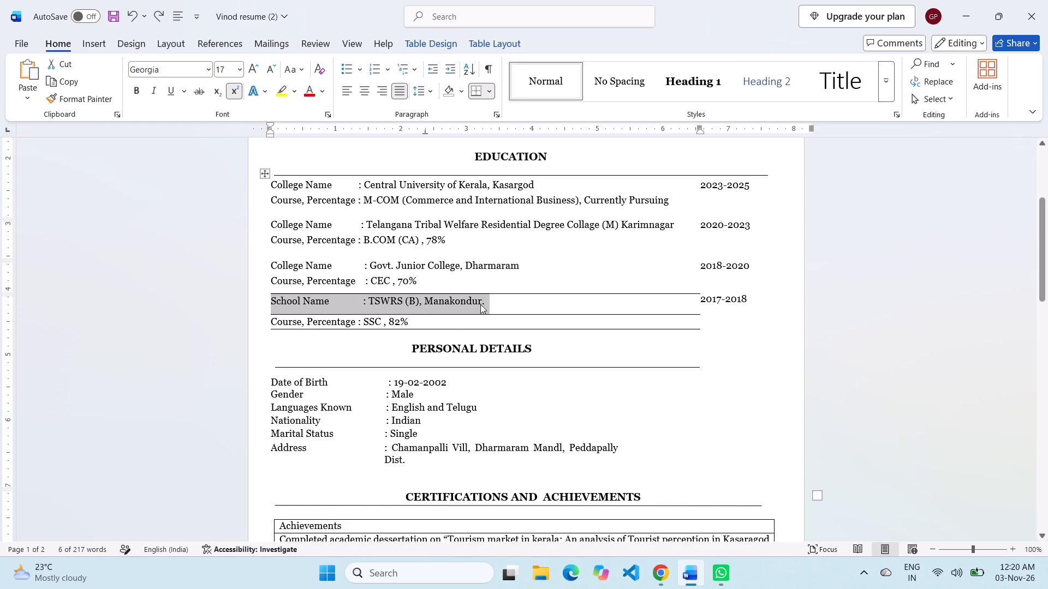
Select the School Name line with TSWRS (B), Manakondur and set it to No Border.
click(449, 294)
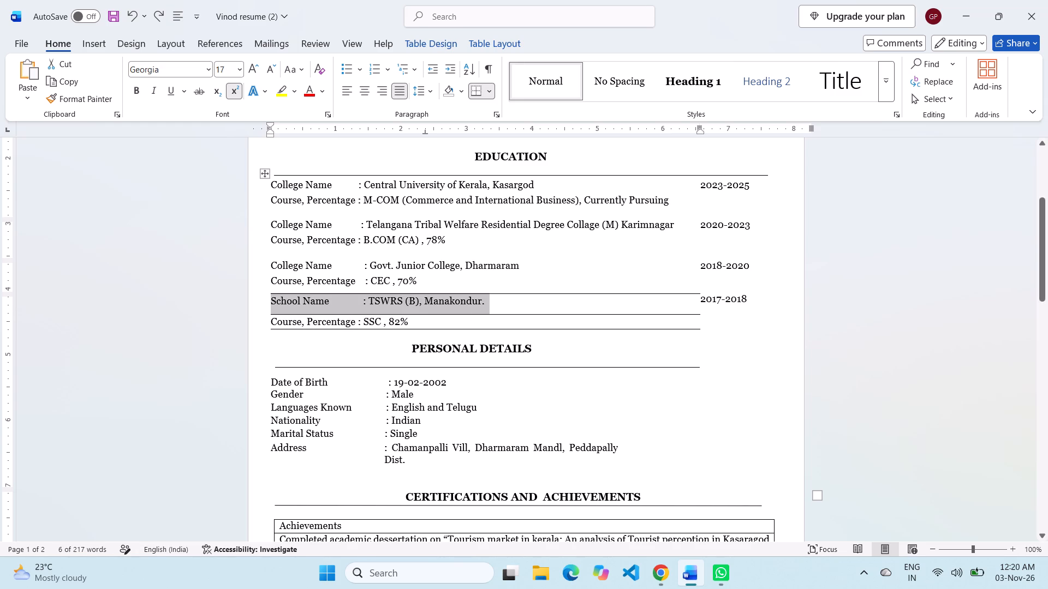
click(469, 302)
click(469, 302)
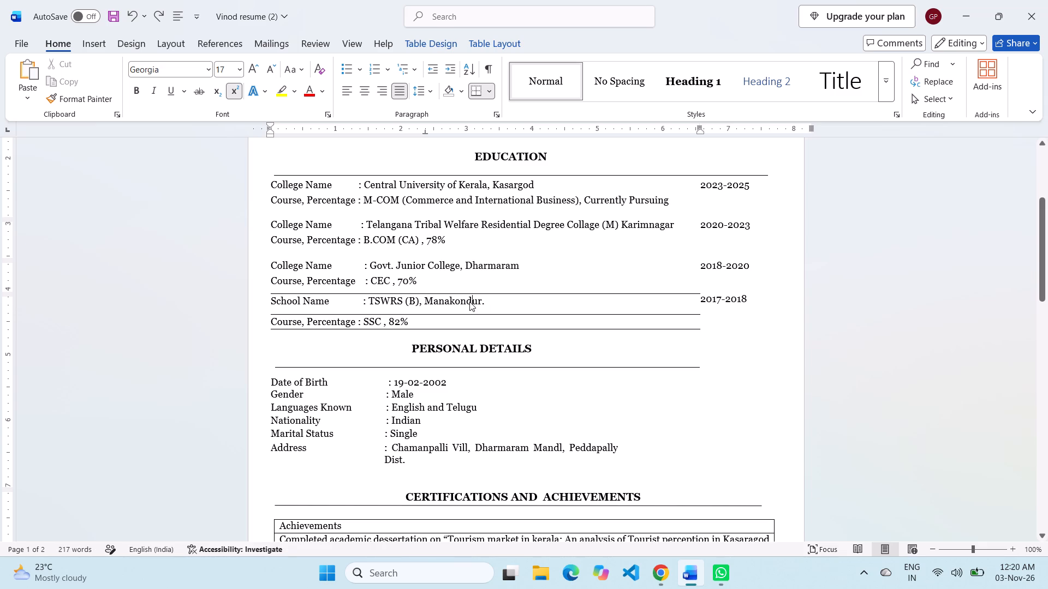
triple_click(454, 303)
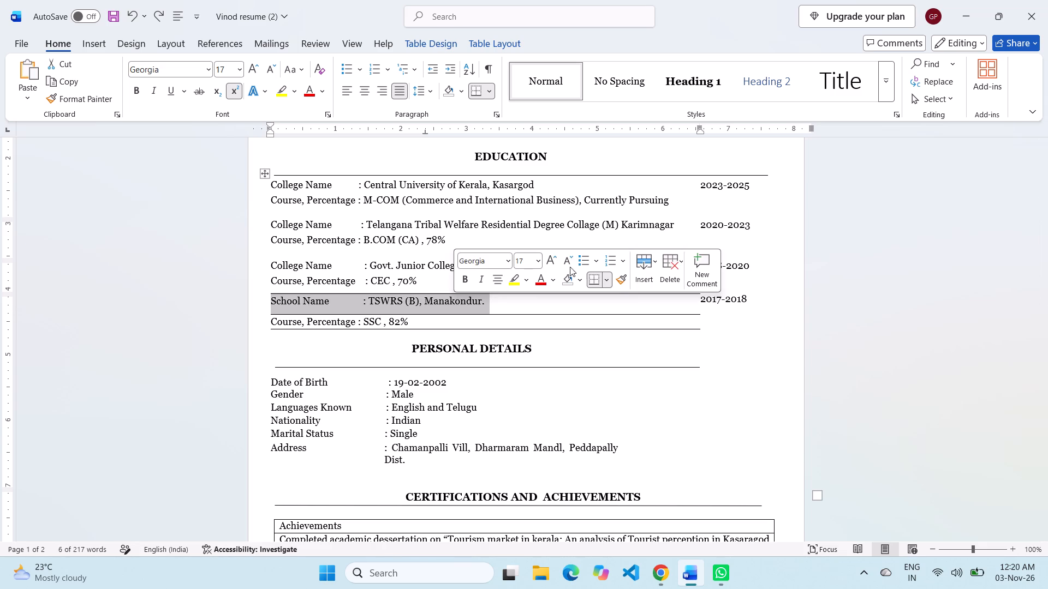
click(606, 280)
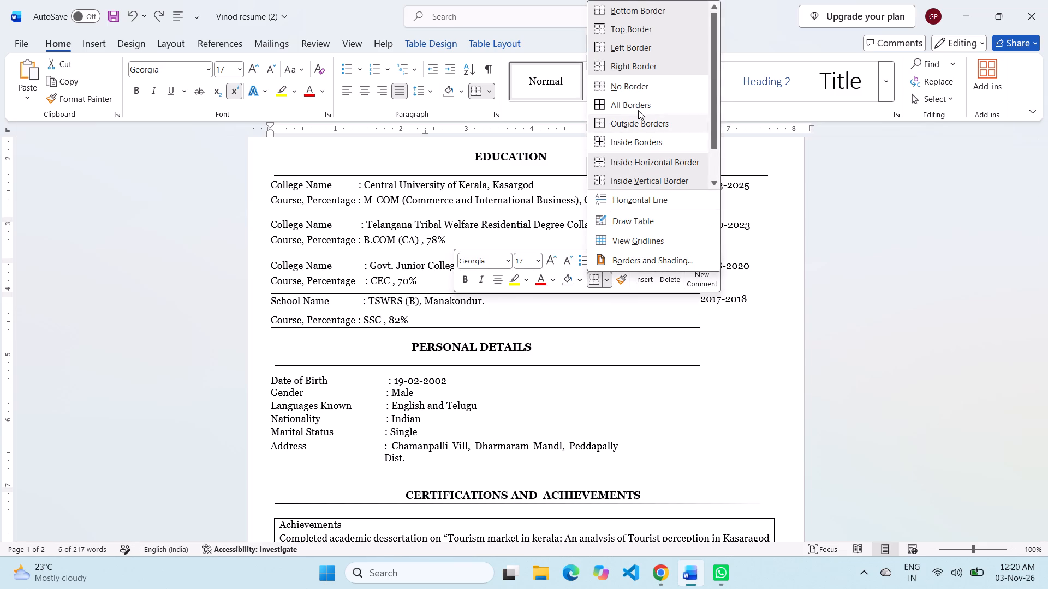
click(632, 83)
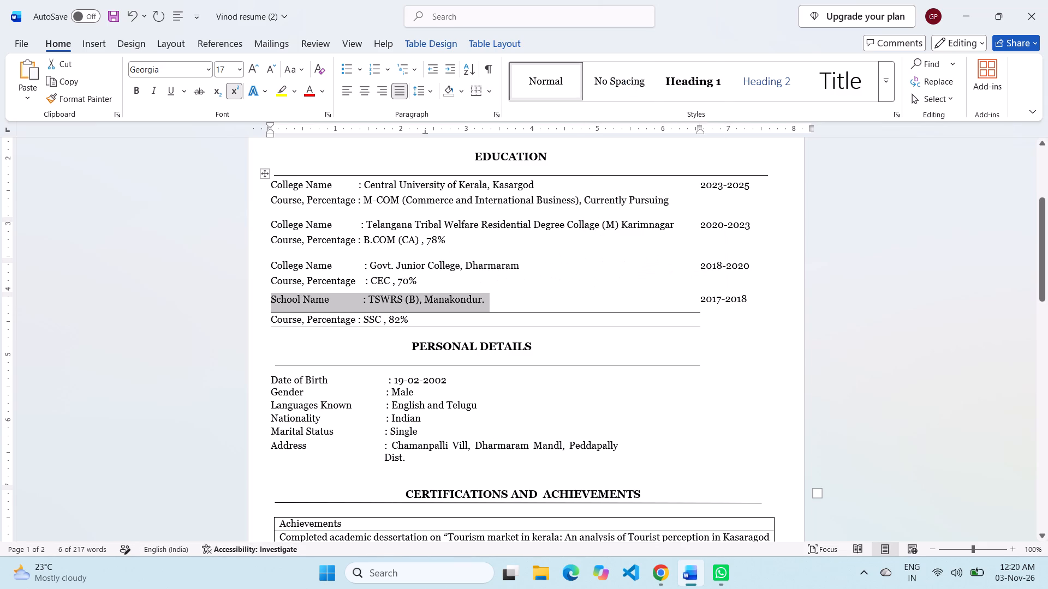
Select the SSC Course, Percentage line and set it to No Border.
double_click(429, 318)
triple_click(429, 318)
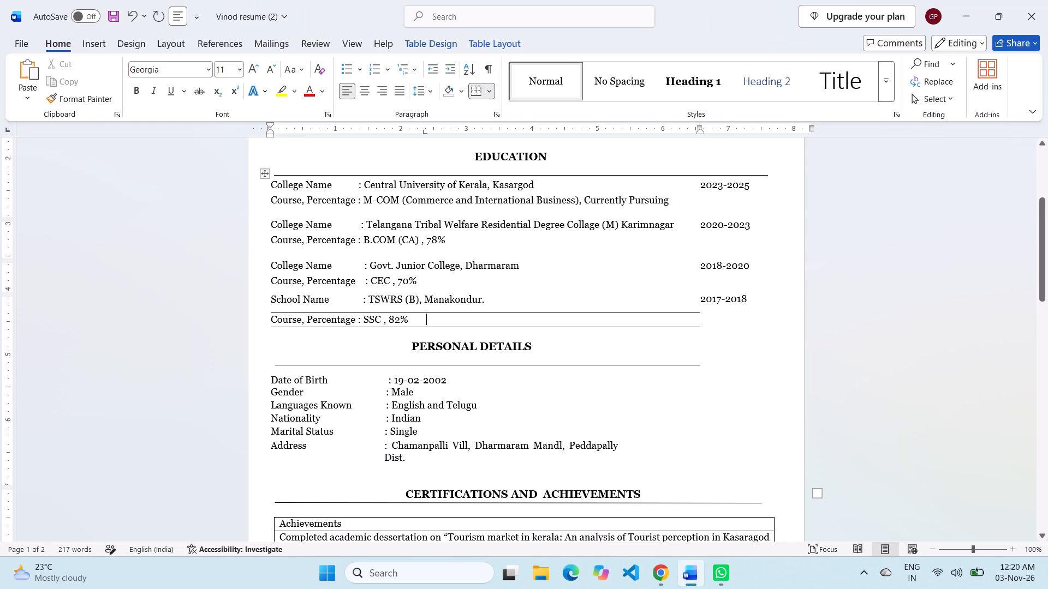
click(579, 298)
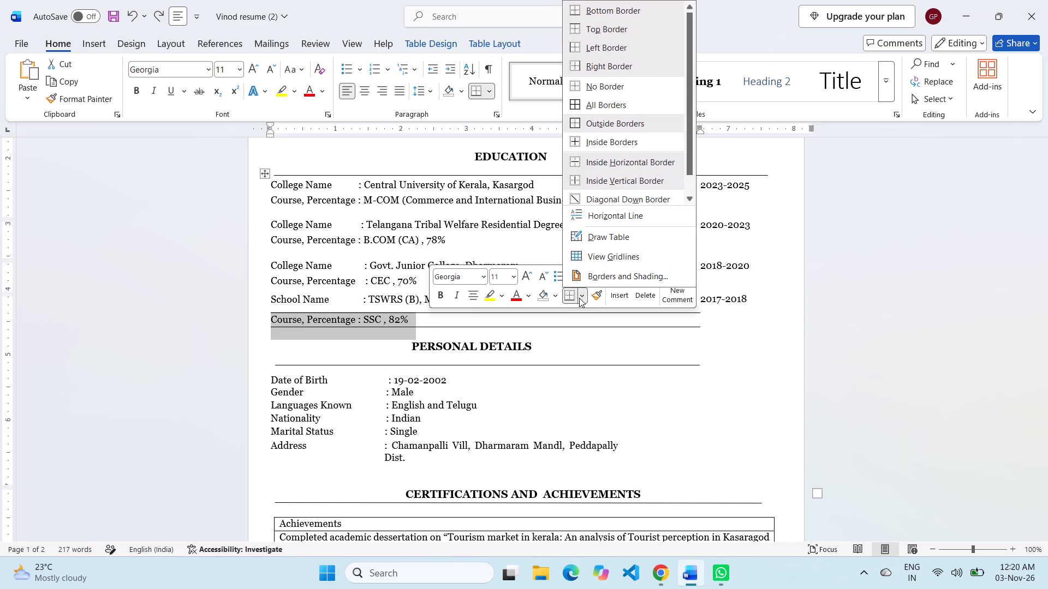
click(616, 91)
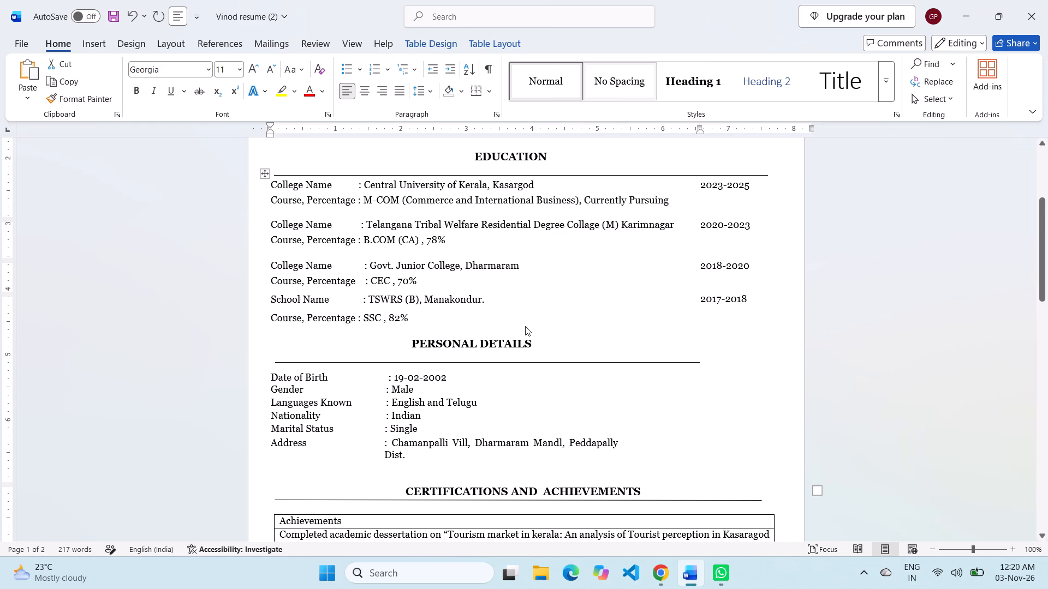
click(504, 309)
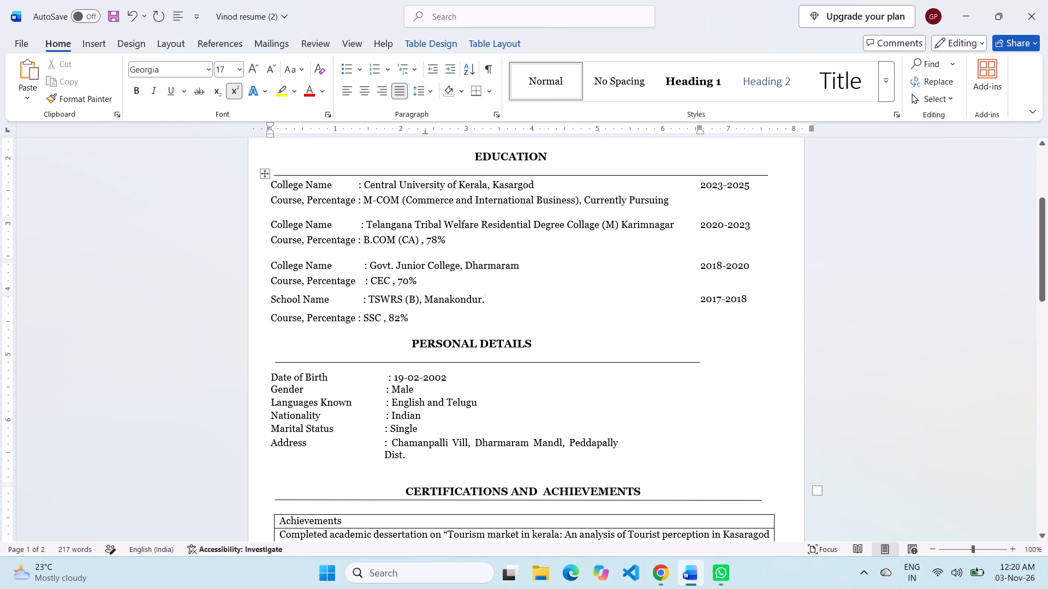
Insert 21 spaces before the PERSONAL DETAILS heading to shift it right, roughly in line with the EDUCATION heading.
click(410, 348)
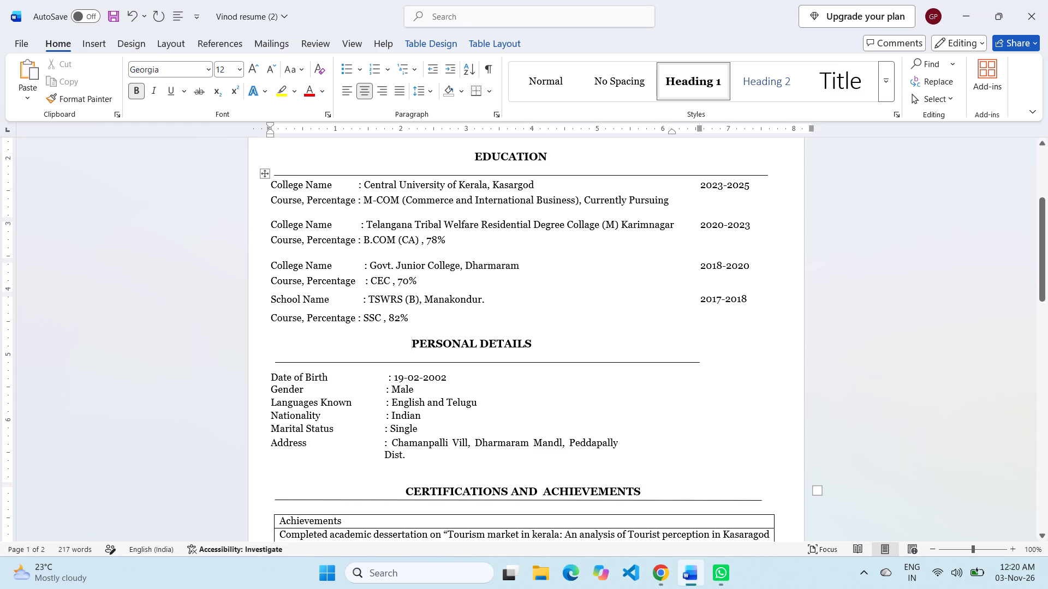
key(space)
key(space)
key(space)
key(space)
key(space)
key(space)
key(space)
key(space)
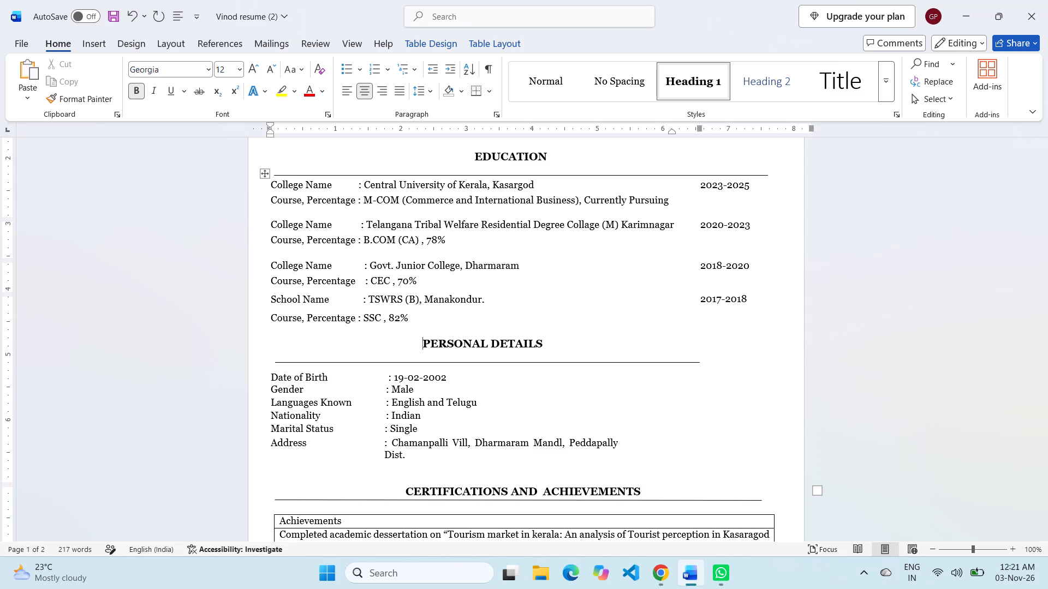
key(space)
key(space)
key(space)
key(space)
key(space)
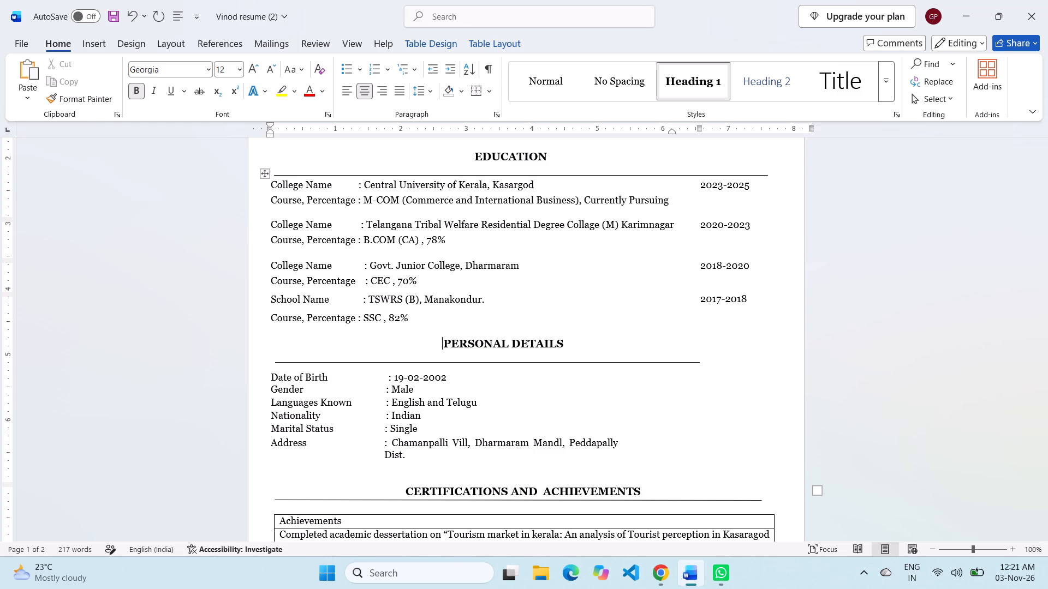
key(space)
key(space)
key(space)
key(space)
key(space)
key(space)
key(space)
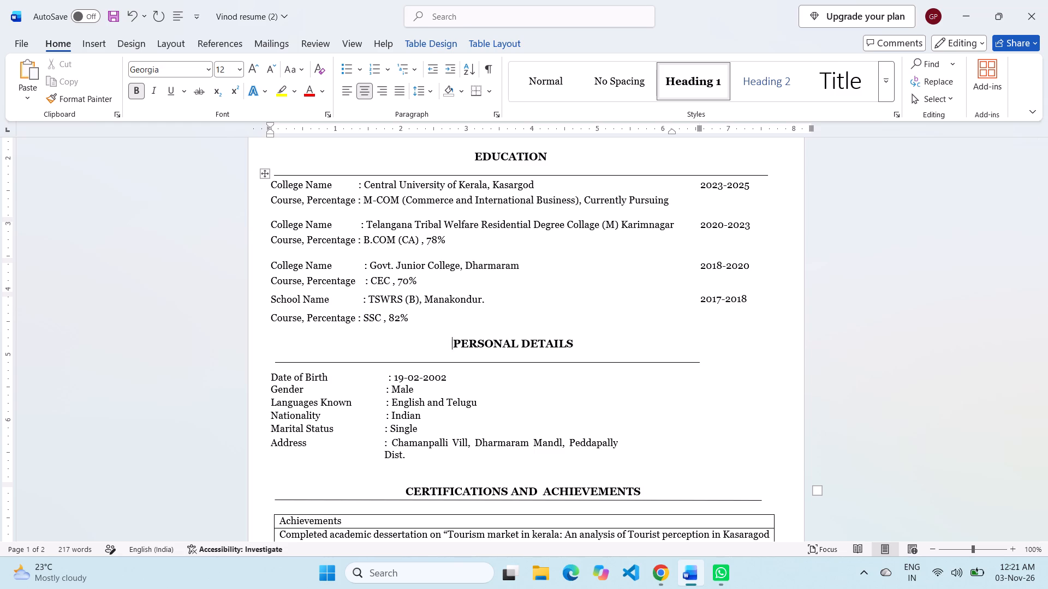
key(space)
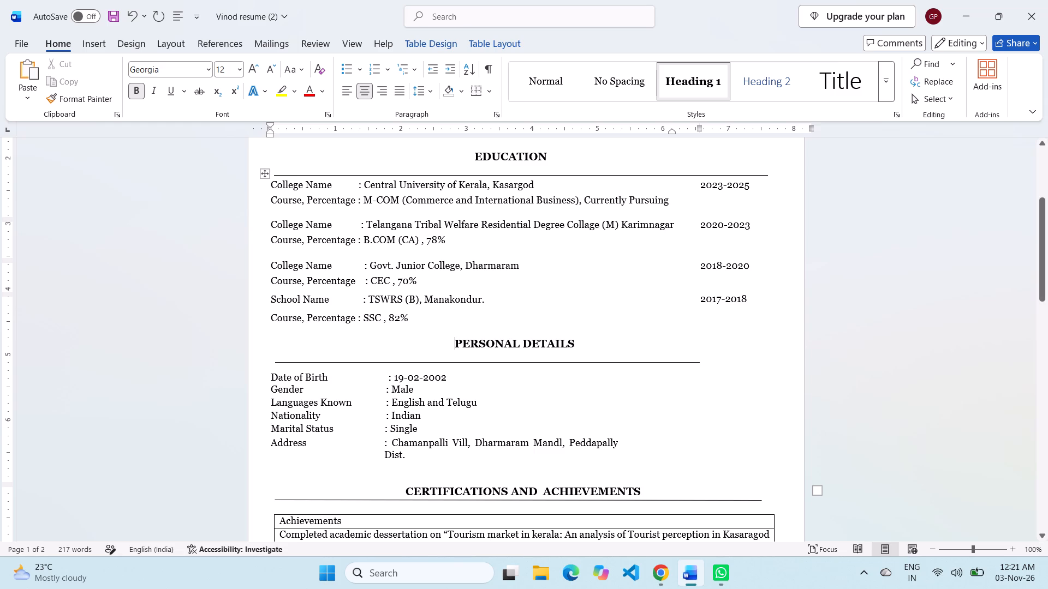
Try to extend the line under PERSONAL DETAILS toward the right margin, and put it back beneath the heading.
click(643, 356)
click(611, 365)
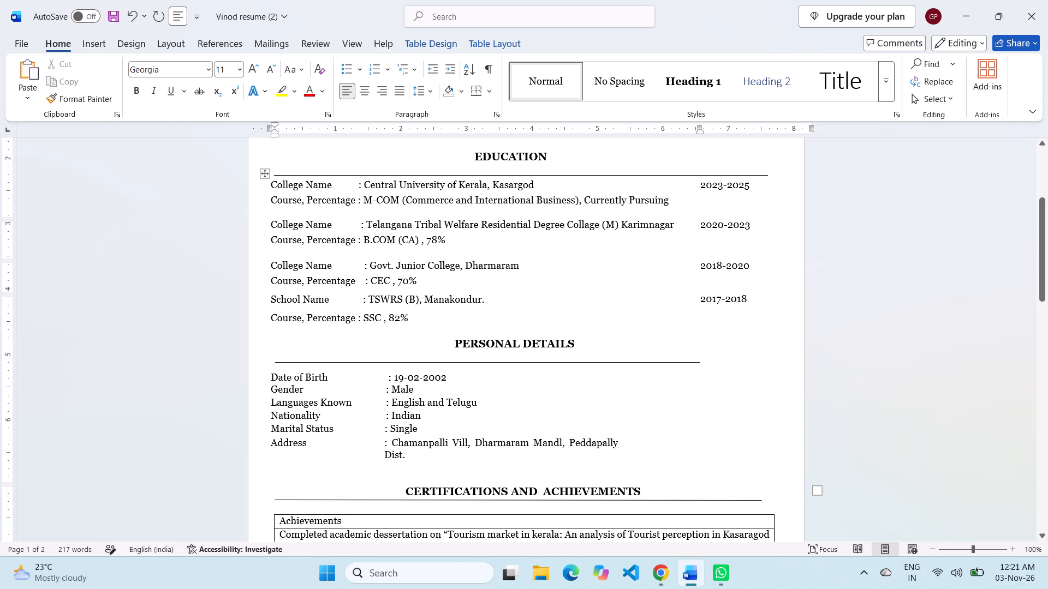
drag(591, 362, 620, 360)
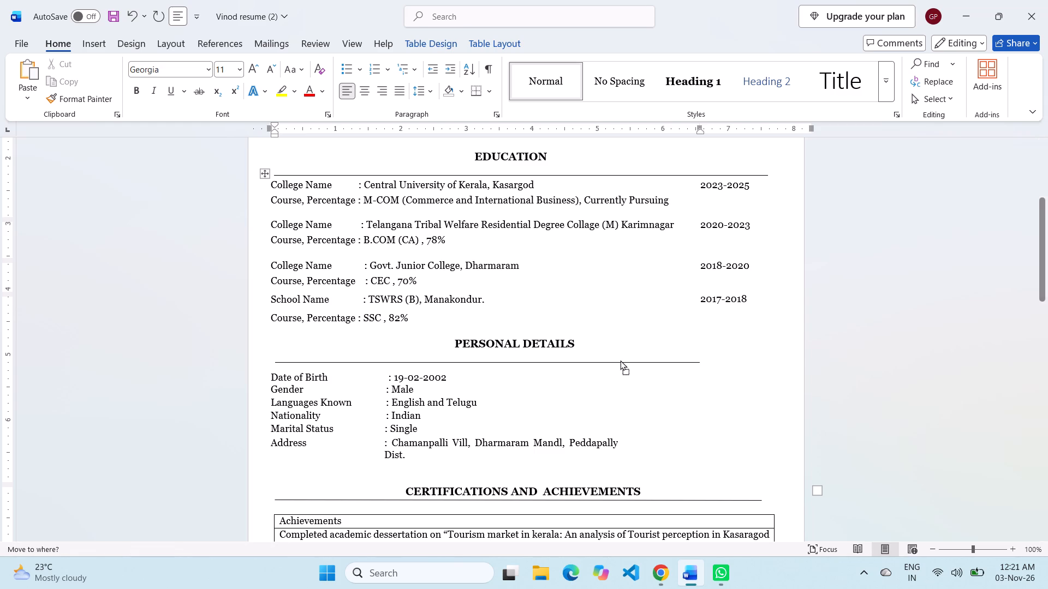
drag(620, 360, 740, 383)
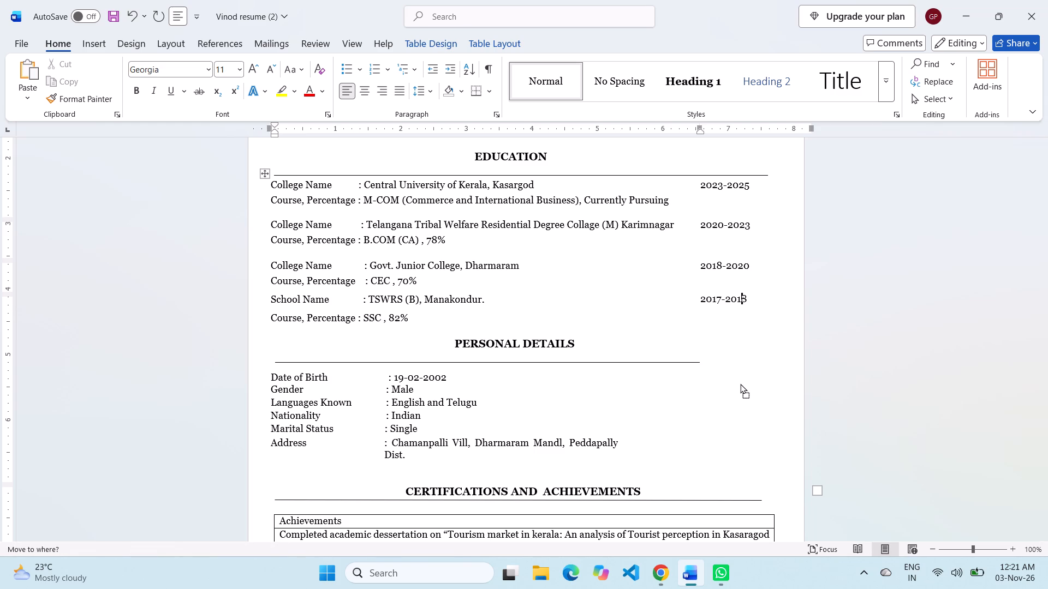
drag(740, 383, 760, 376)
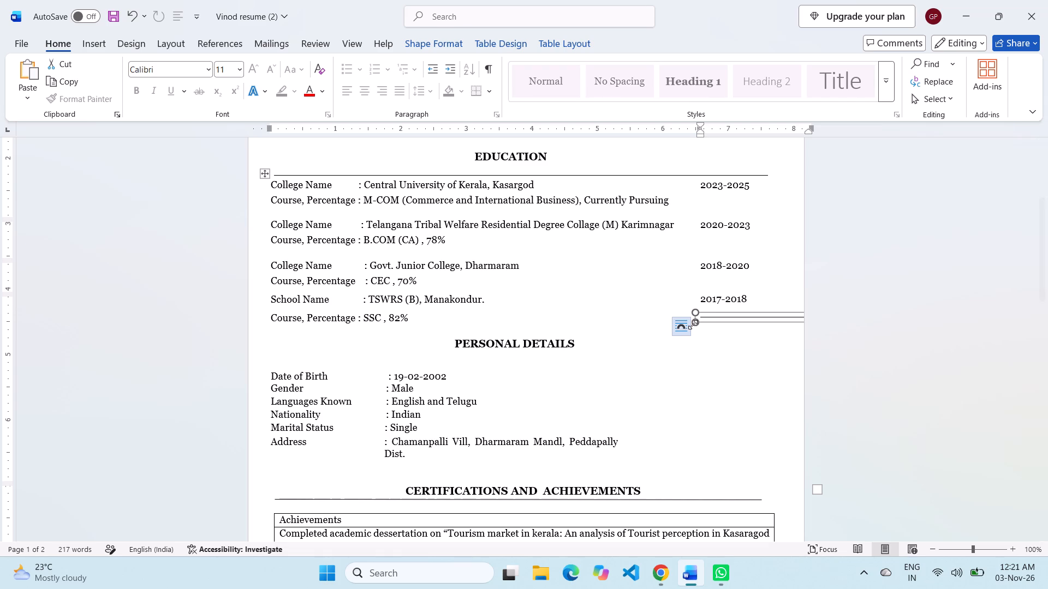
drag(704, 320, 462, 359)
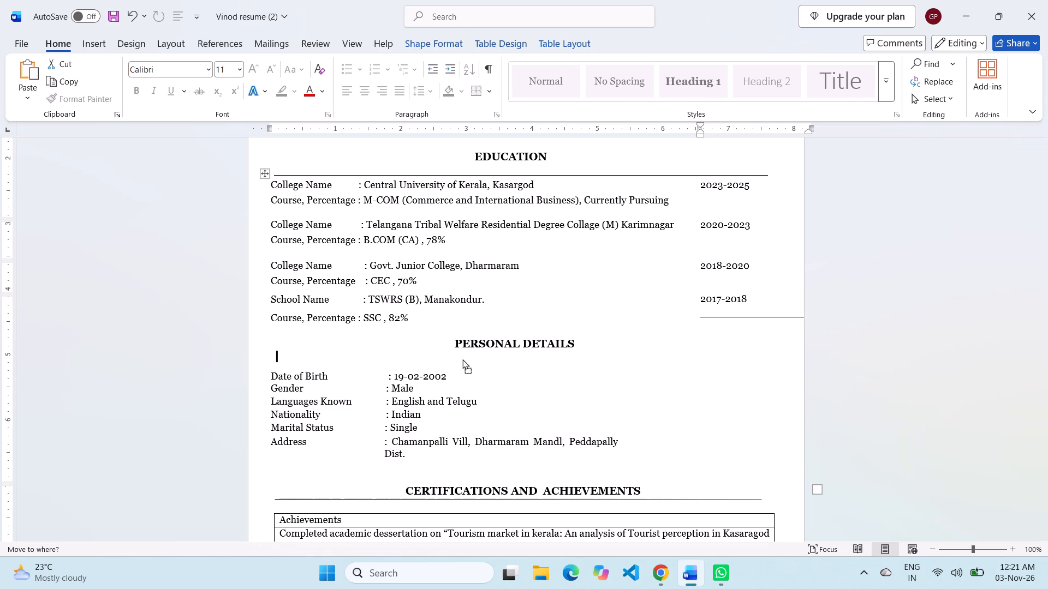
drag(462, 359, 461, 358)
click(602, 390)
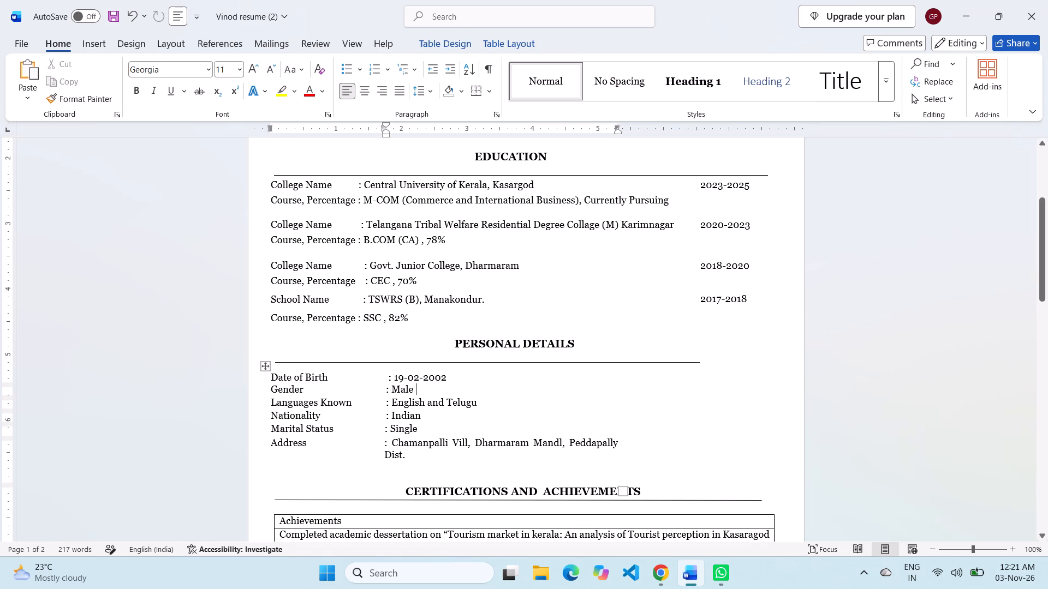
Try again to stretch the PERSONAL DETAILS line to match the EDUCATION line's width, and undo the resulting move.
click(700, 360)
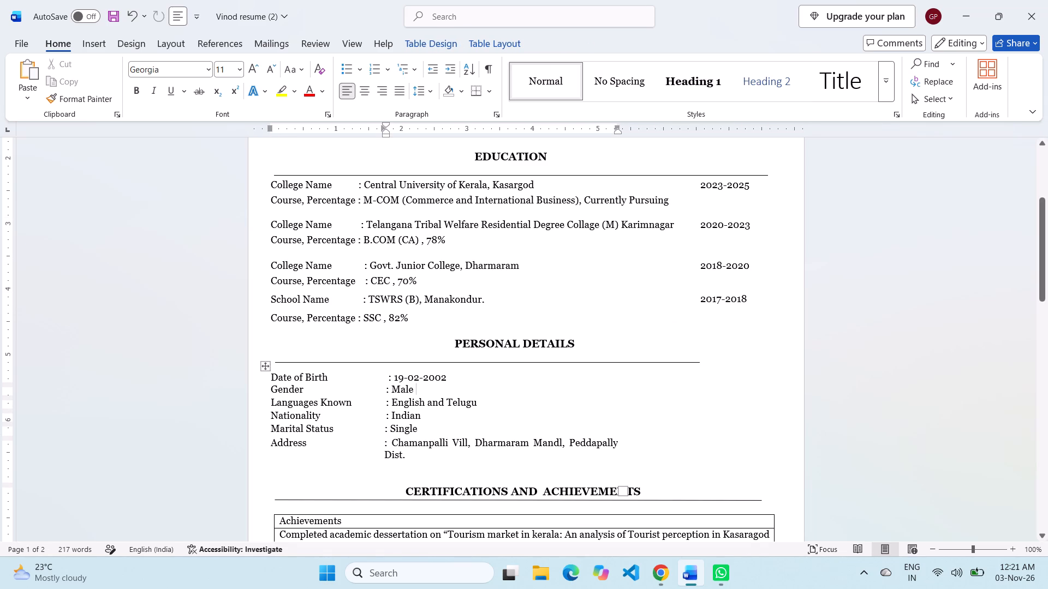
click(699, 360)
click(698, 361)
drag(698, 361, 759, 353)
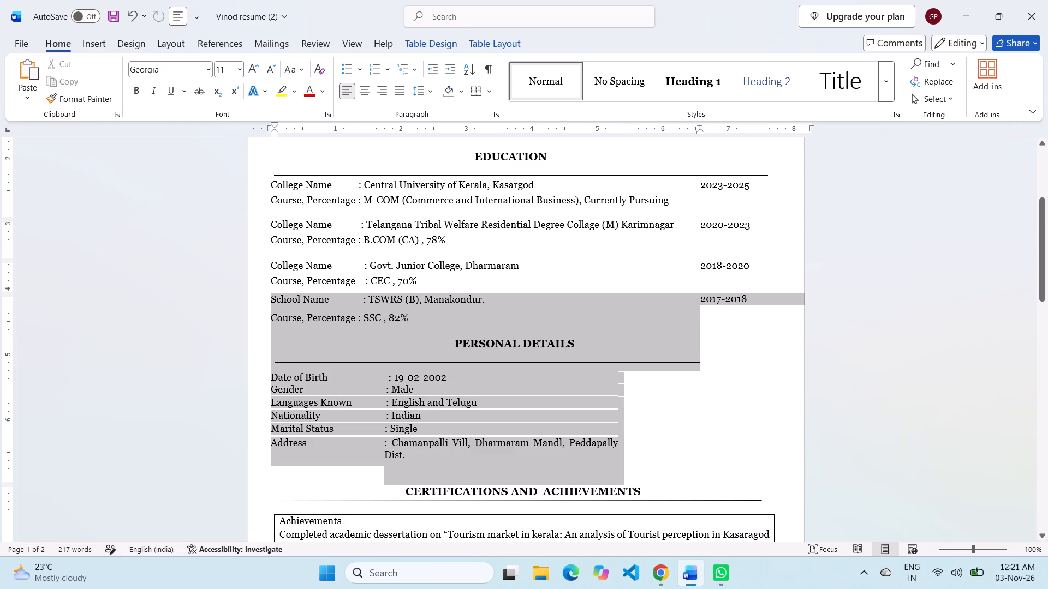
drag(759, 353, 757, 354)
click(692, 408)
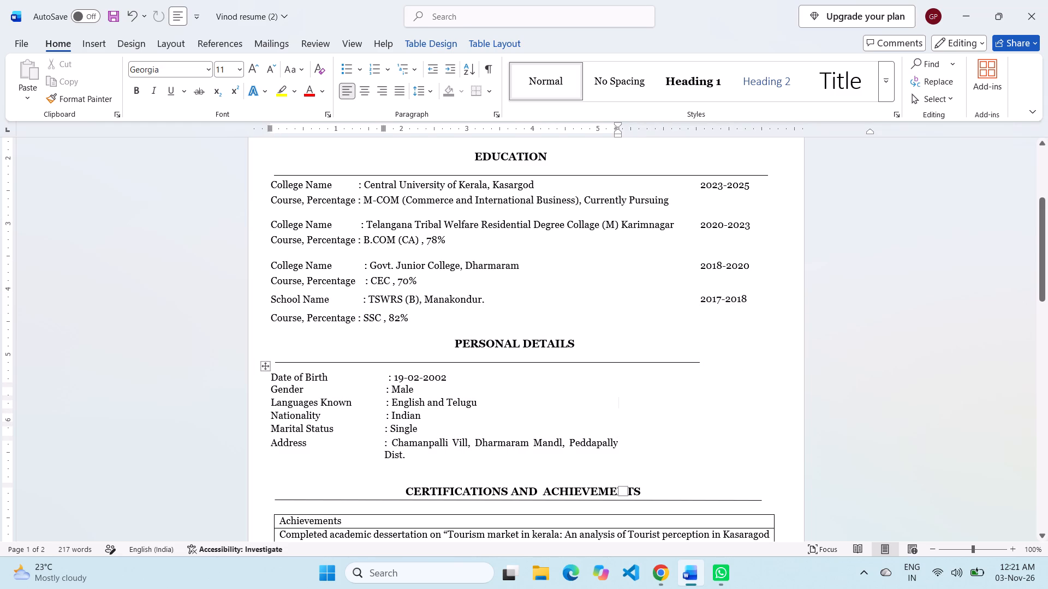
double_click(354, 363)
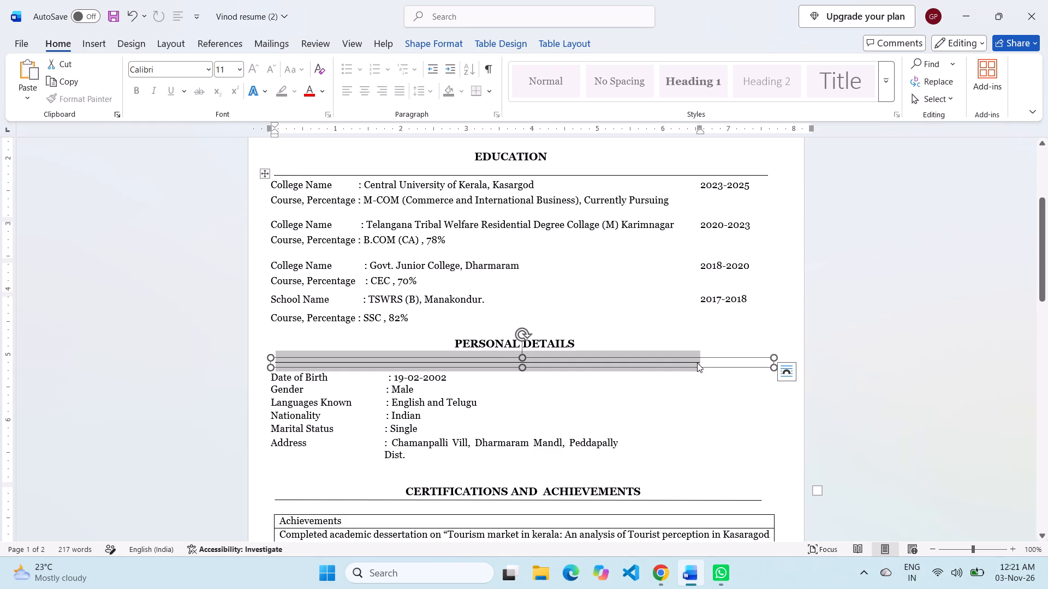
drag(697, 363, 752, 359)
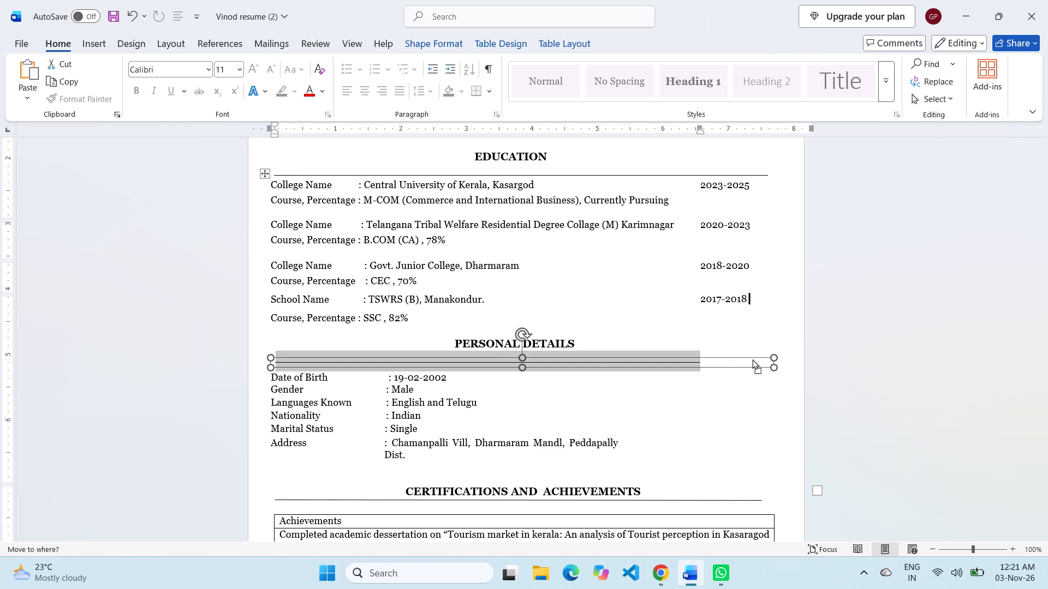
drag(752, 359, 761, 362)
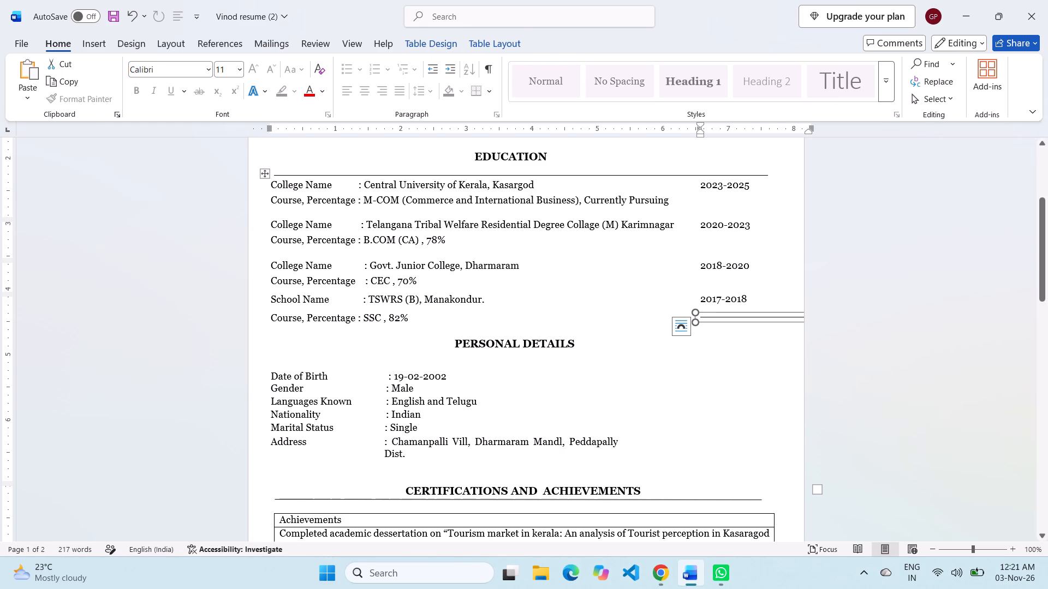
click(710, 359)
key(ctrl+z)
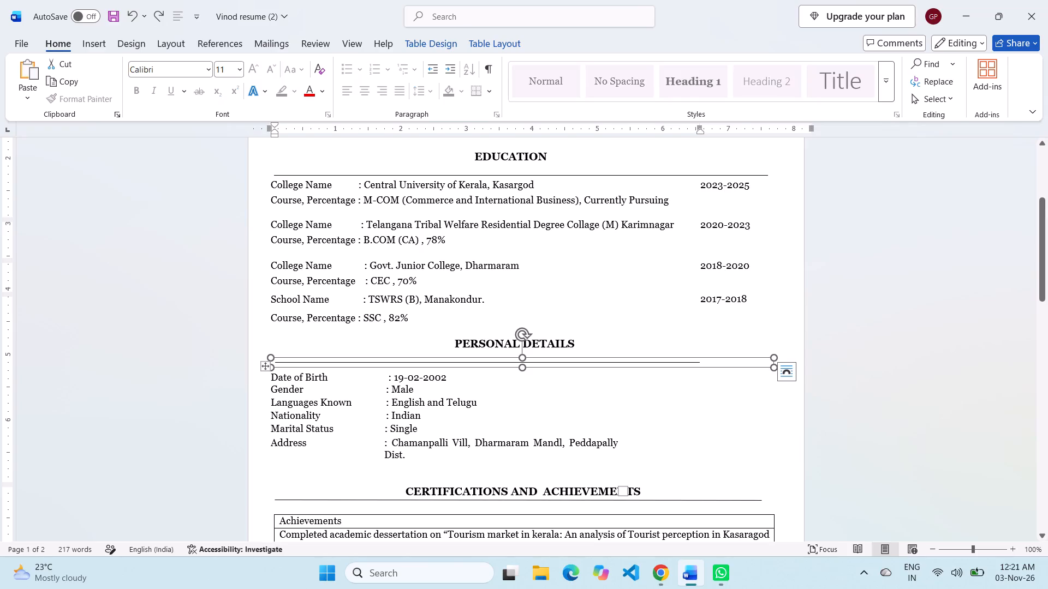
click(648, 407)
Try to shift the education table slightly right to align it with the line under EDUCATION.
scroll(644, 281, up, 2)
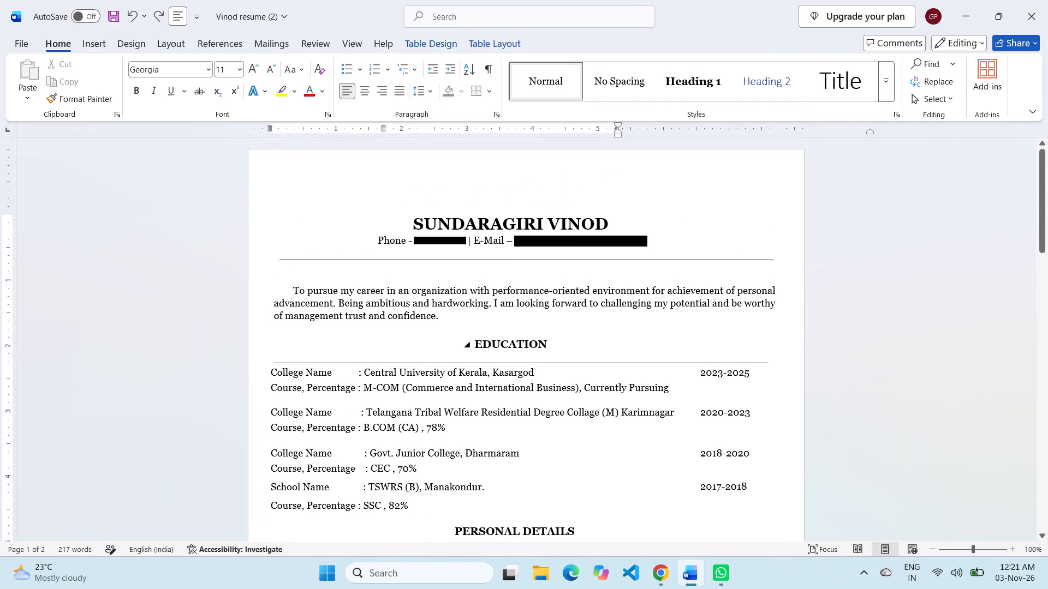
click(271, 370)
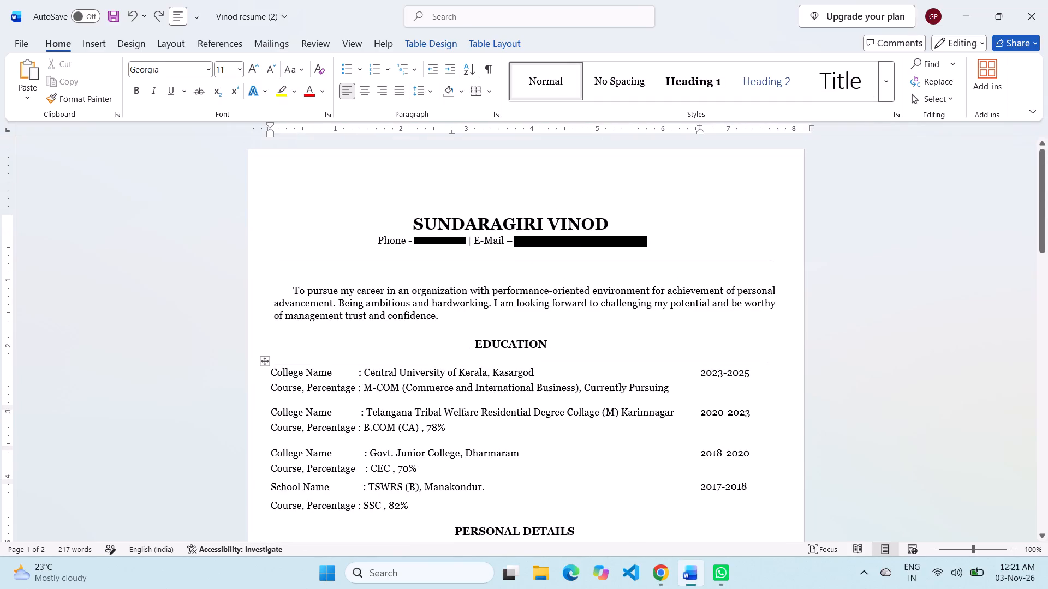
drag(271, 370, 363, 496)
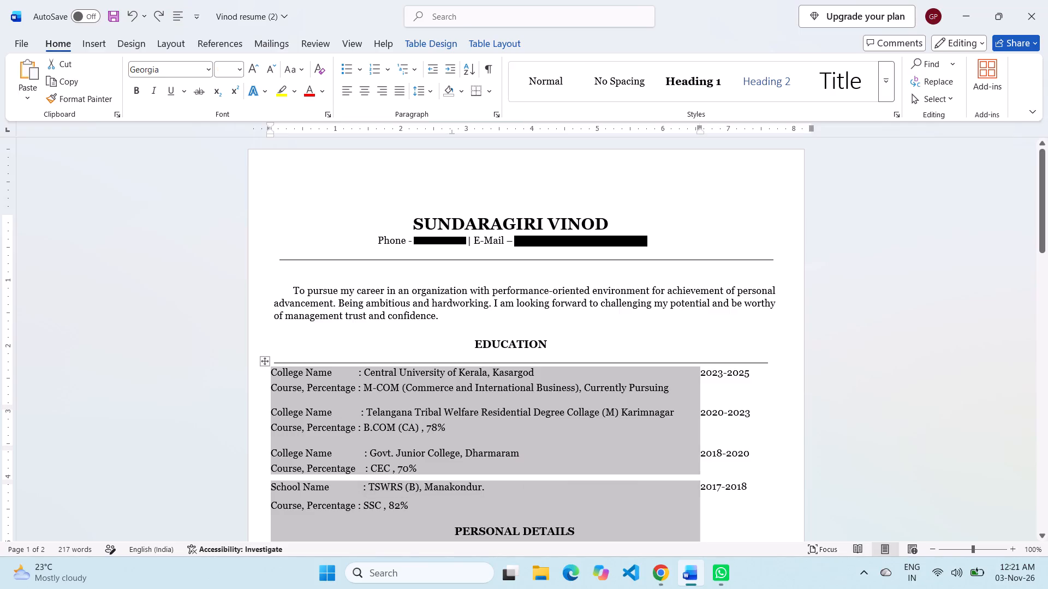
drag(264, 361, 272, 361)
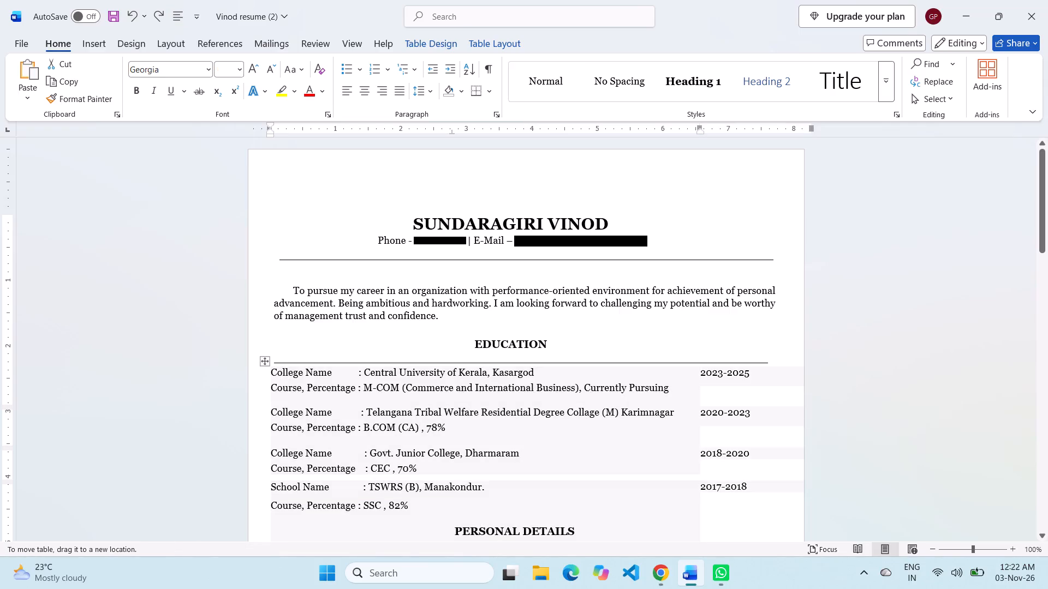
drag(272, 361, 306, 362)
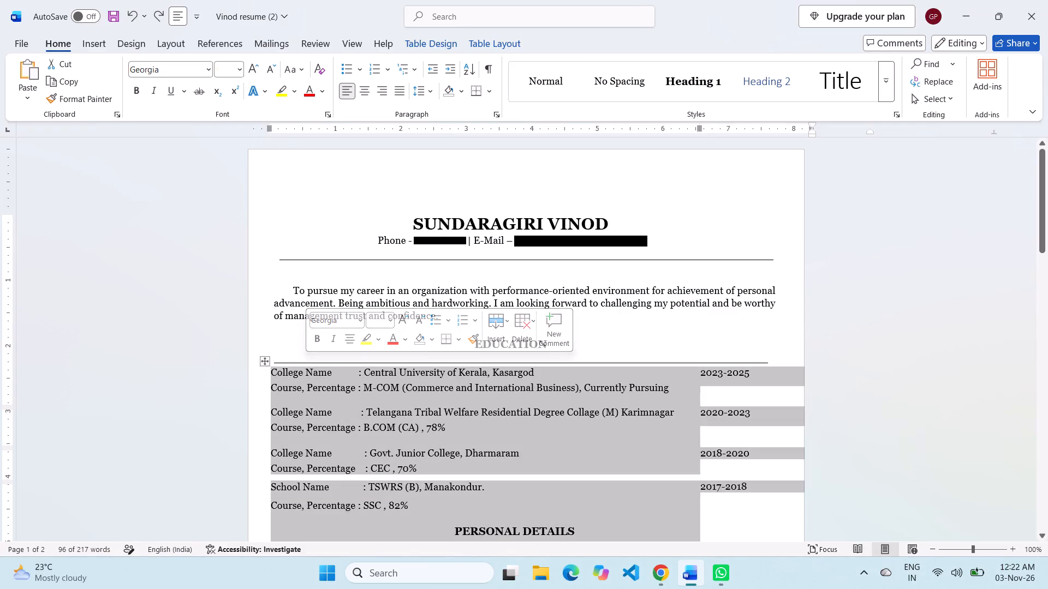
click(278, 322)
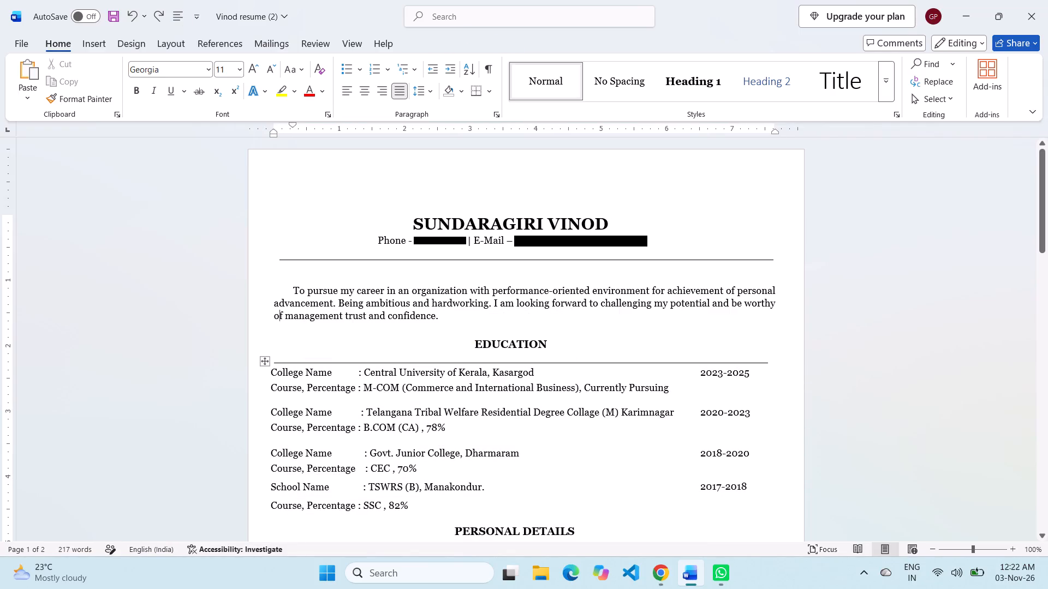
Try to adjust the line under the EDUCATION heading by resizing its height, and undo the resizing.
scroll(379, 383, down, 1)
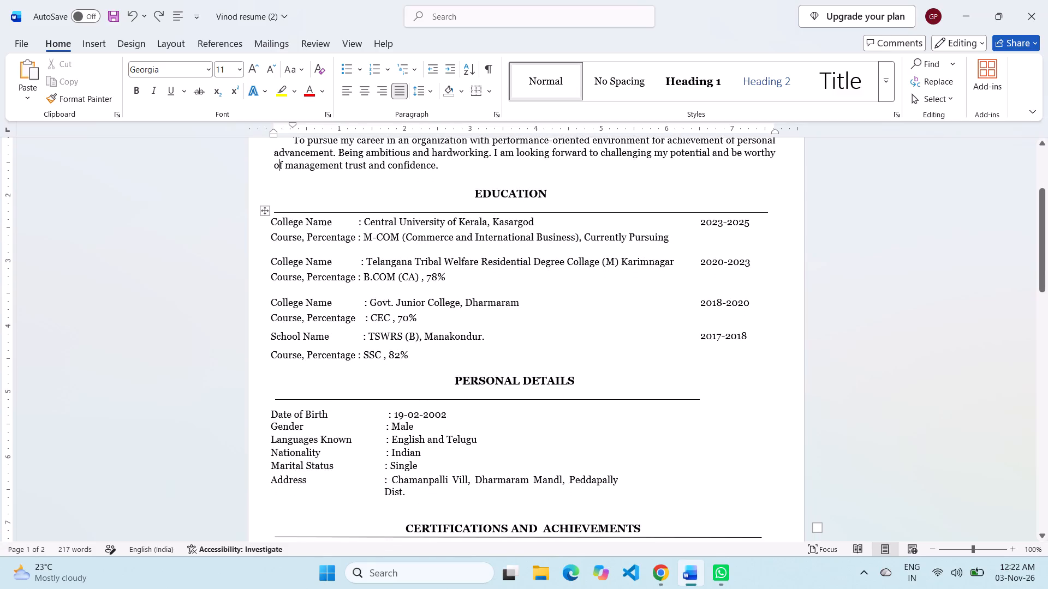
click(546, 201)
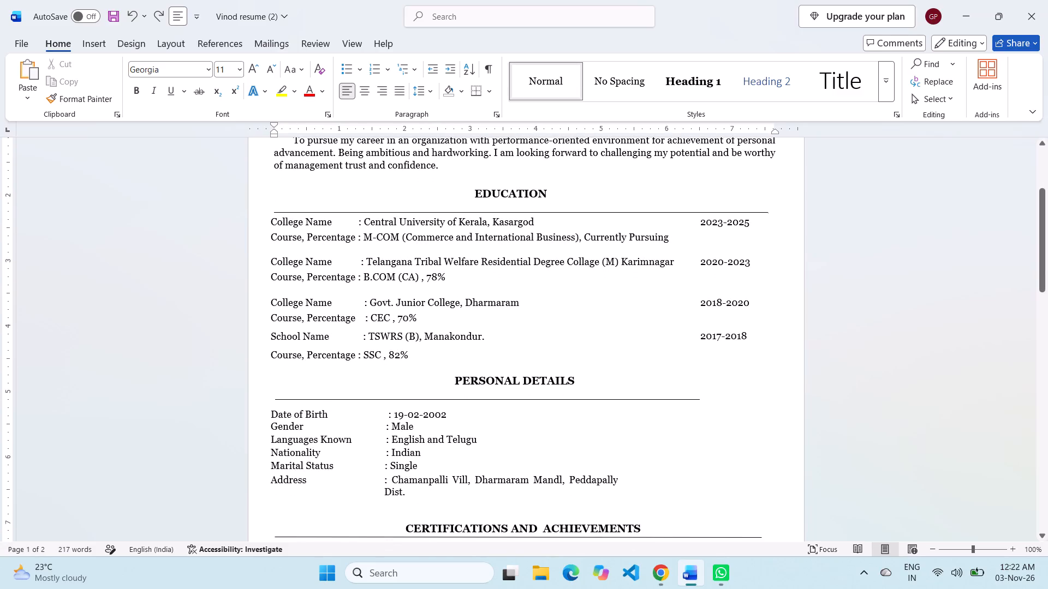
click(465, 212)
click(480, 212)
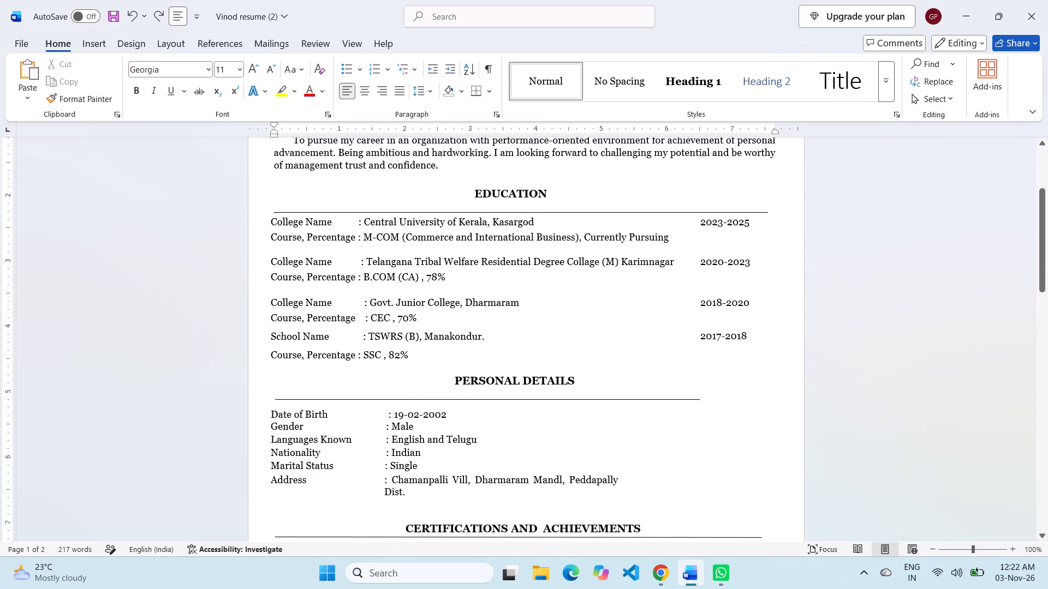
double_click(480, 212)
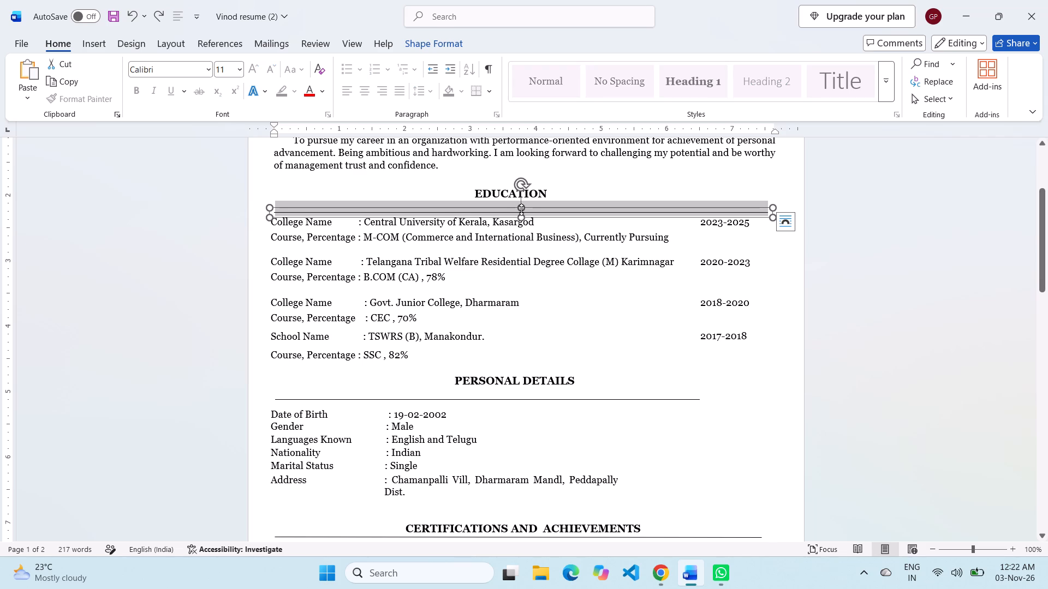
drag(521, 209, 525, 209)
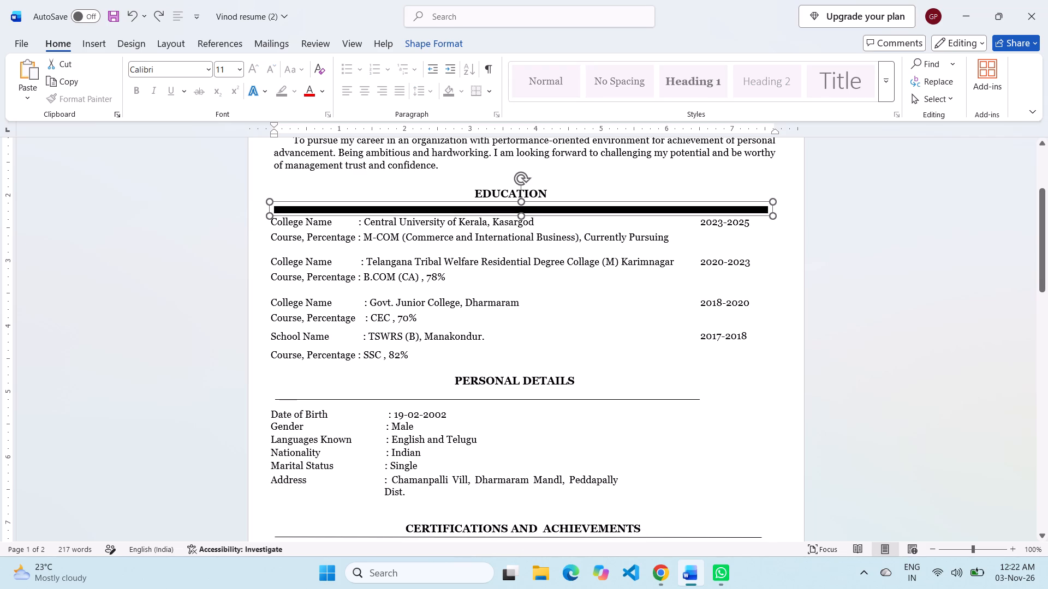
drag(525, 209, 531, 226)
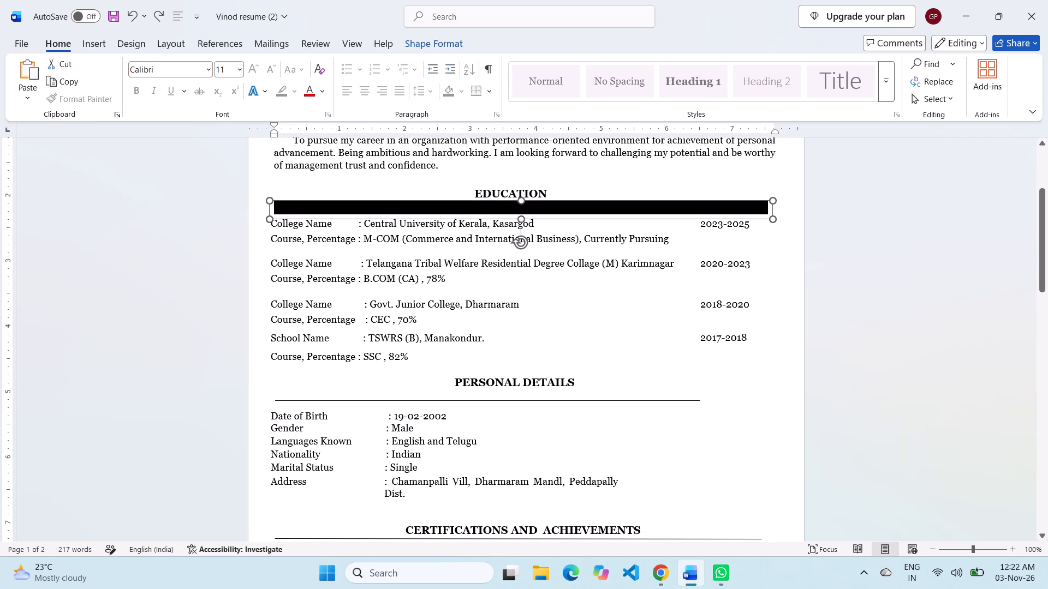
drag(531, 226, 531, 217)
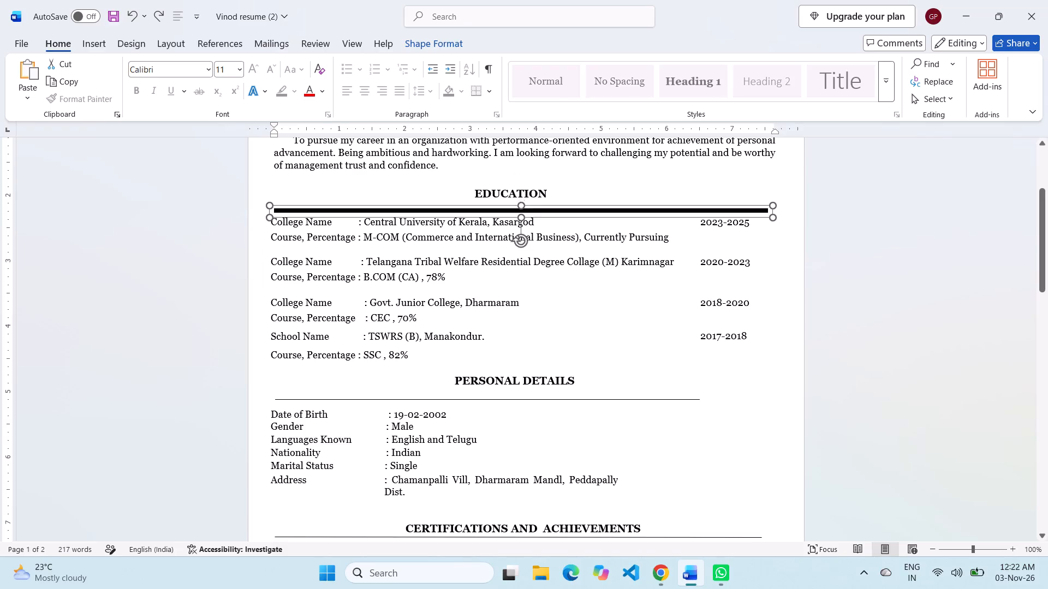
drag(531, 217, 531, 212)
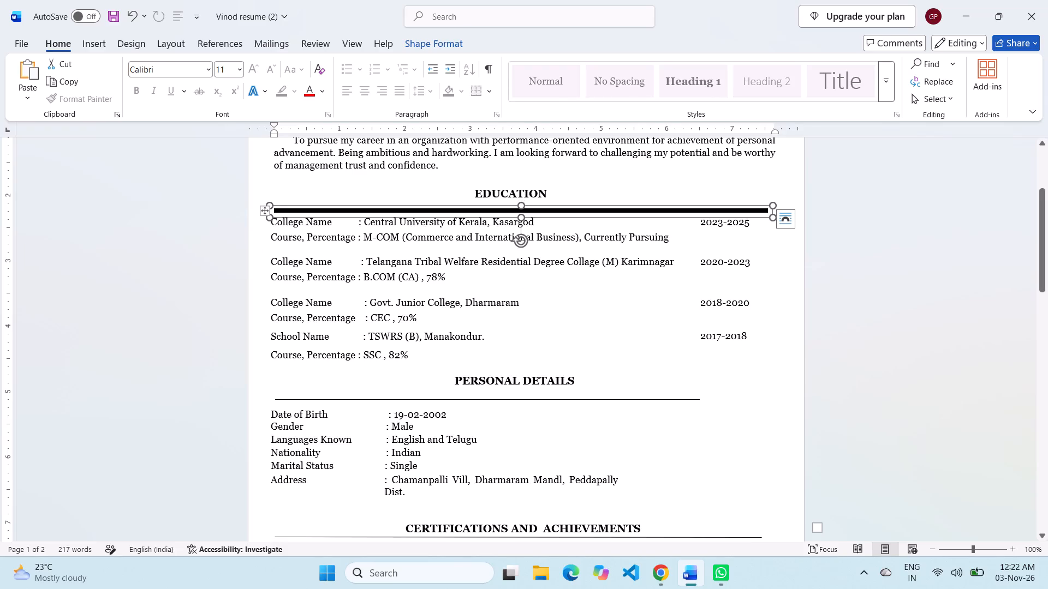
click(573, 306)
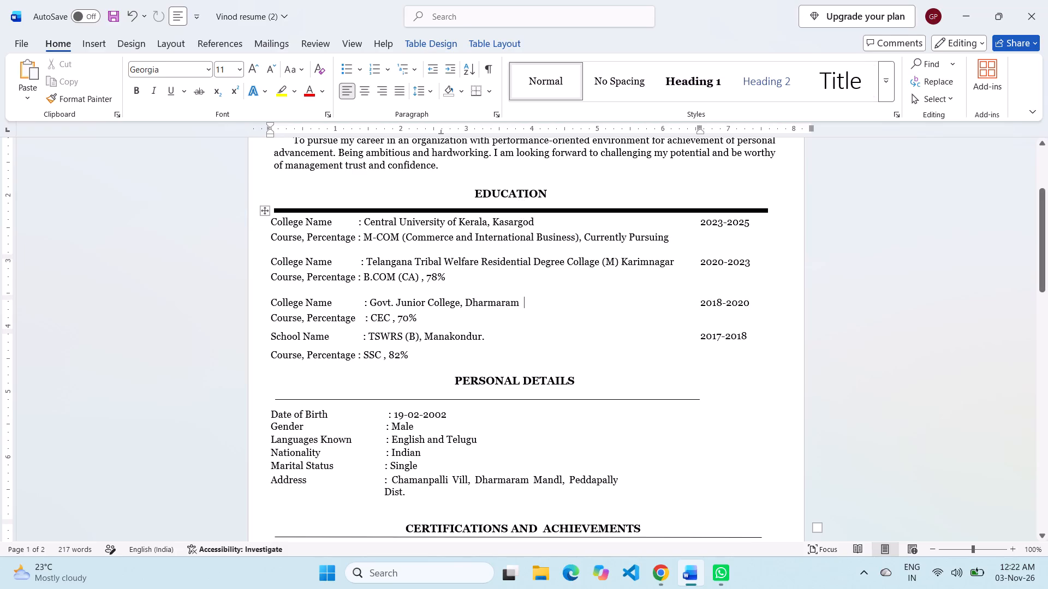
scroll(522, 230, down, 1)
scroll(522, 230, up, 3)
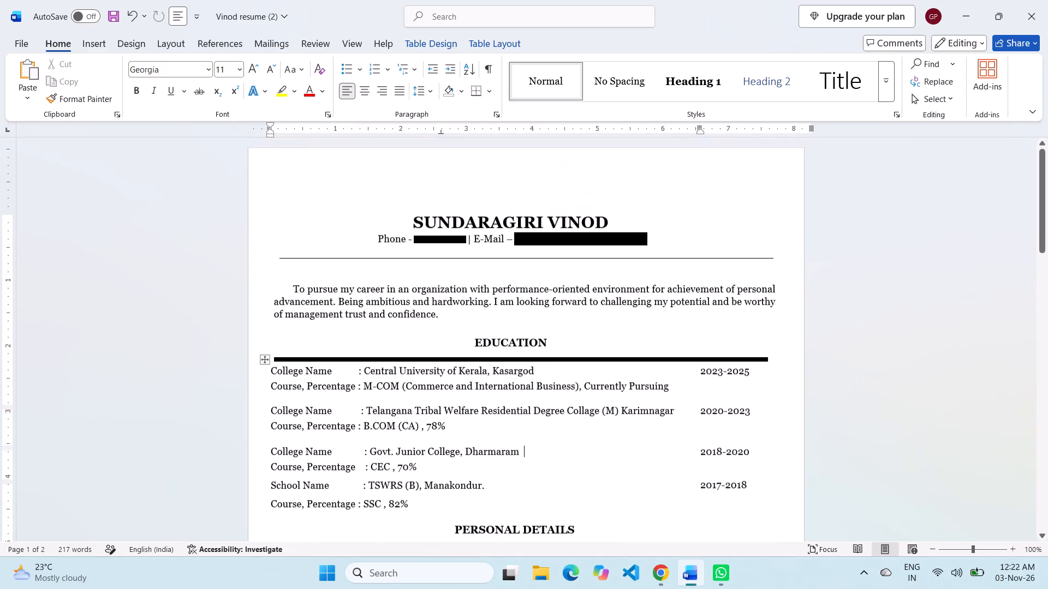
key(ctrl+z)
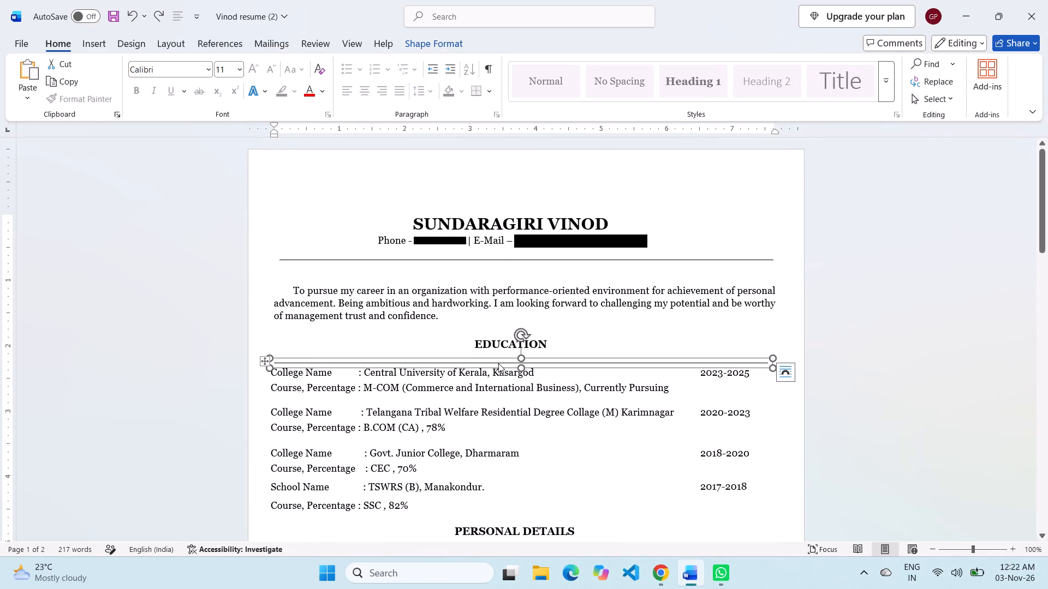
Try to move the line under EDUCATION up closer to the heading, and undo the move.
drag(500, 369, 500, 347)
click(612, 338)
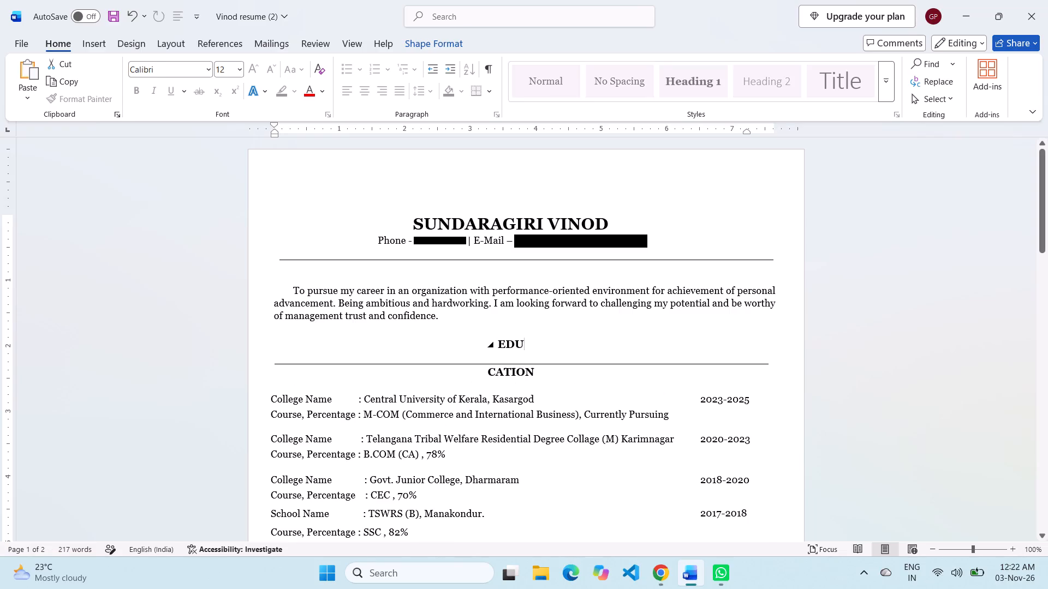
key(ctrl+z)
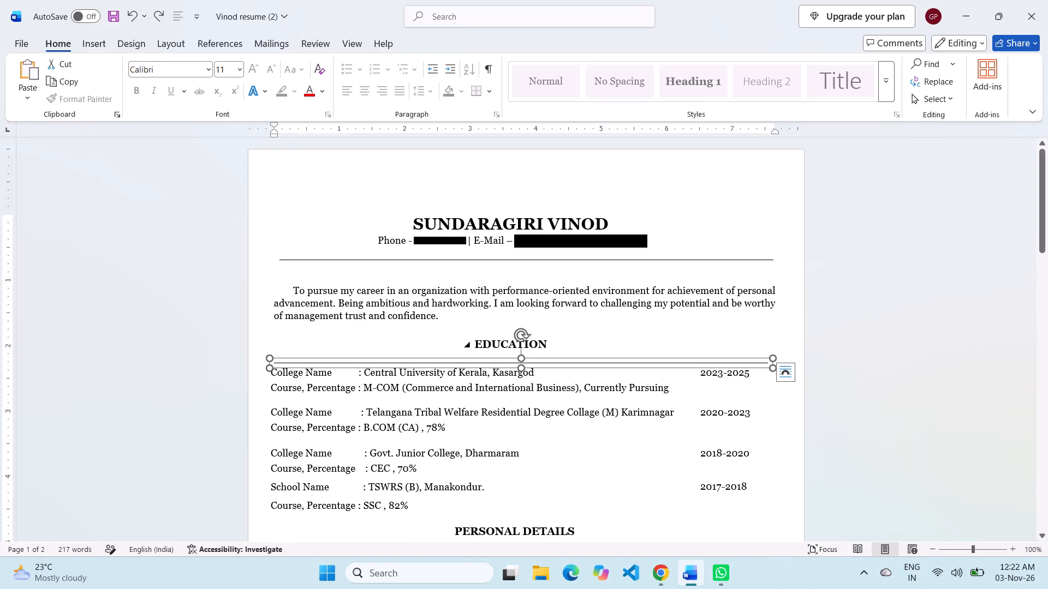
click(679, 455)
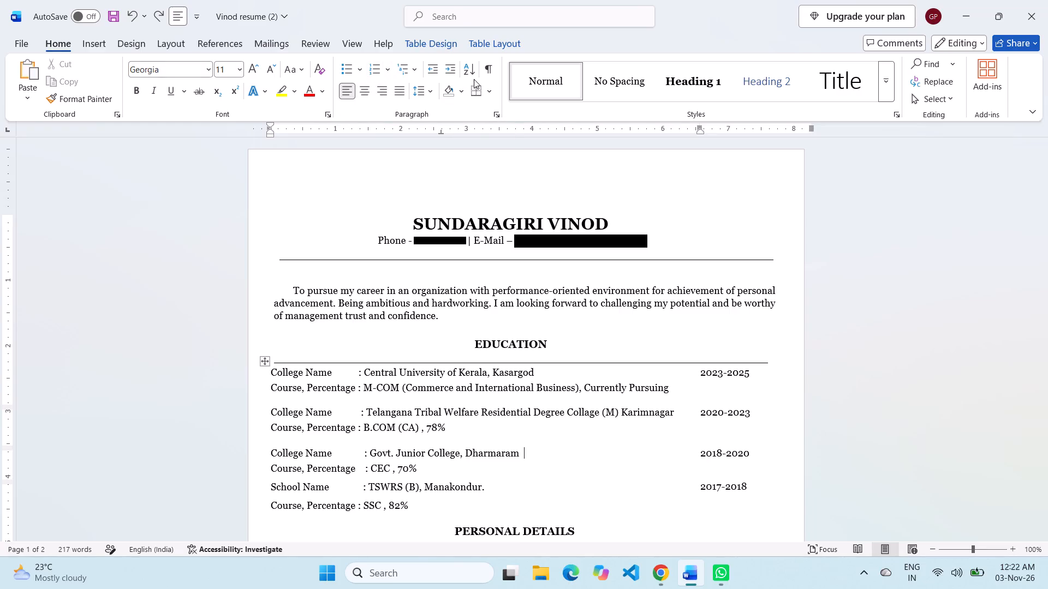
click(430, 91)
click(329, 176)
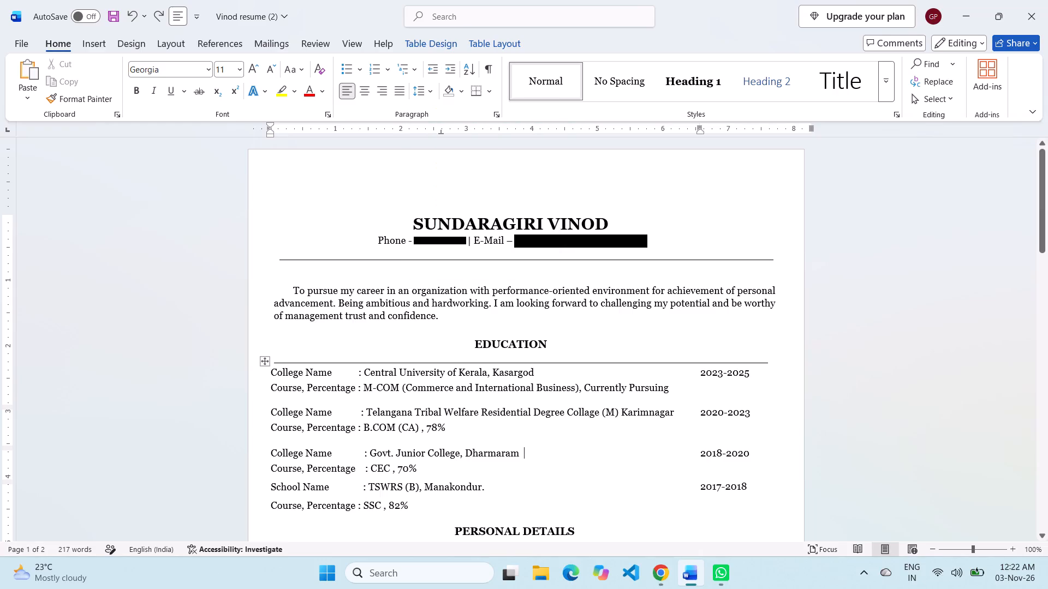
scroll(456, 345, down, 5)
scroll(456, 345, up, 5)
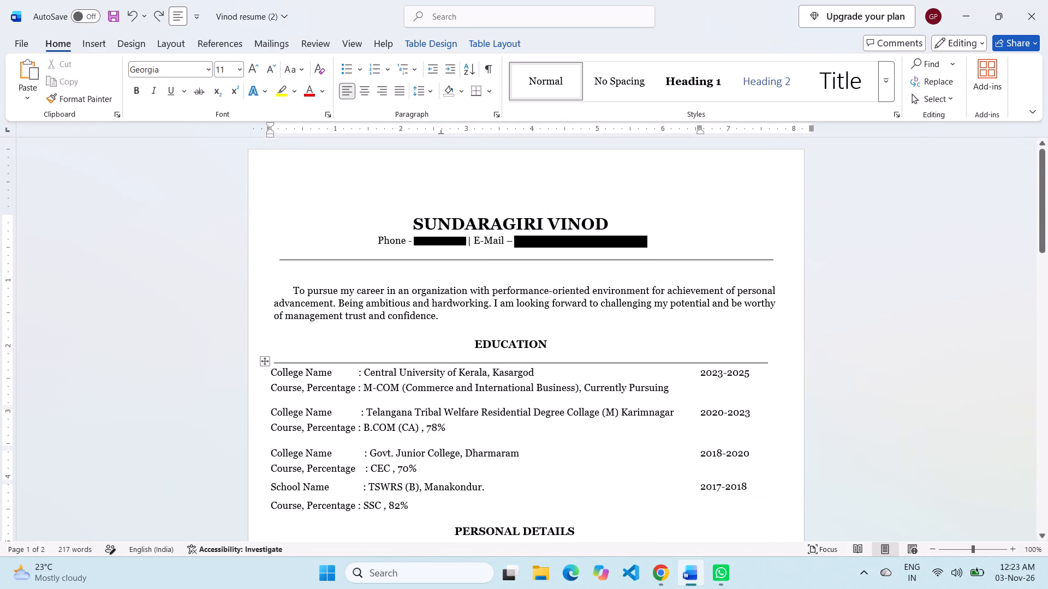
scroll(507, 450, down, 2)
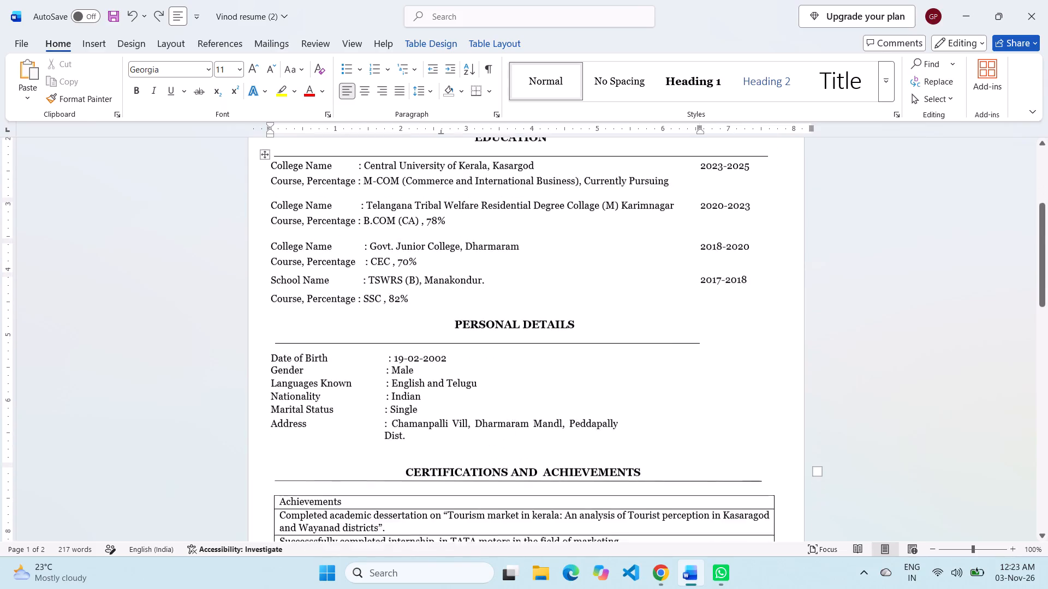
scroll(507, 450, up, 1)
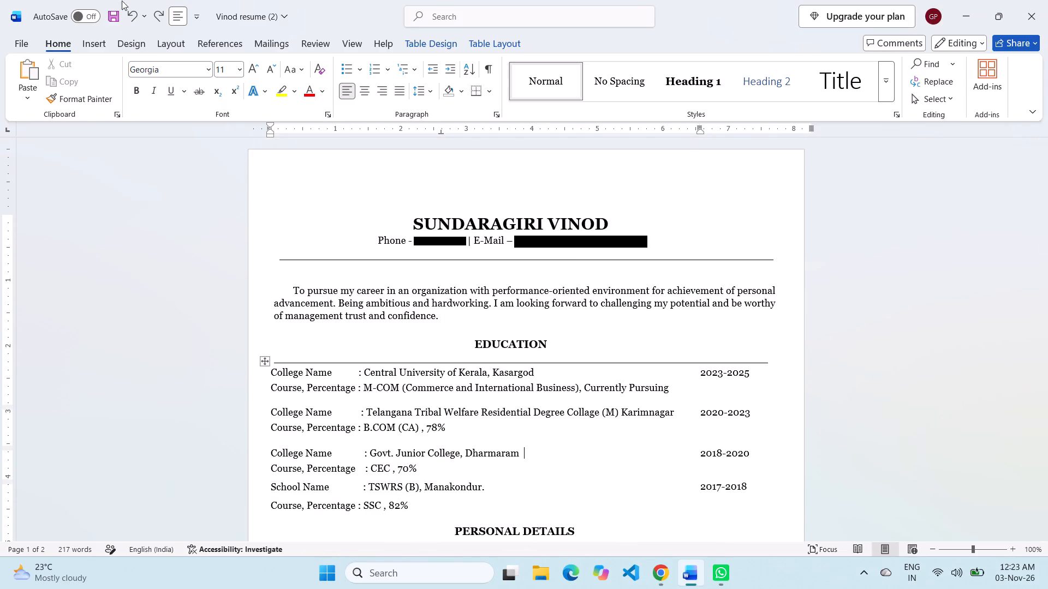
Turn on AutoSave for the resume by uploading it to the personal OneDrive.
click(94, 14)
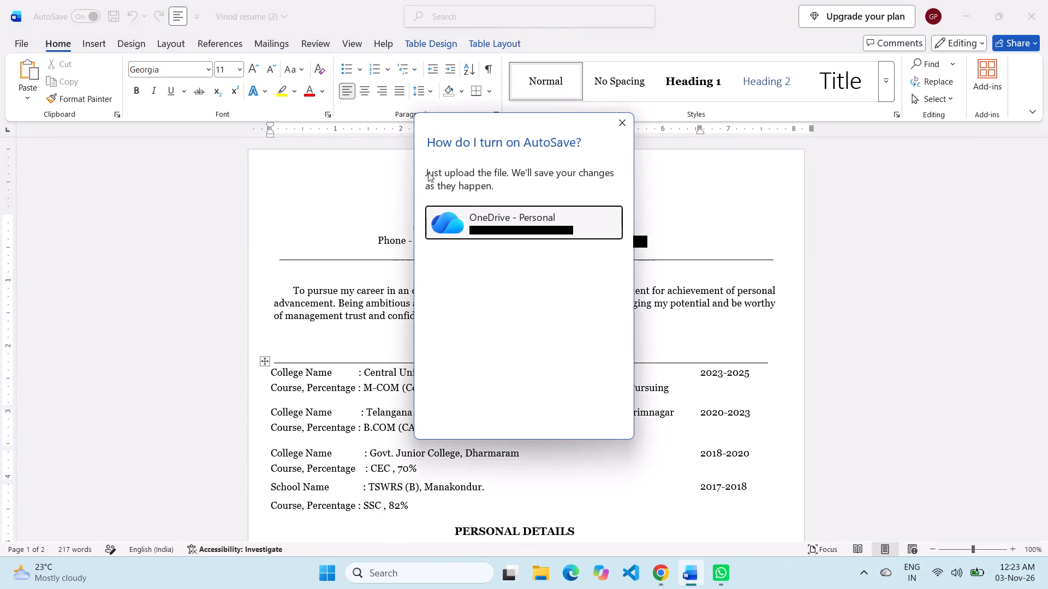
click(559, 229)
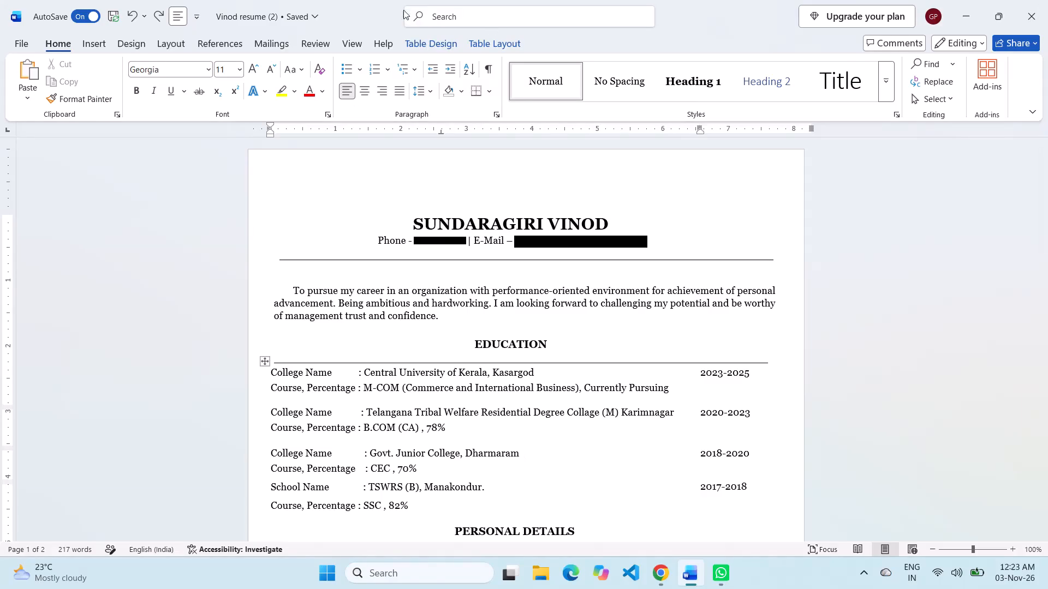
Review both pages of the resume, checking section layout, heading lines and the achievements and skills tables.
scroll(585, 254, down, 1)
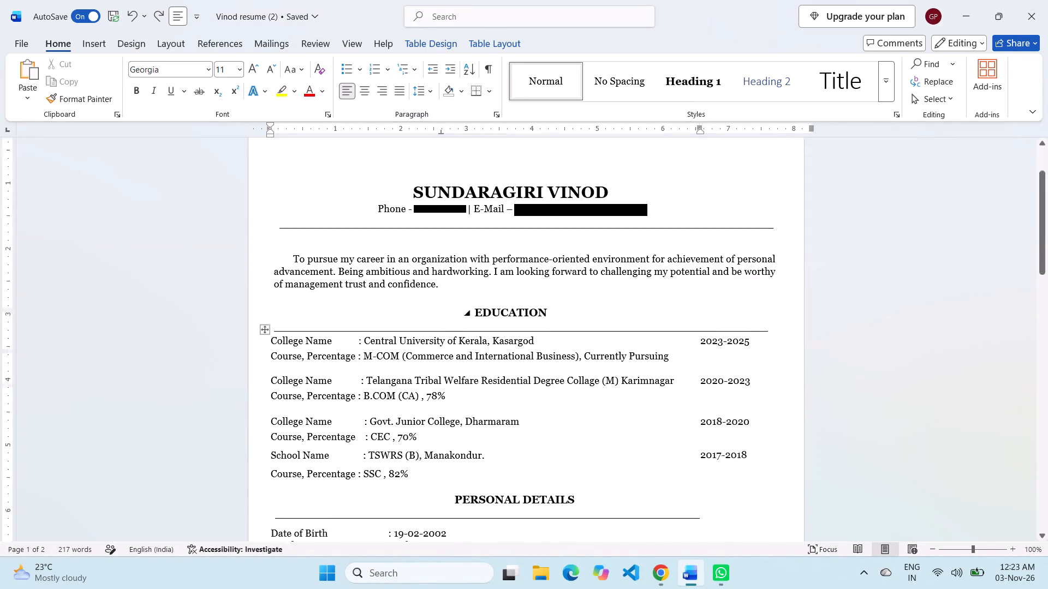
scroll(585, 254, down, 3)
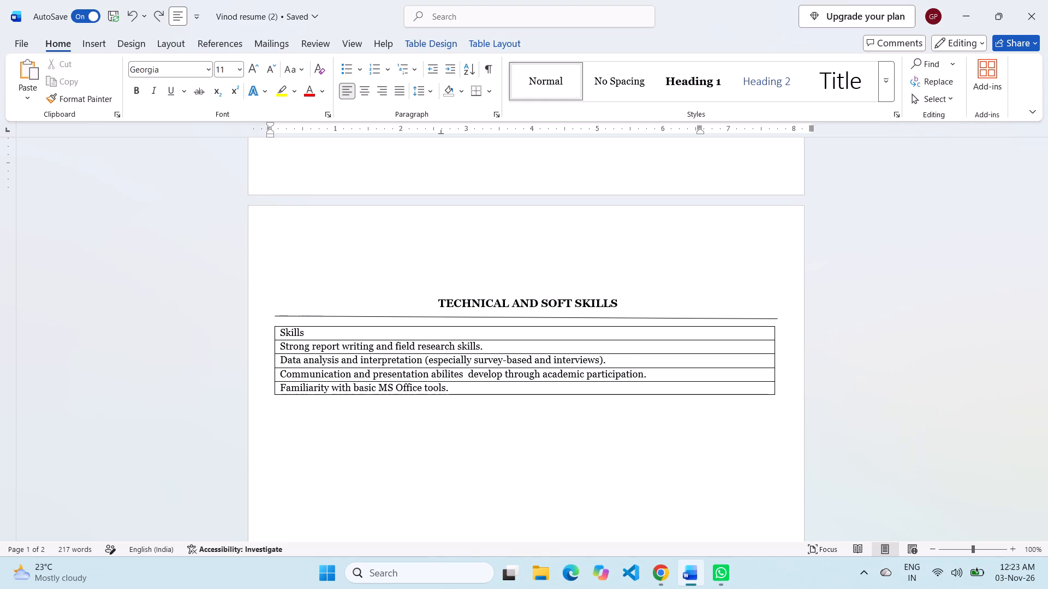
scroll(585, 254, up, 5)
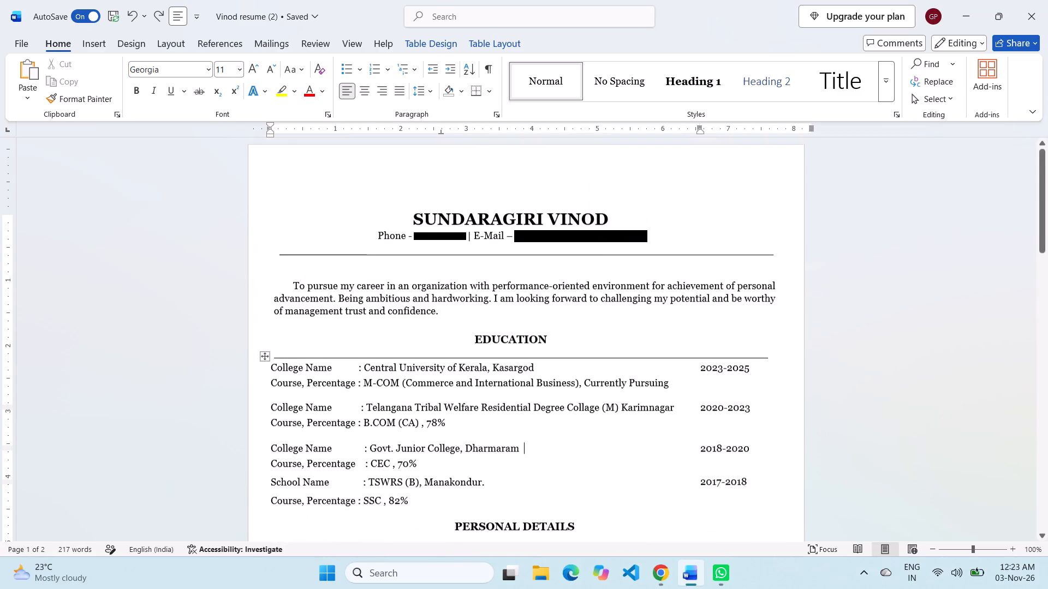
scroll(585, 254, down, 2)
scroll(585, 254, up, 1)
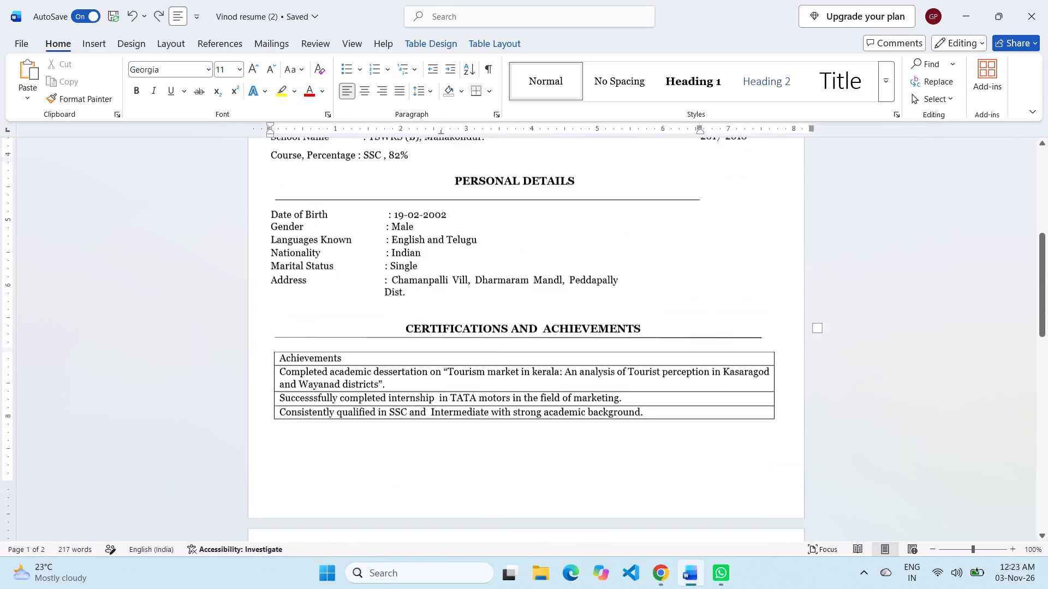
Insert three spaces before the colon in the SSC "Course, Percentage" line to align it with the line above.
scroll(585, 254, up, 1)
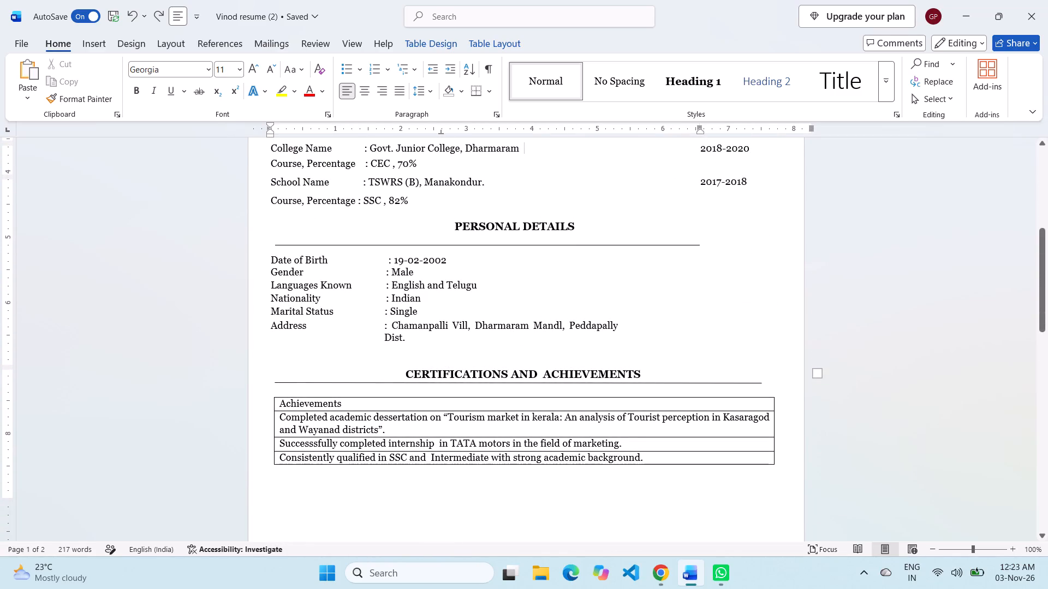
scroll(595, 291, up, 1)
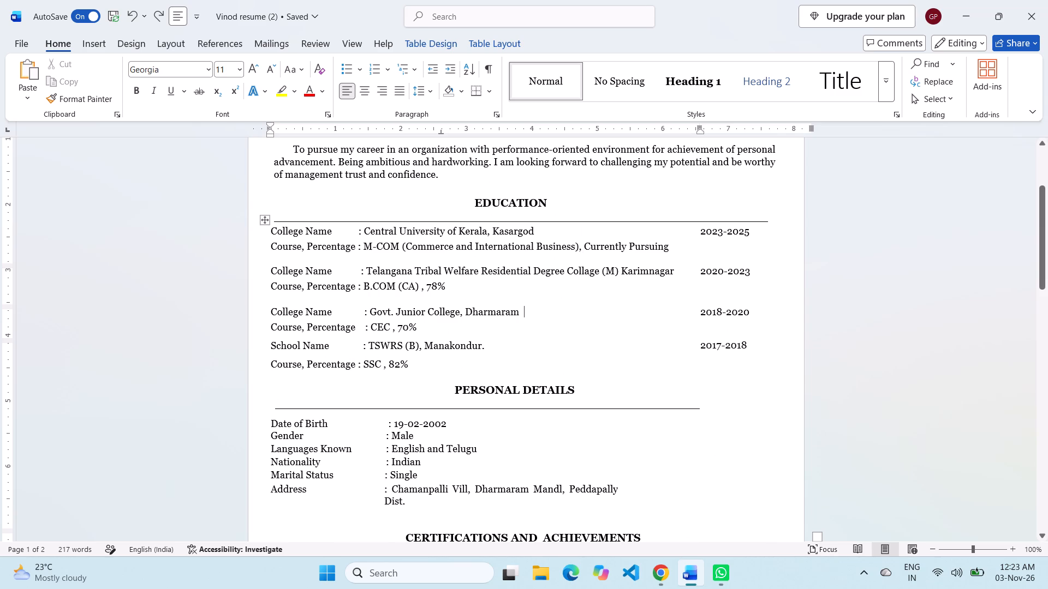
click(355, 362)
key(space)
key(space)
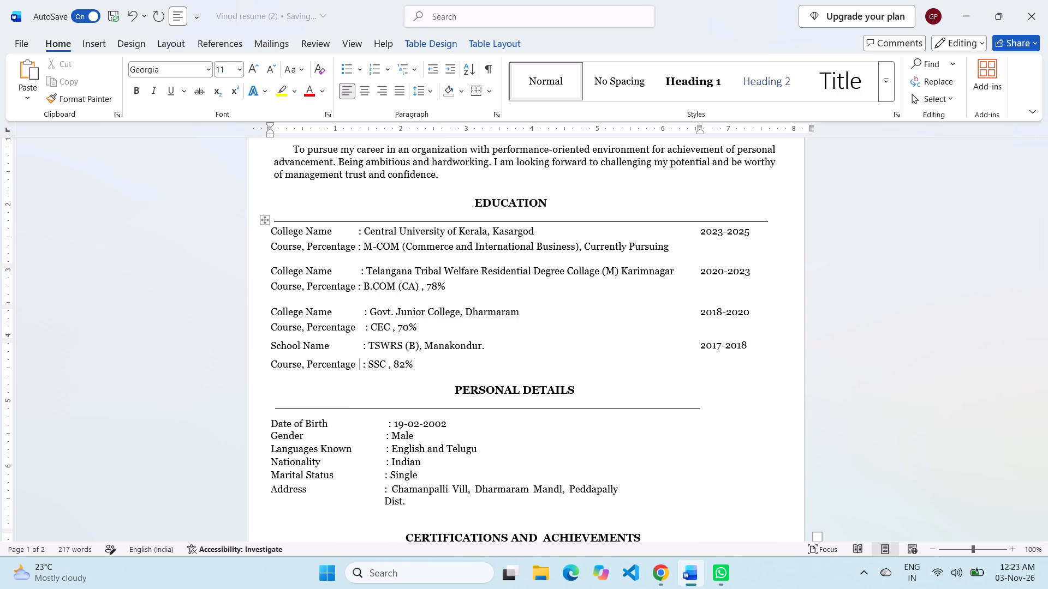
key(space)
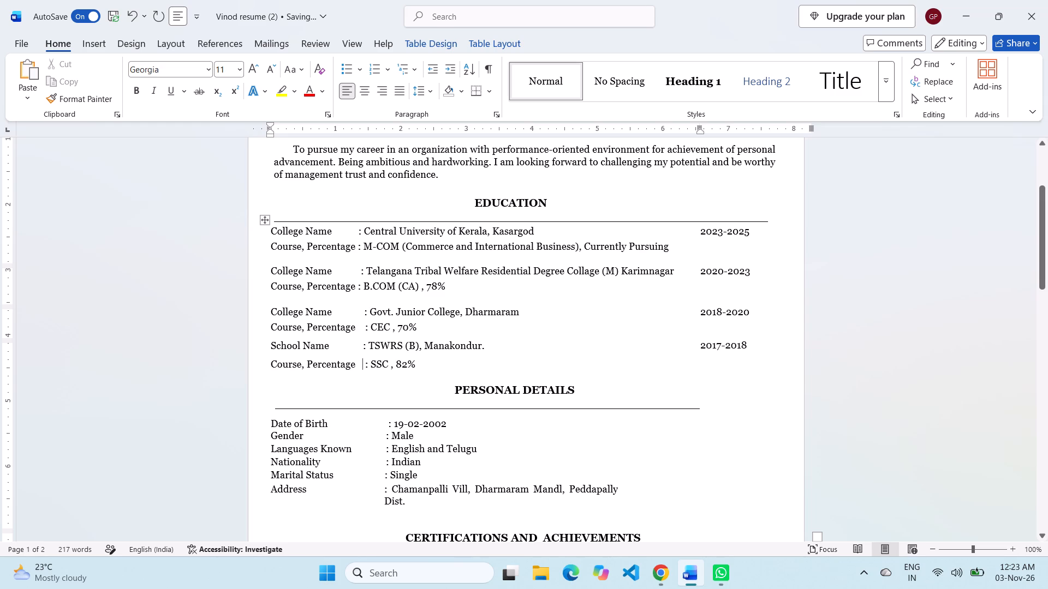
Join the SSC "Course, Percentage" line to the School Name line and split it back onto its own line.
click(271, 364)
key(BackSpace)
key(BackSpace)
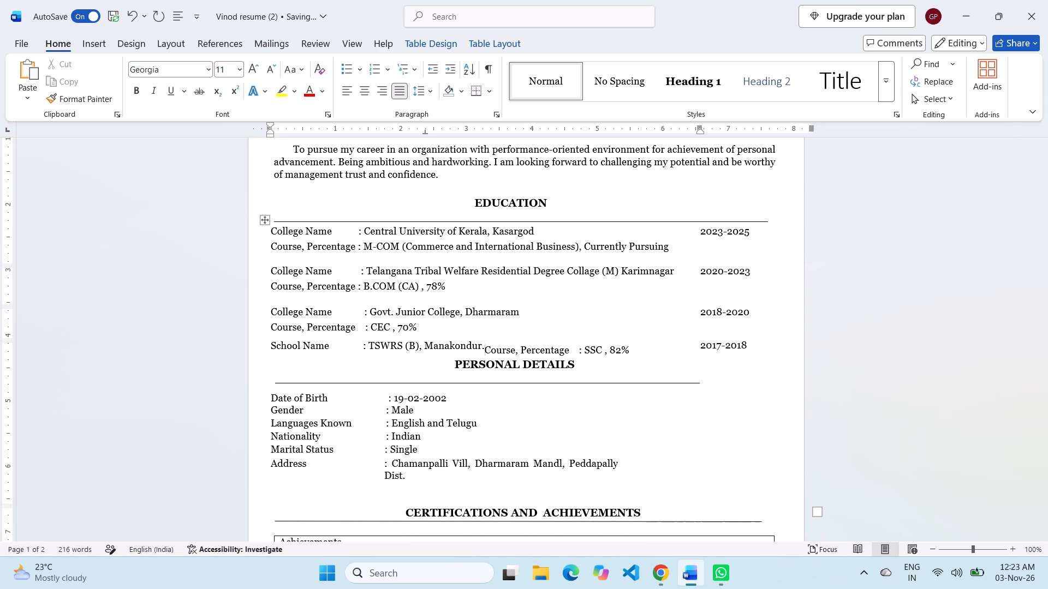
key(Return)
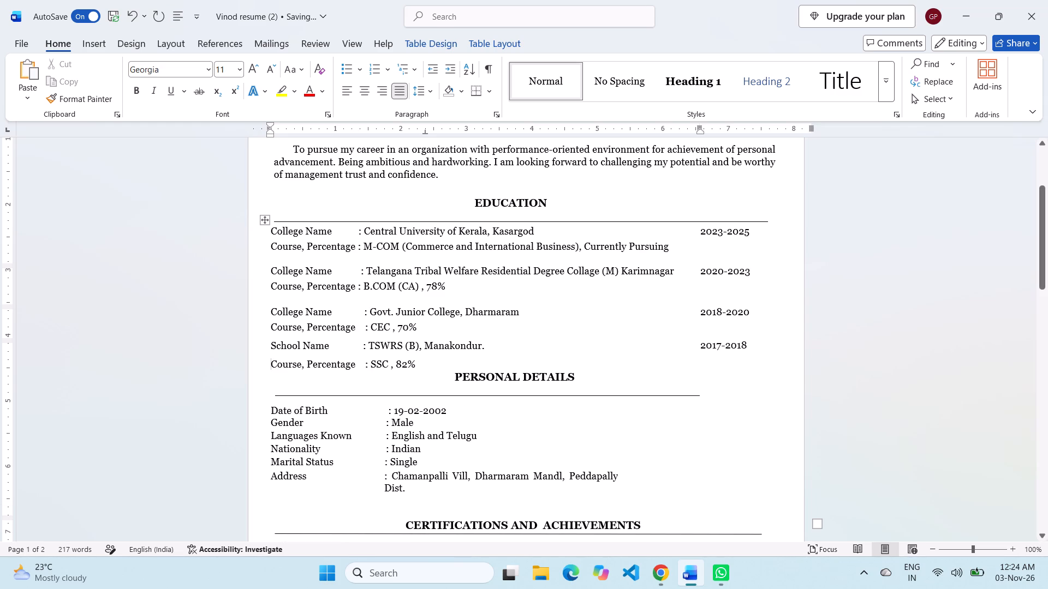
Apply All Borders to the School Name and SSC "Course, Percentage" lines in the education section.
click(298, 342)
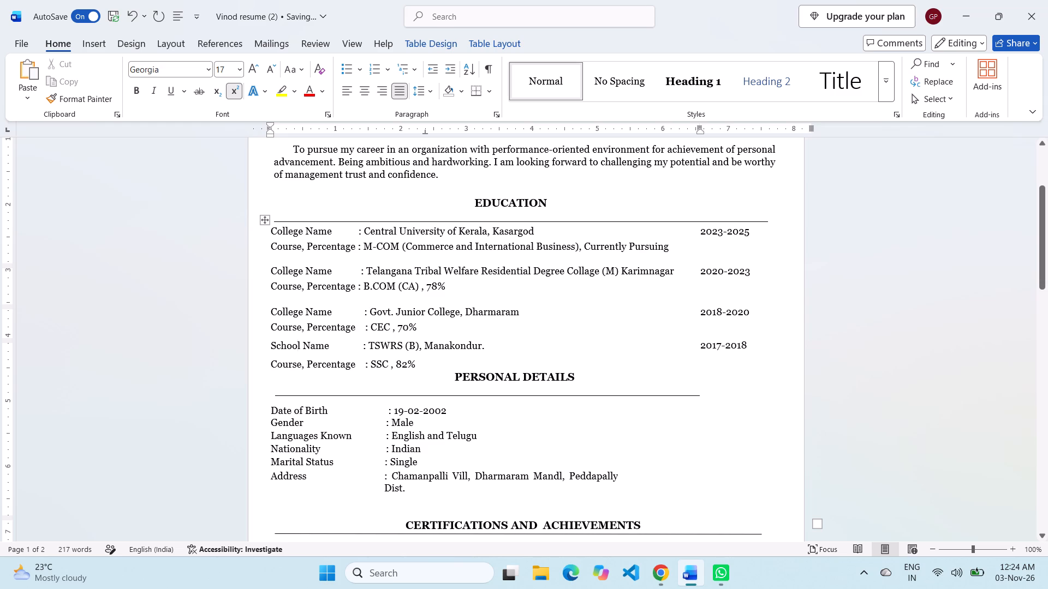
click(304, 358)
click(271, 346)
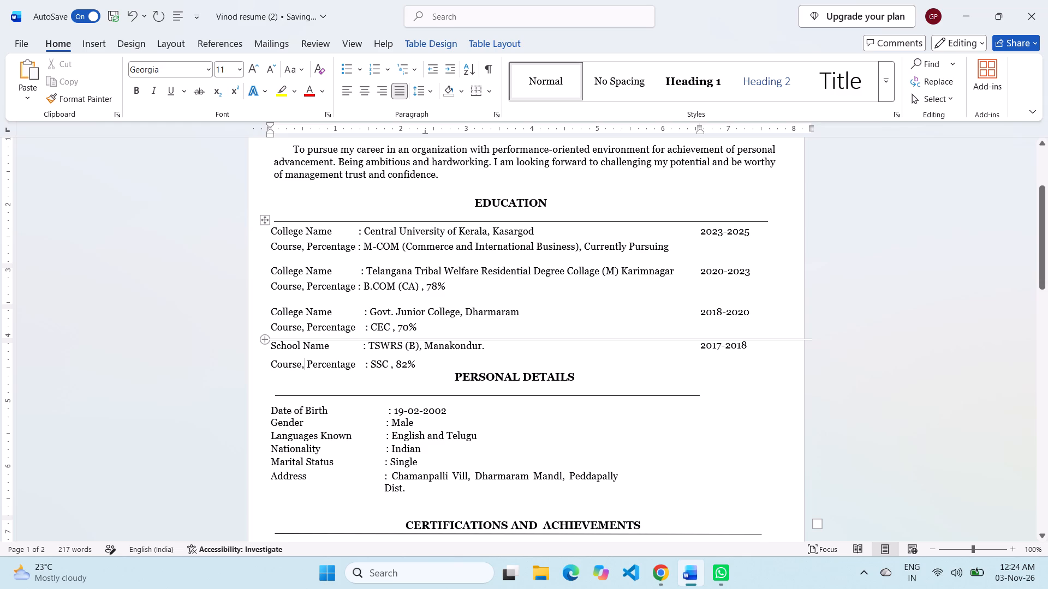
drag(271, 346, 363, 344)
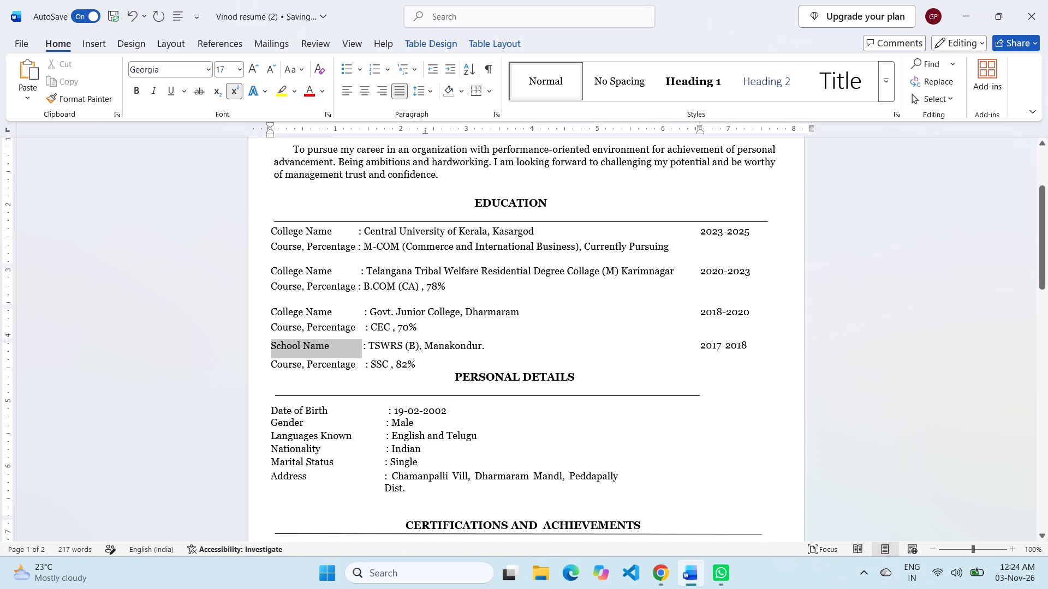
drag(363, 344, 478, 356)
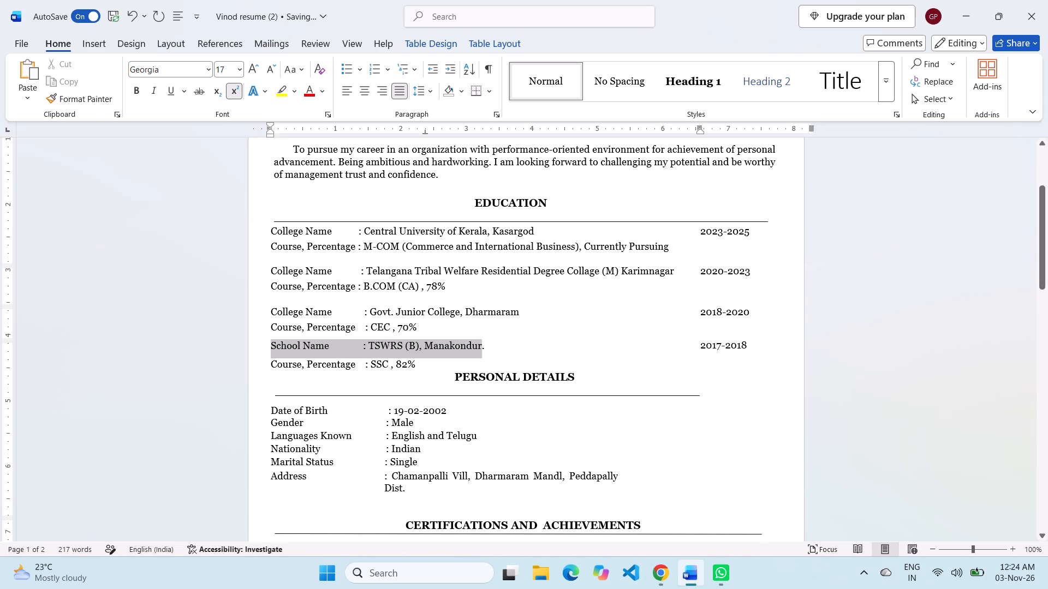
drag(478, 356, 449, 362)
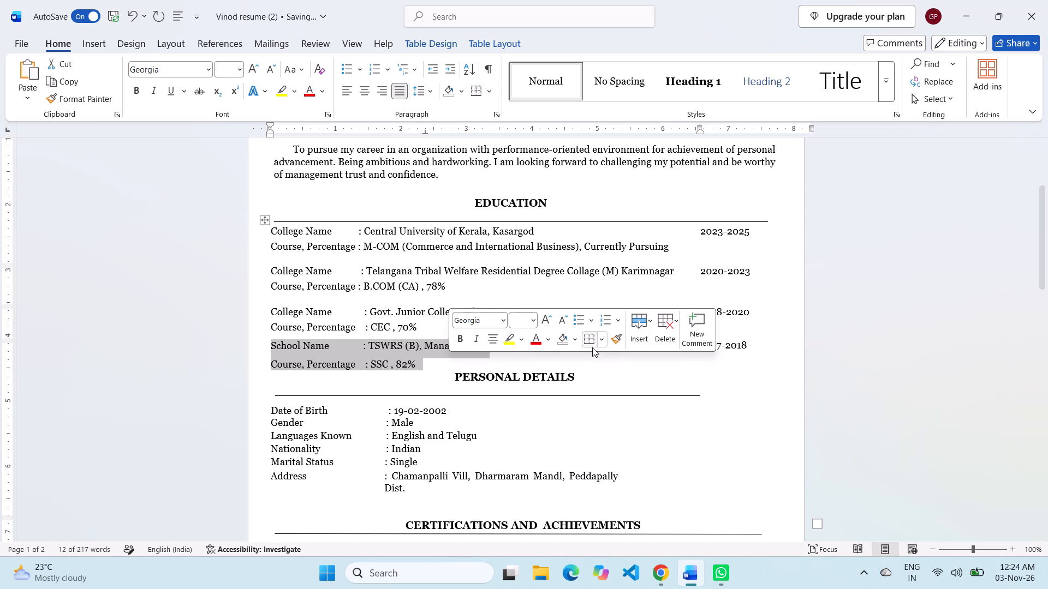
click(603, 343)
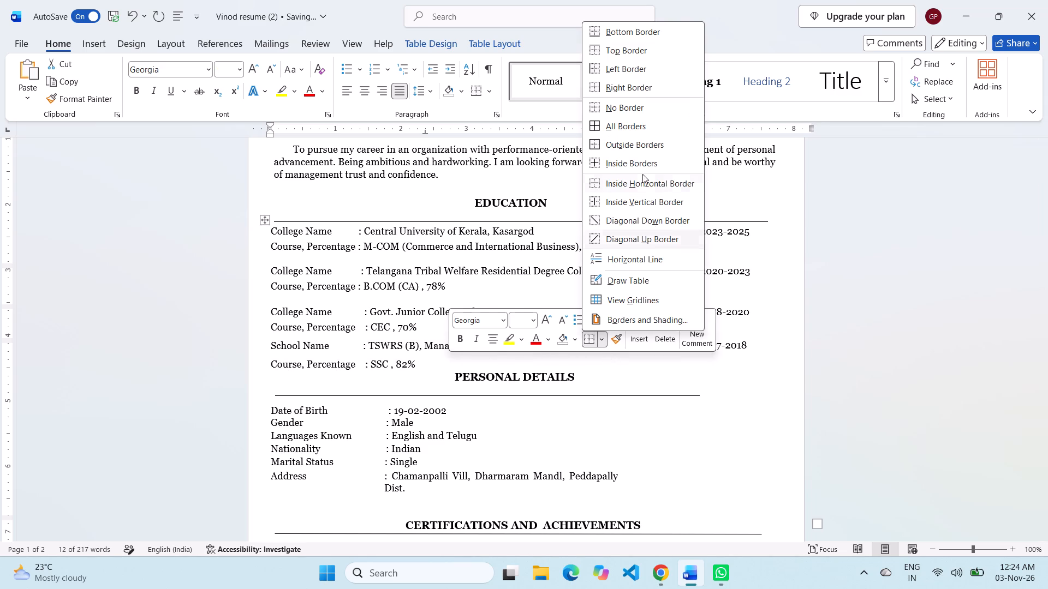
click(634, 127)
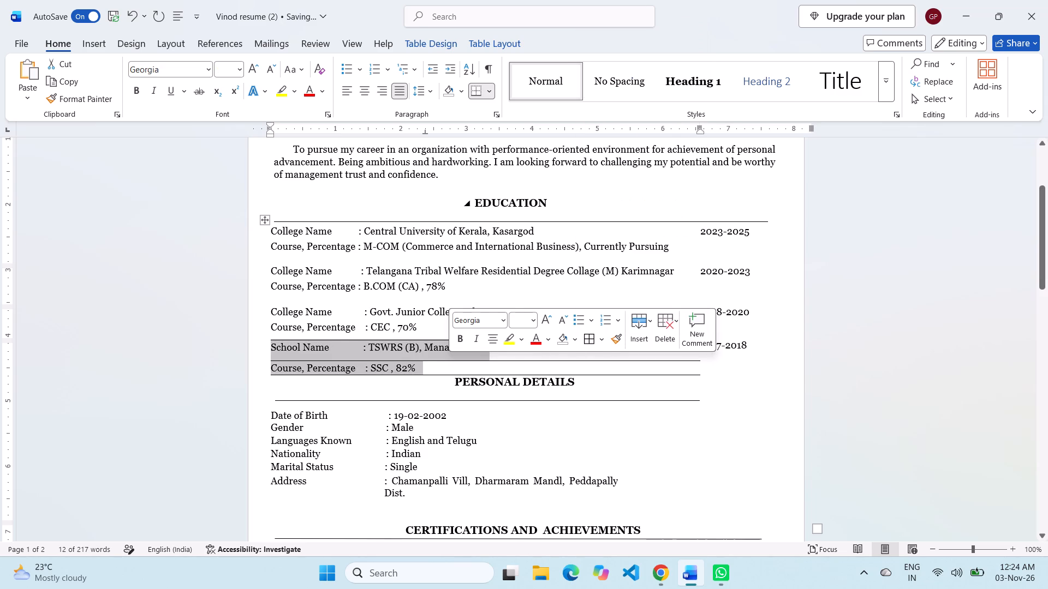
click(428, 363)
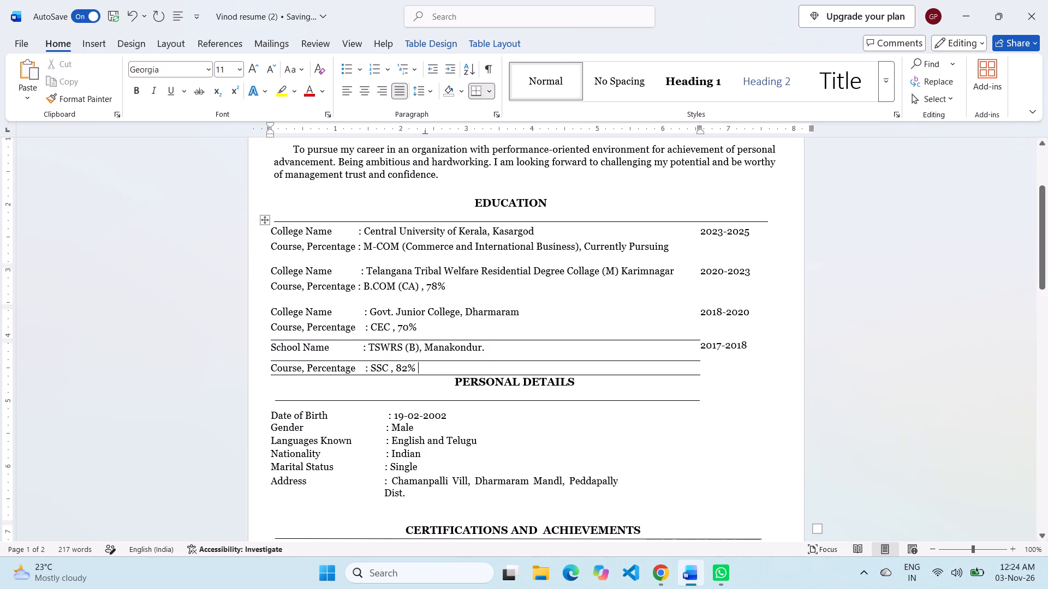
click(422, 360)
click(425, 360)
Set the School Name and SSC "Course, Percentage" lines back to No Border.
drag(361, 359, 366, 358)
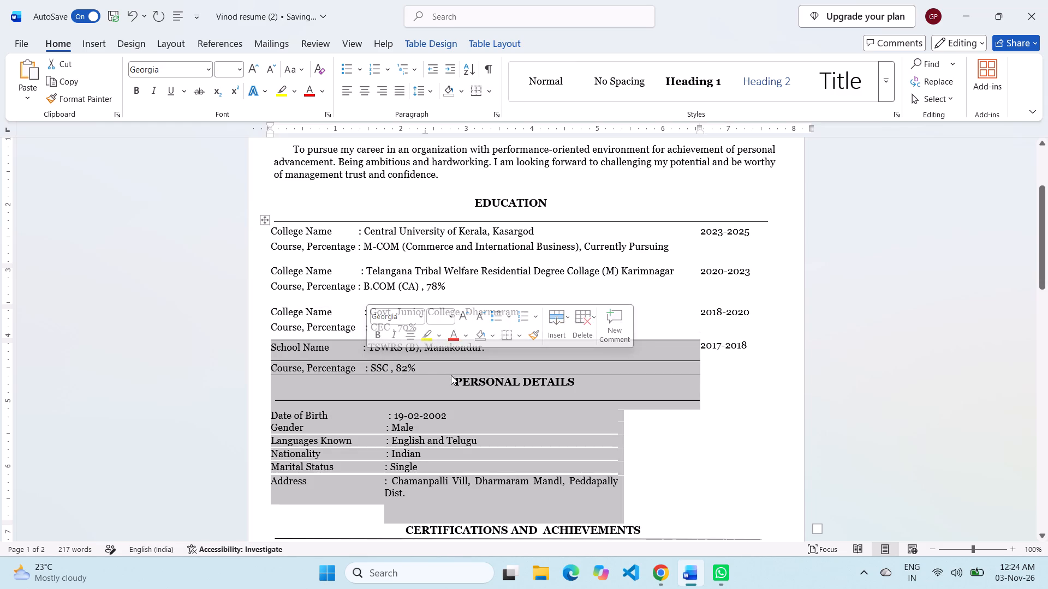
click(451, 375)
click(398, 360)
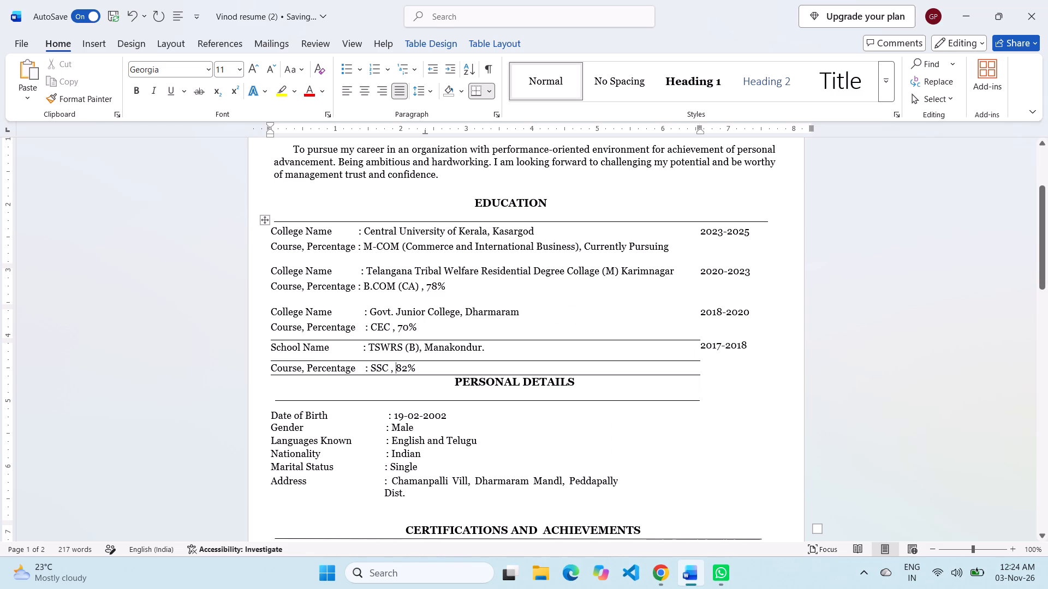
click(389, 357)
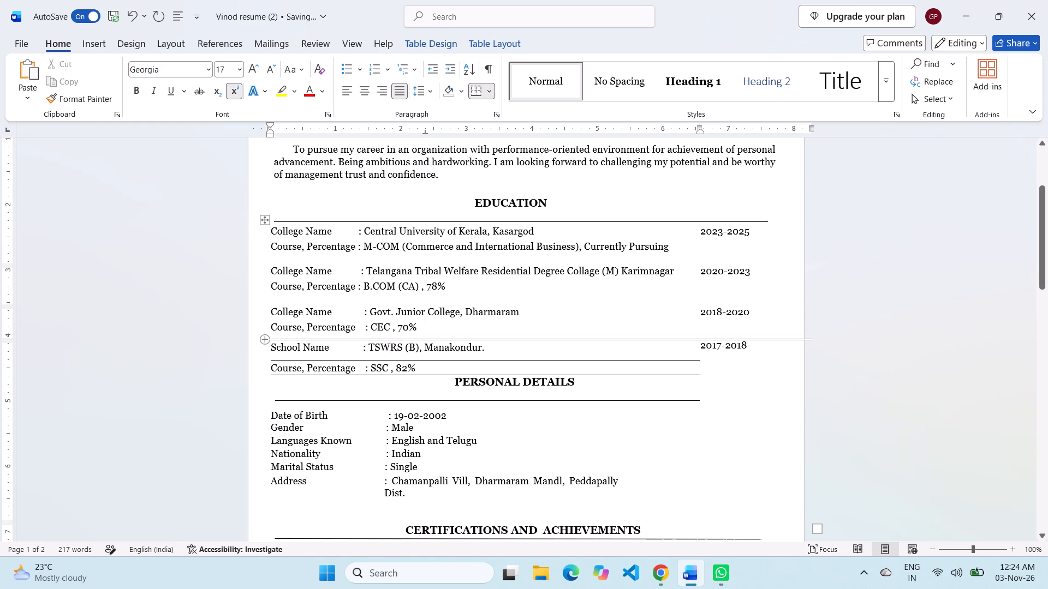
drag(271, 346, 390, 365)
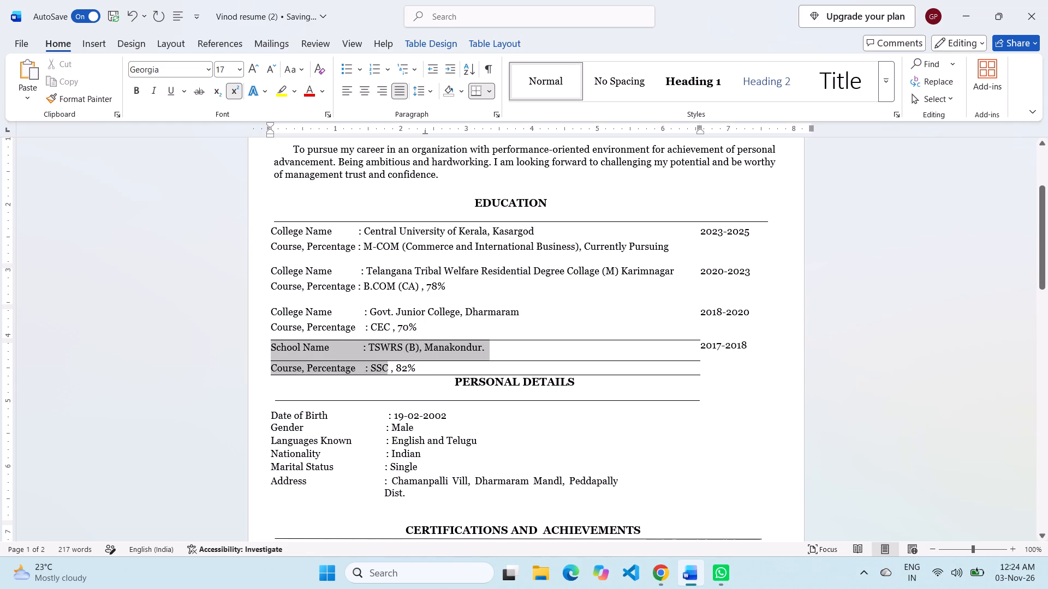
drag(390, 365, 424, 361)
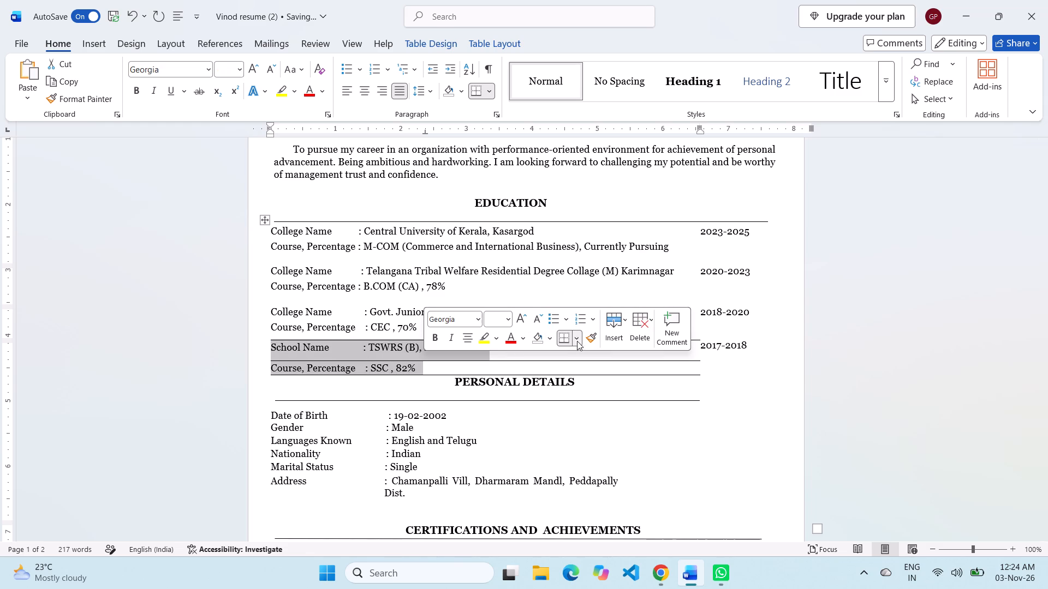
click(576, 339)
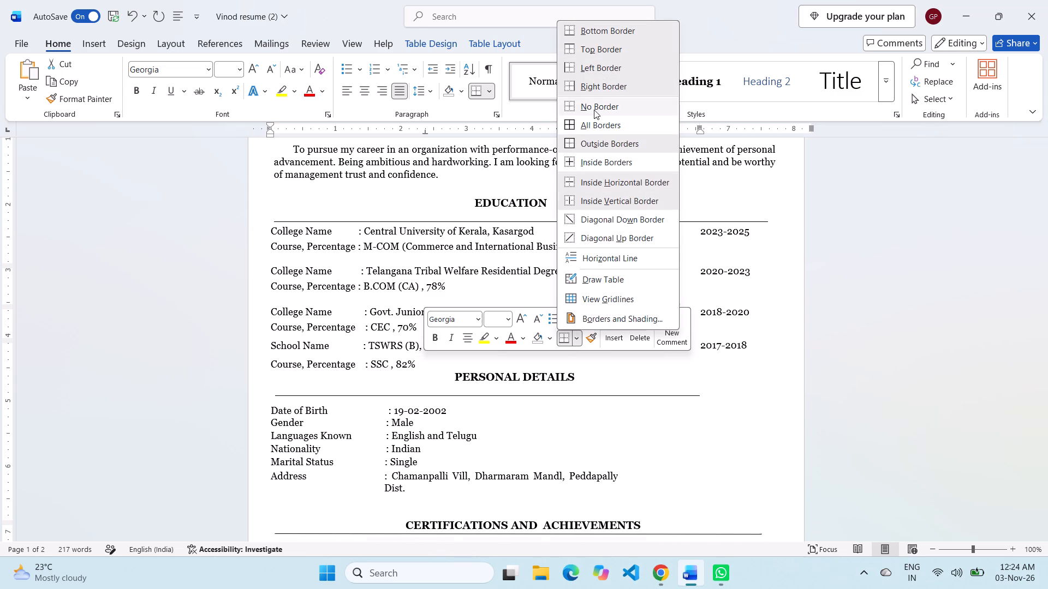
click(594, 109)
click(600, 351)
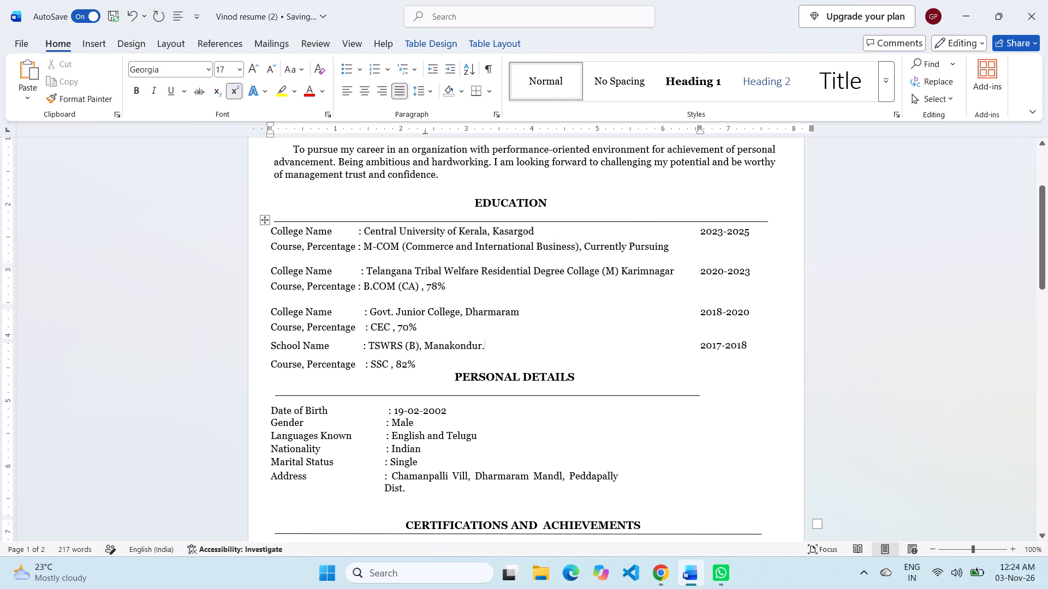
Check the resume's file name and save location and look over both of its pages.
scroll(671, 276, down, 5)
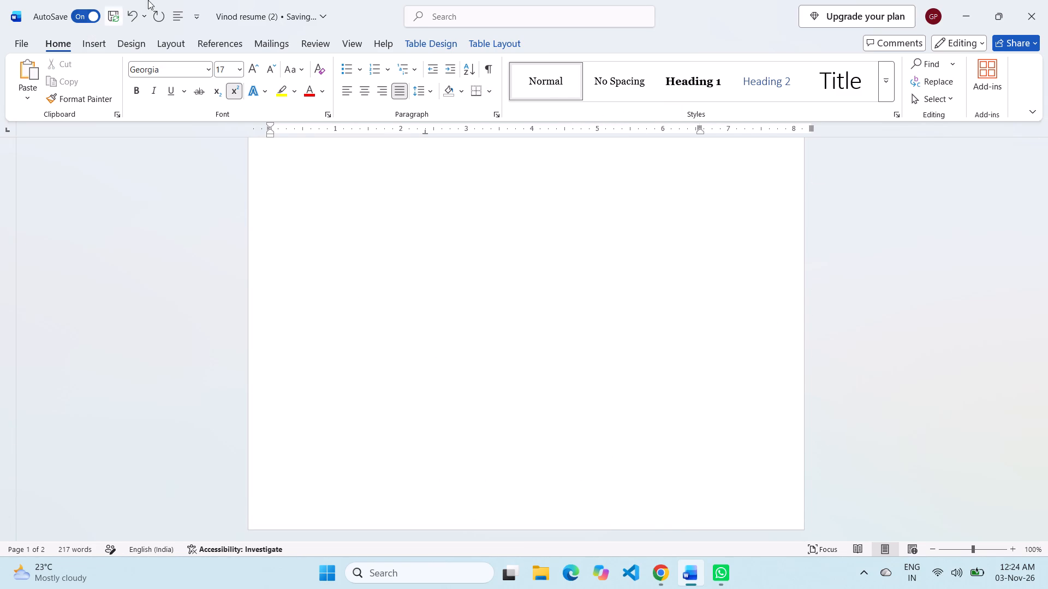
click(320, 14)
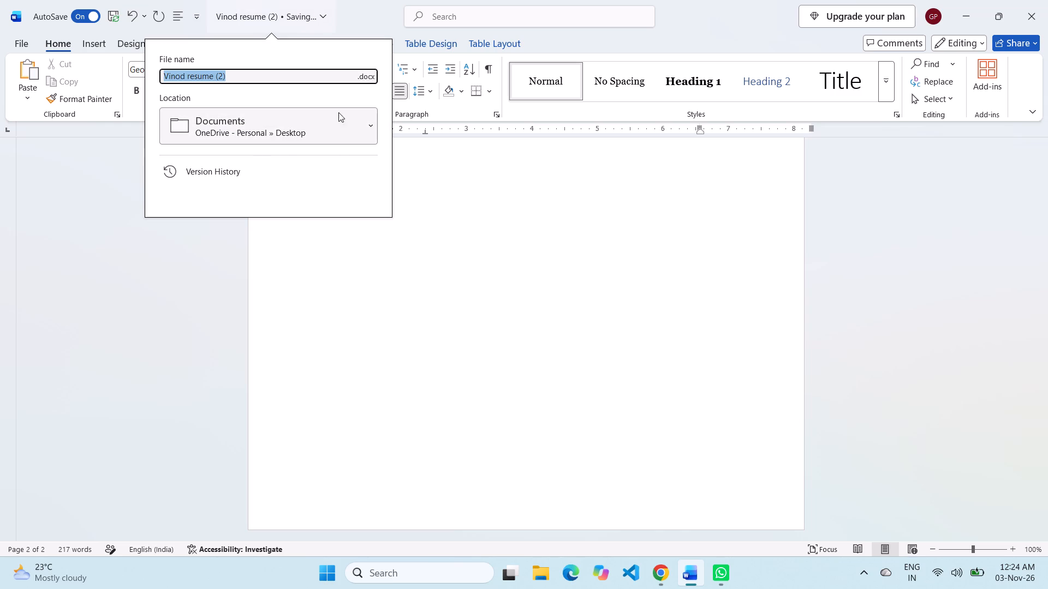
click(172, 288)
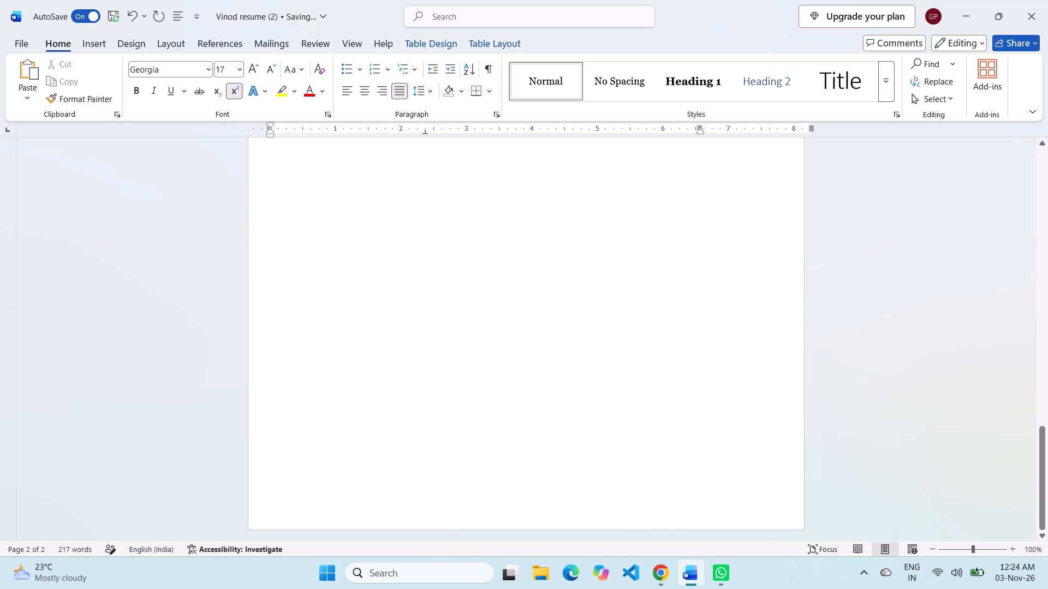
scroll(431, 257, down, 3)
scroll(431, 257, up, 5)
scroll(431, 257, down, 4)
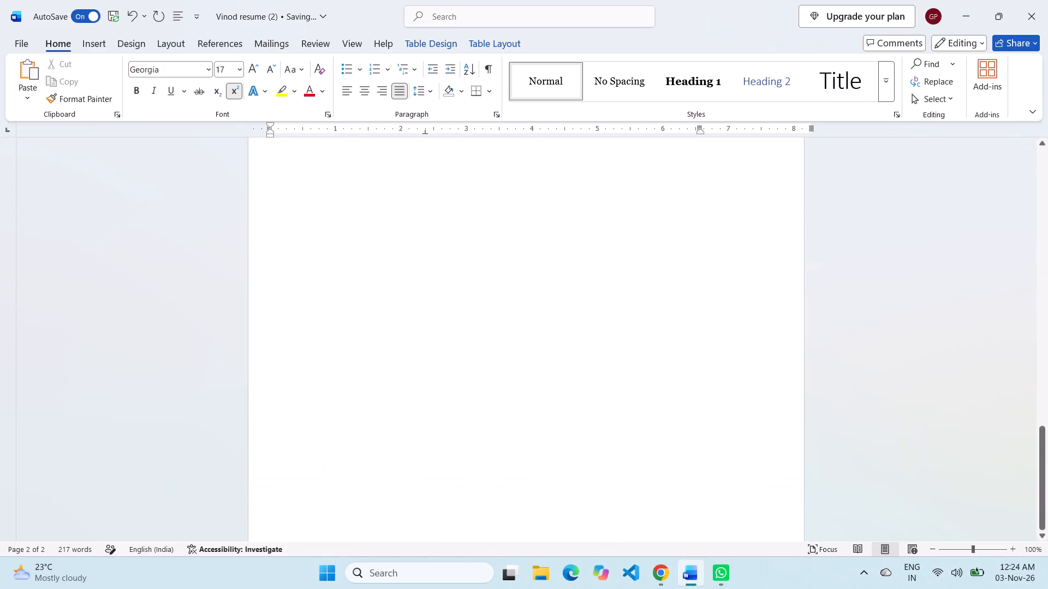
scroll(431, 257, up, 6)
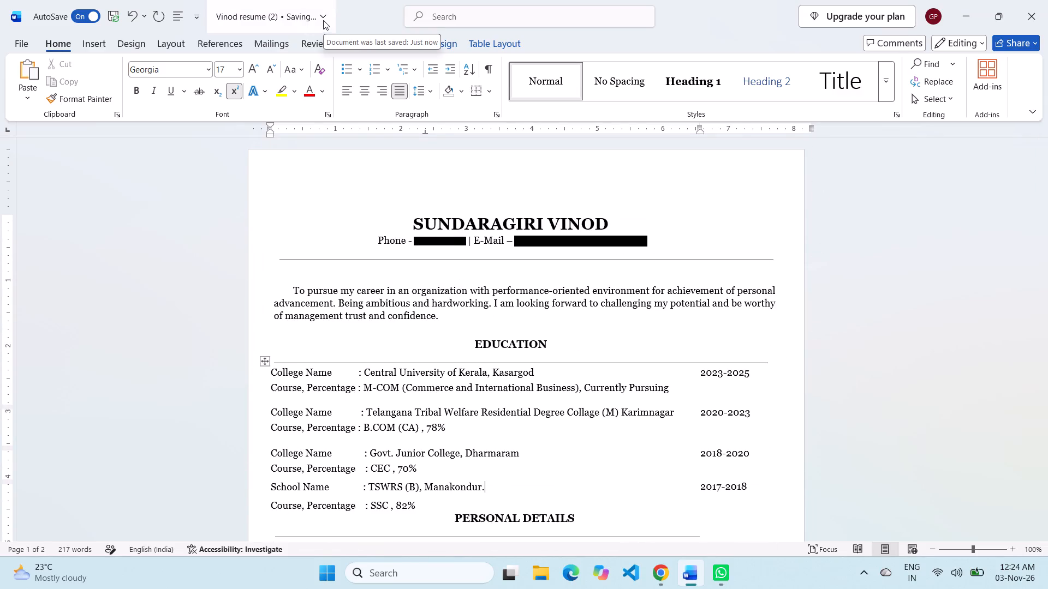
Examine the resume's save location and the folders inside OneDrive's Desktop » Documents without moving the file.
click(325, 13)
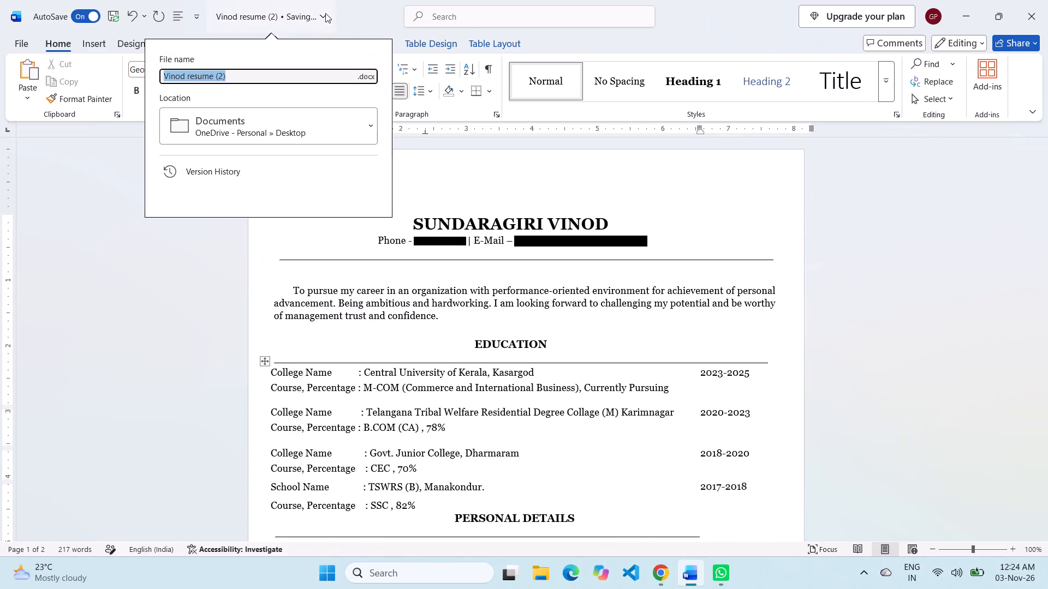
click(377, 123)
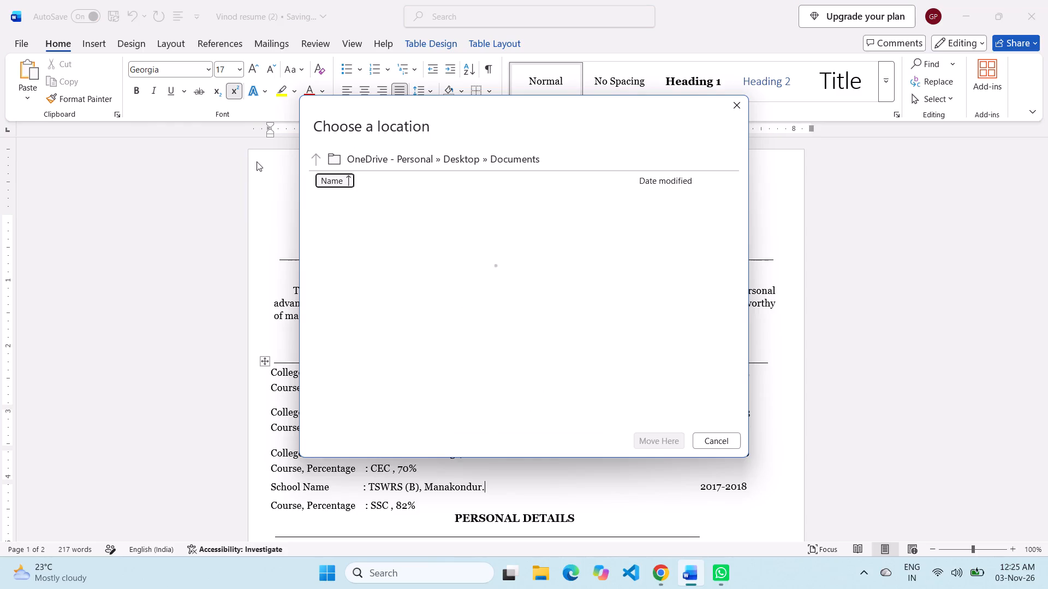
click(194, 198)
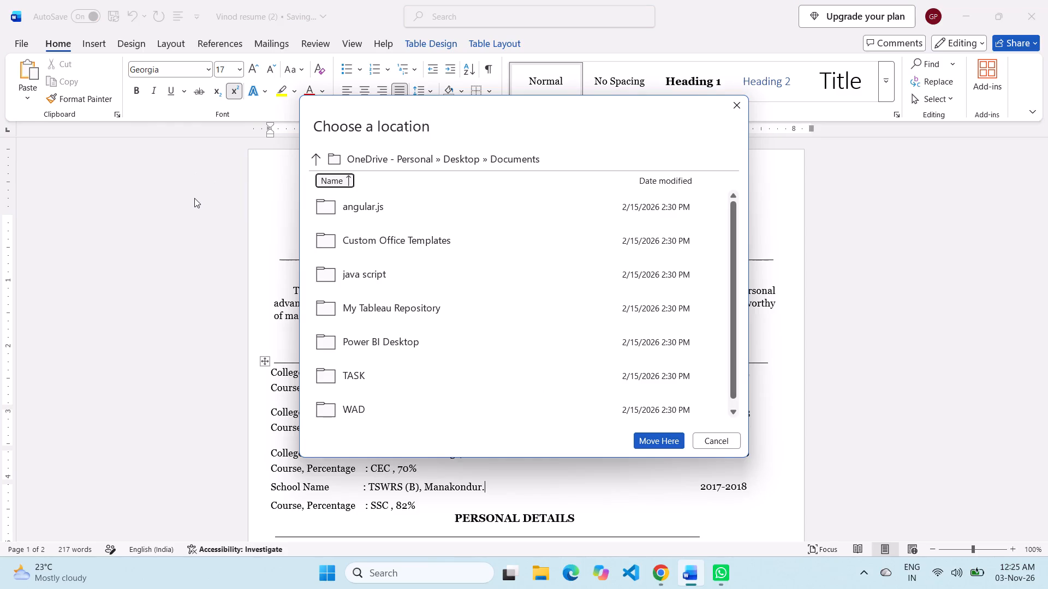
click(742, 109)
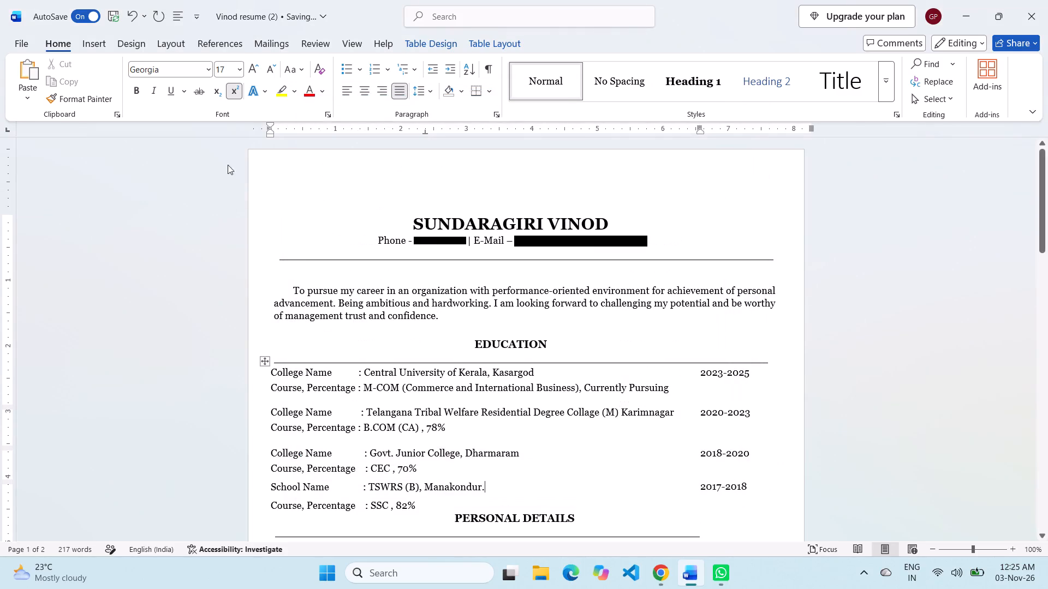
click(309, 14)
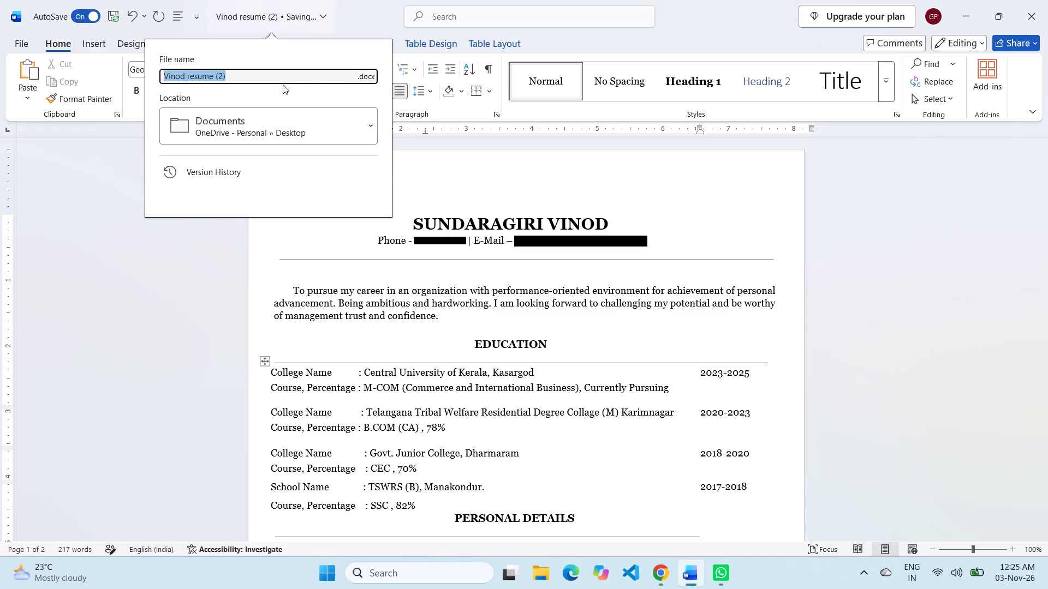
click(373, 125)
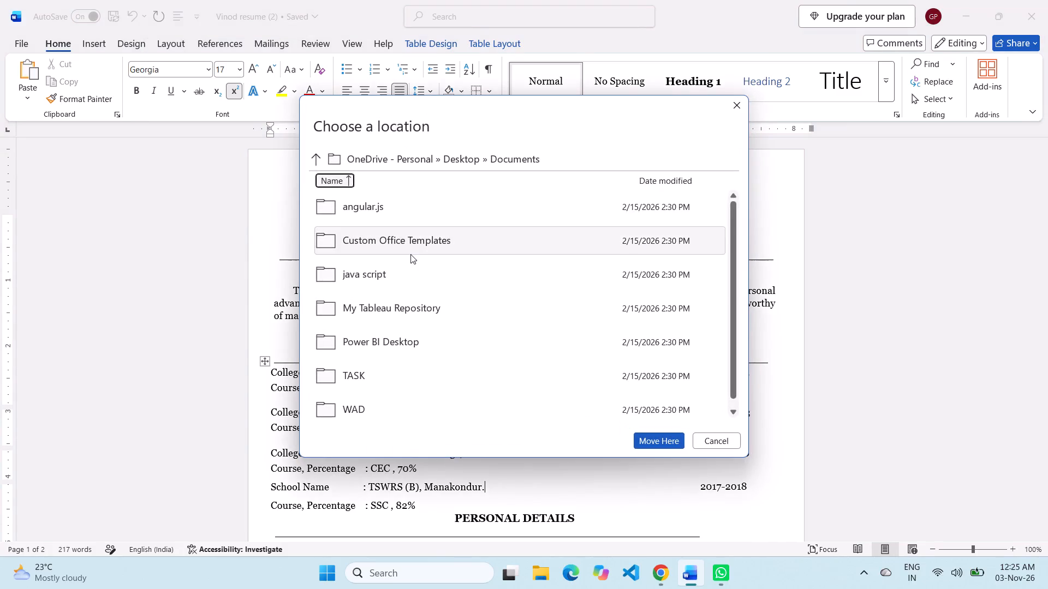
scroll(428, 362, down, 1)
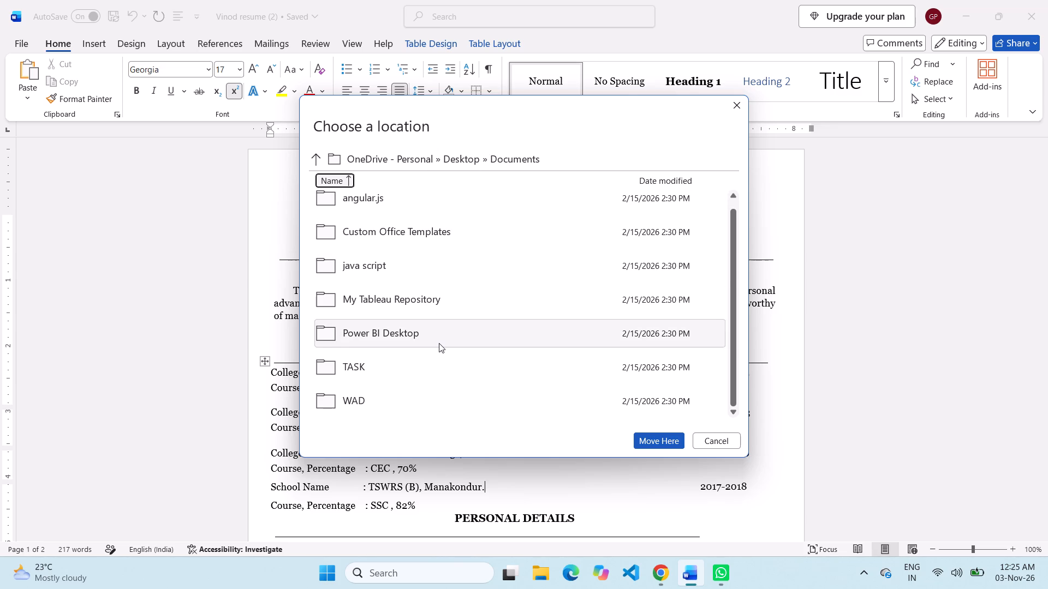
scroll(439, 343, down, 2)
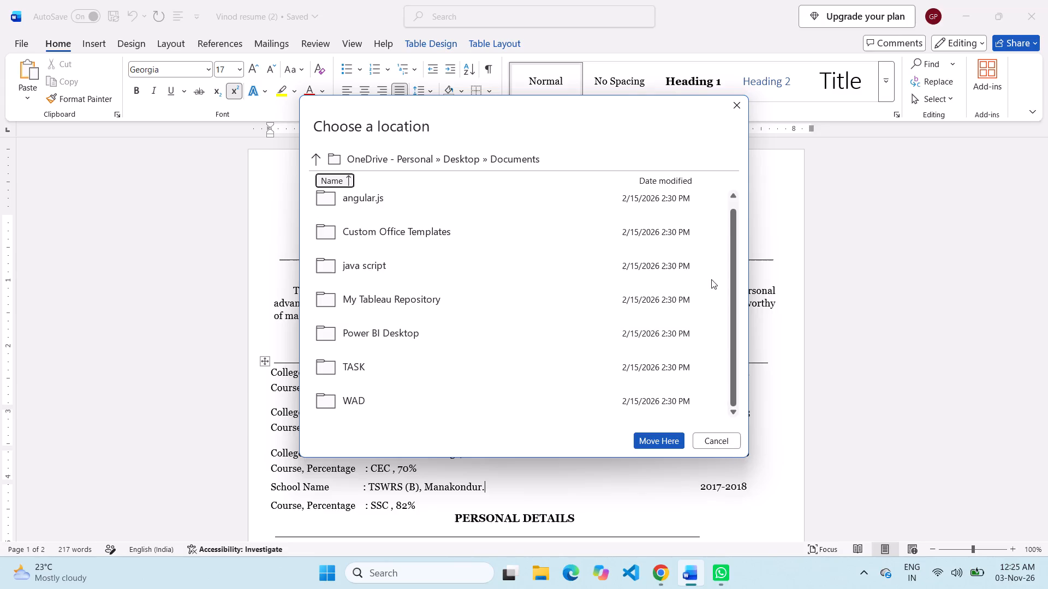
click(740, 105)
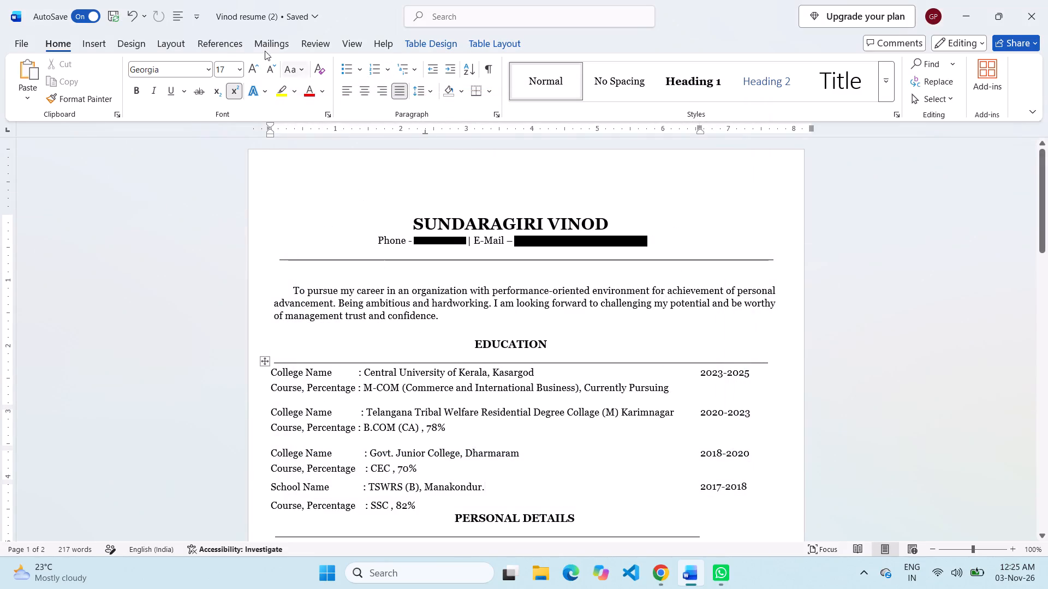
click(248, 15)
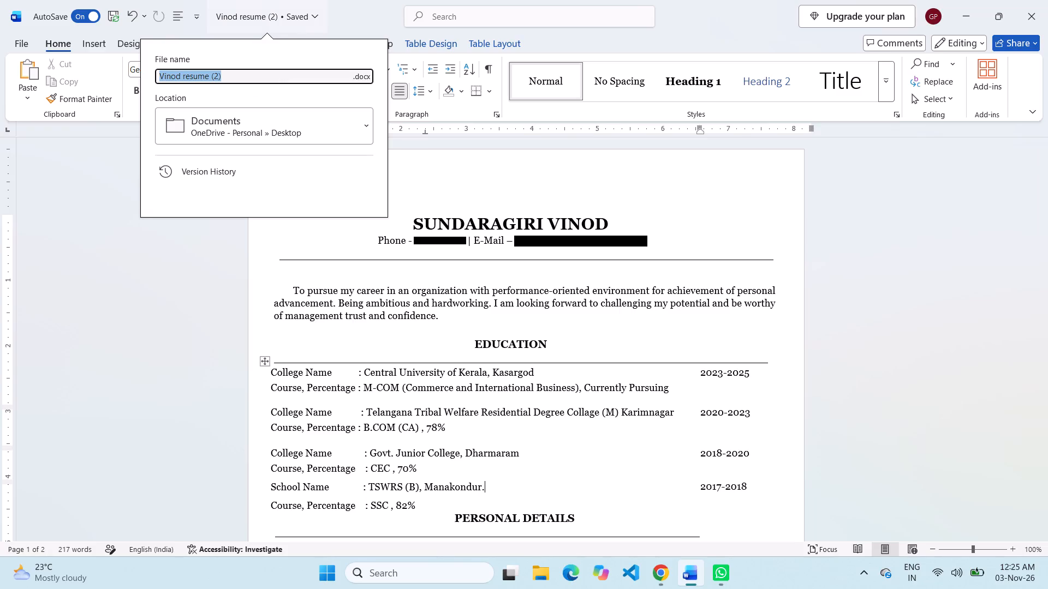
click(177, 266)
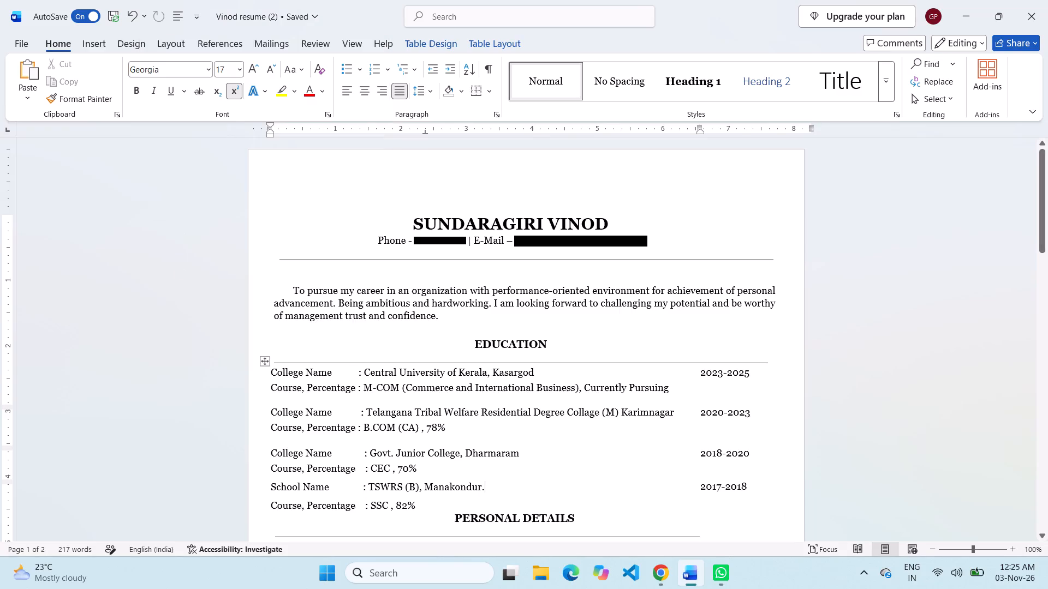
Switch to File Explorer, look through Quick access and recent files for the saved resume, and close the window.
click(540, 573)
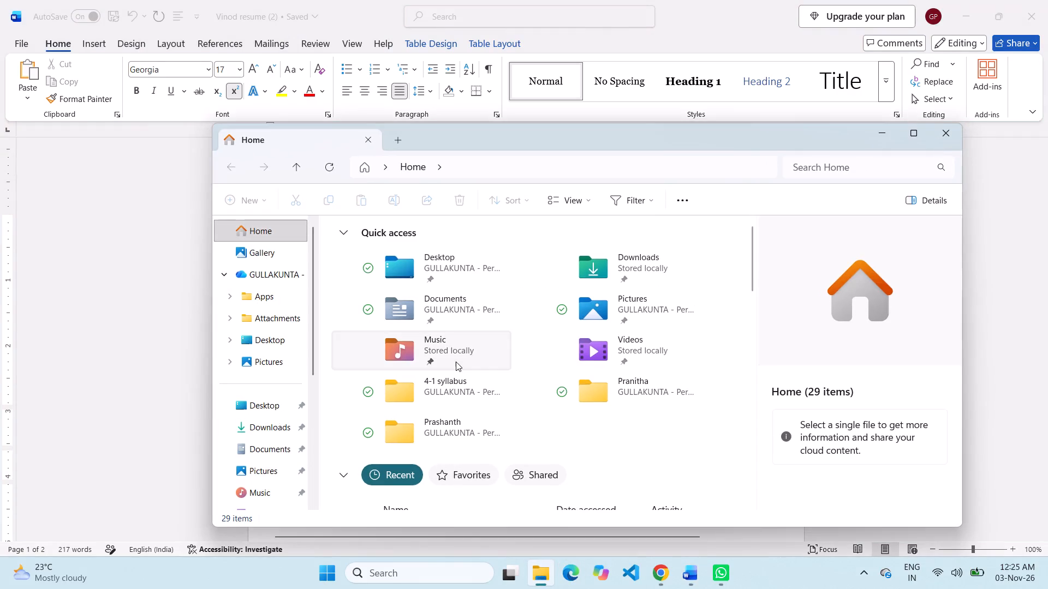
click(458, 257)
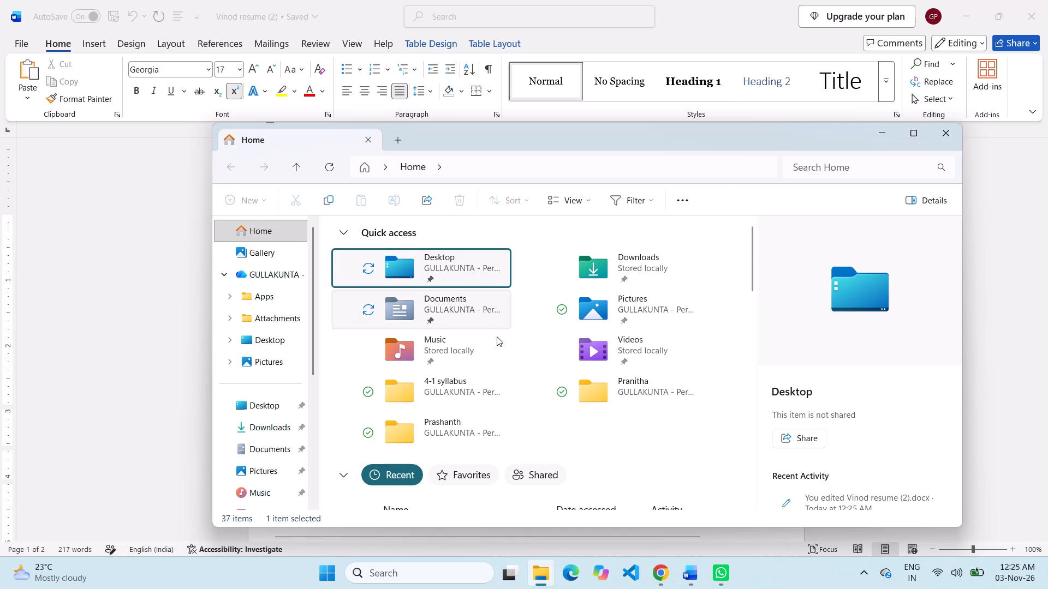
scroll(545, 397, down, 2)
scroll(545, 397, up, 4)
click(943, 134)
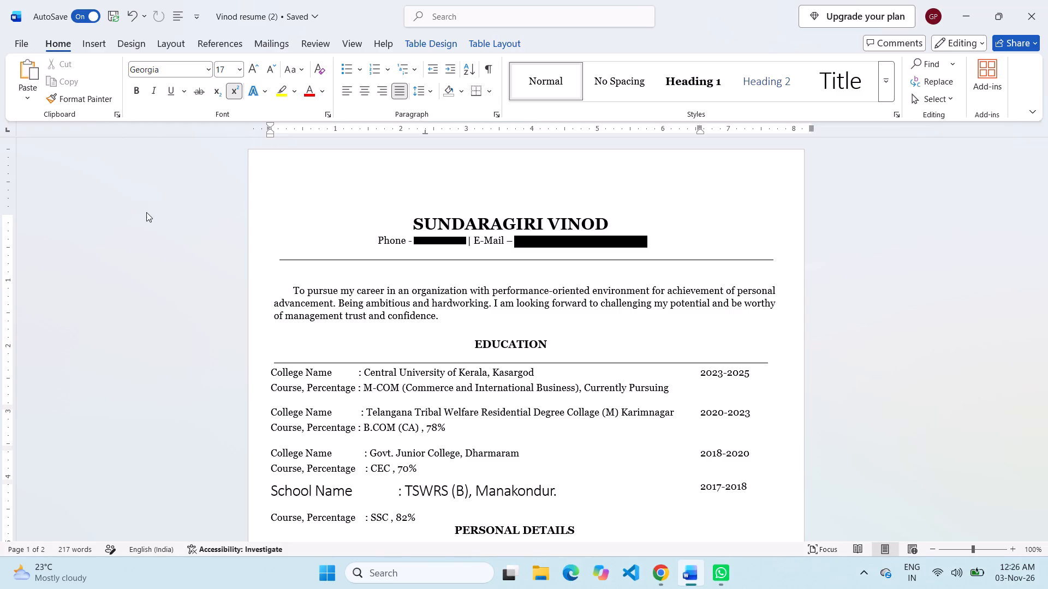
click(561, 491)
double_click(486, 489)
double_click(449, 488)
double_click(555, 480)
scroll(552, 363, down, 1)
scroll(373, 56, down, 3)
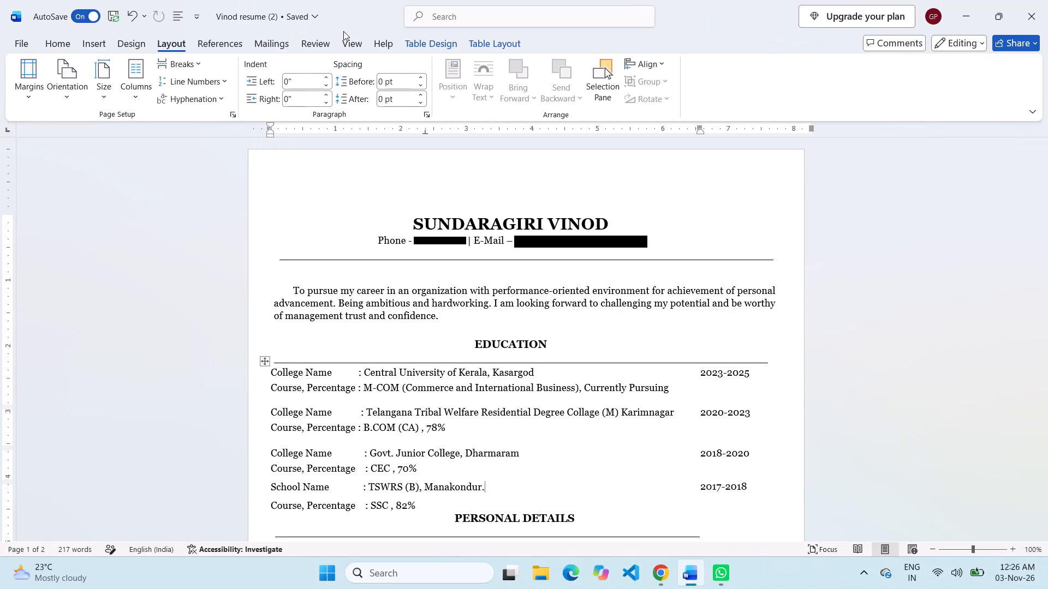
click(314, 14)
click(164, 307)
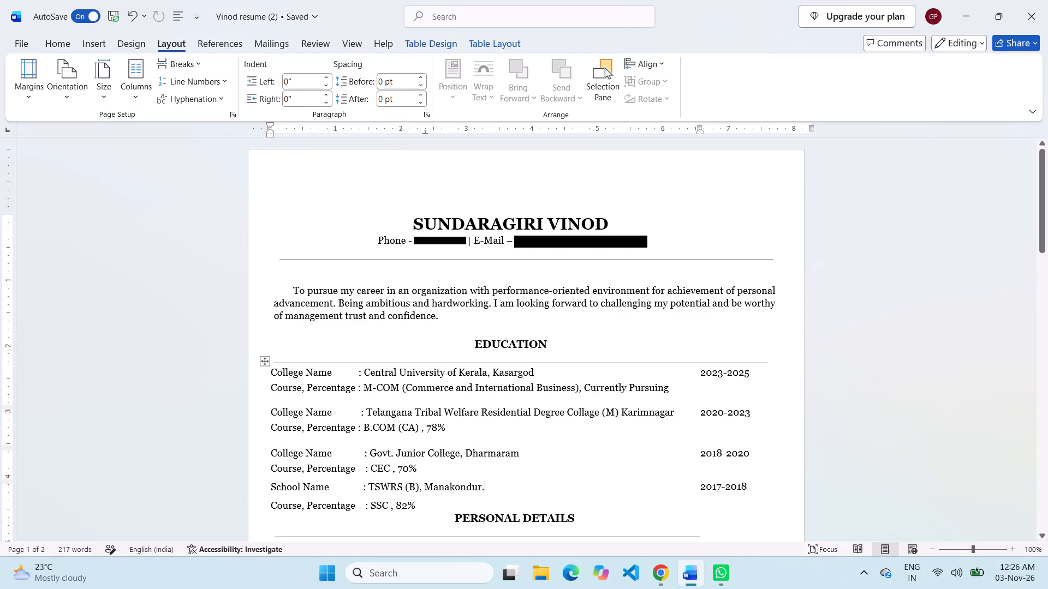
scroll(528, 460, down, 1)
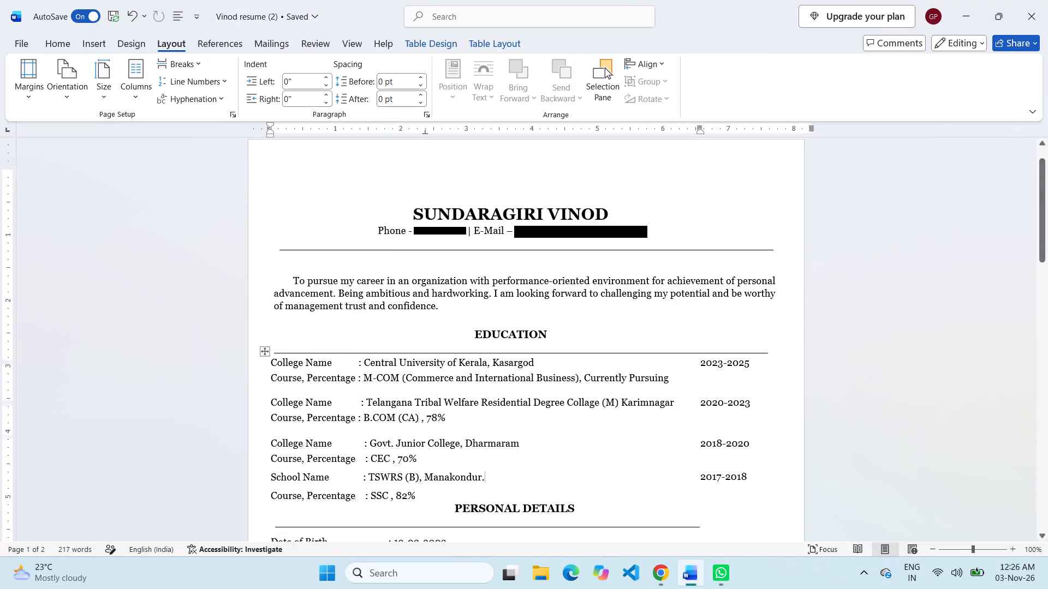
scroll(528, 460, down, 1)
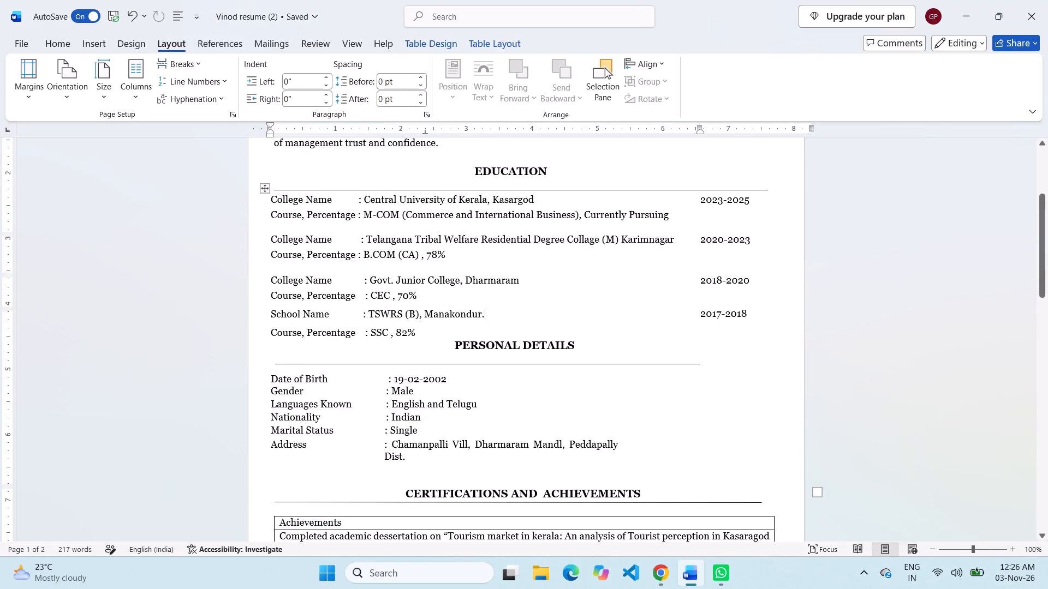
Minimise the document, switch to File Explorer and look through the OneDrive Desktop folder for the saved resume.
click(970, 2)
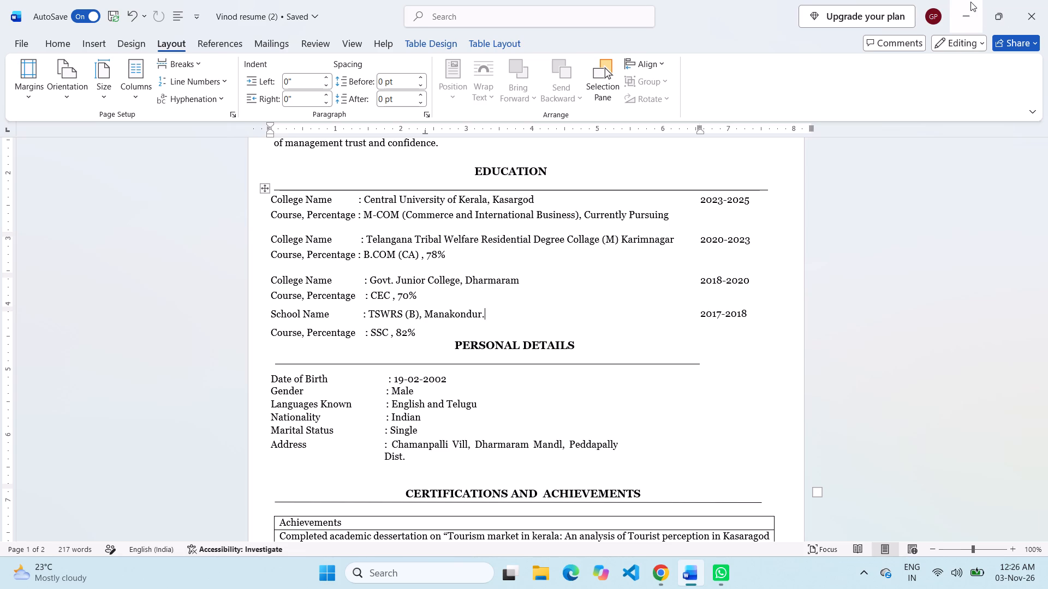
click(966, 1)
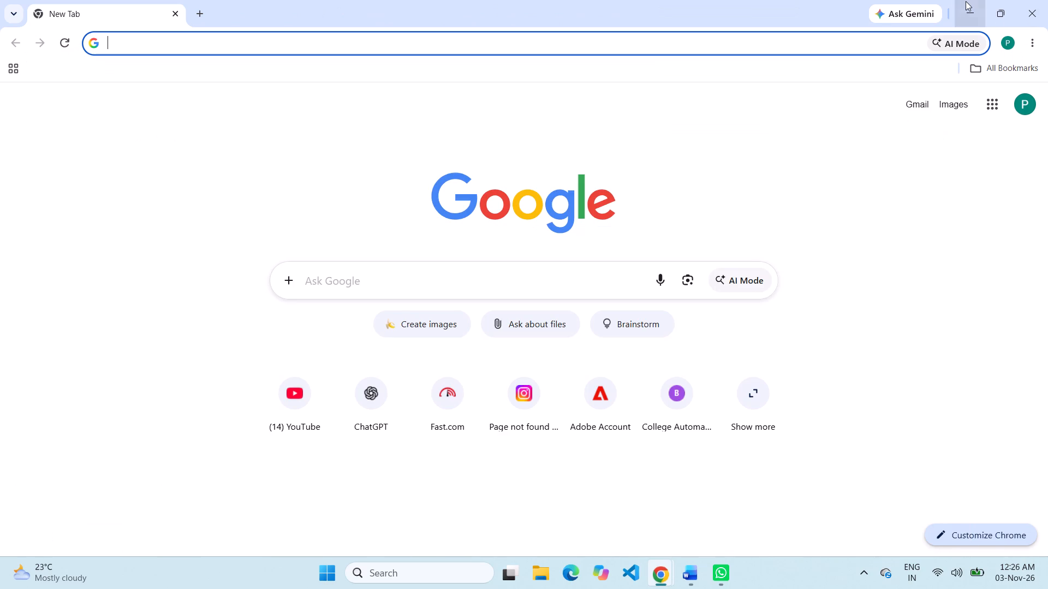
click(546, 562)
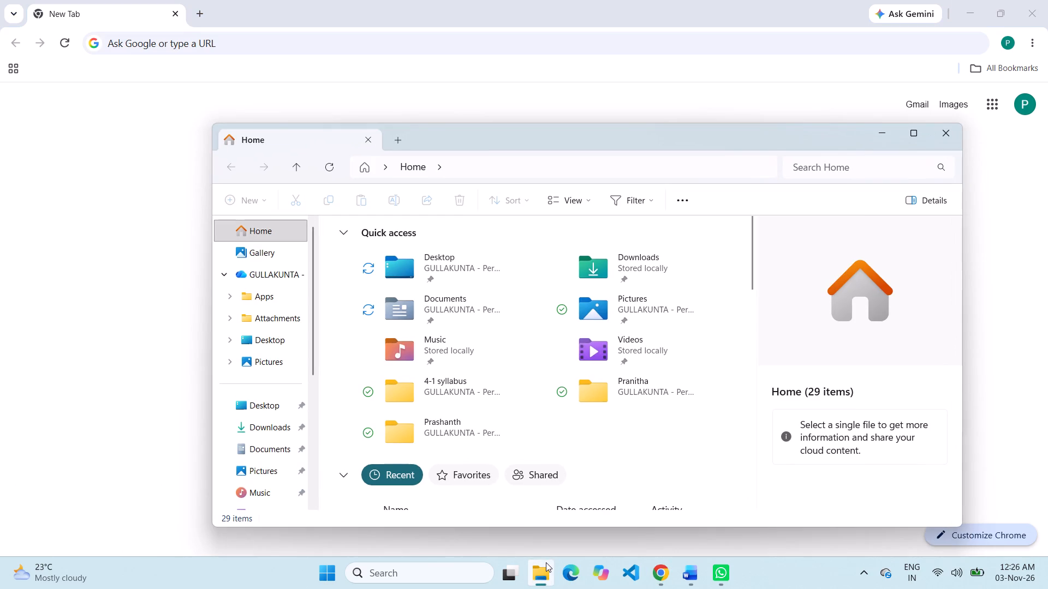
click(460, 420)
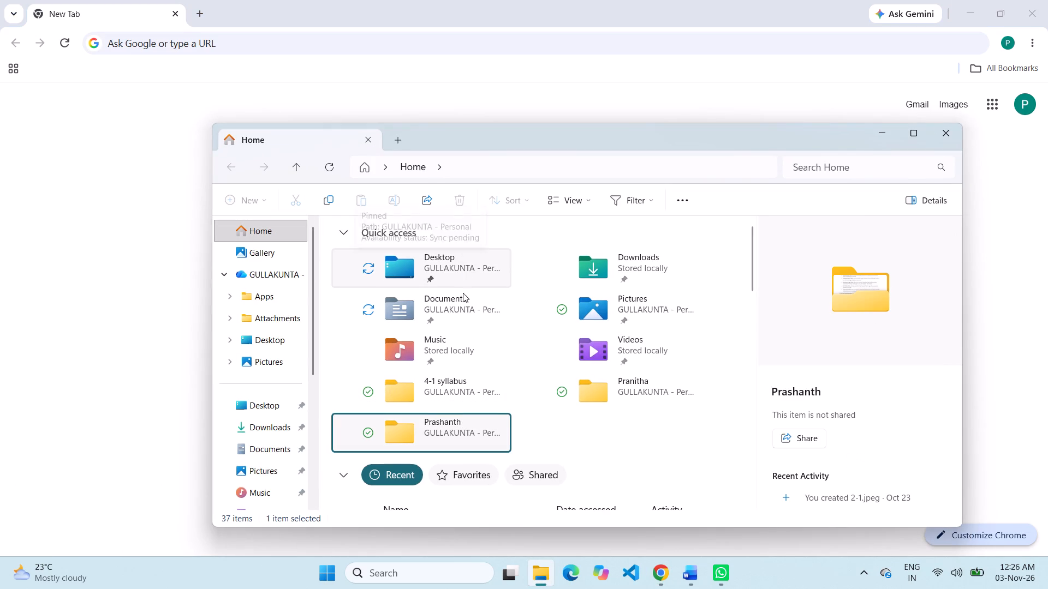
double_click(474, 280)
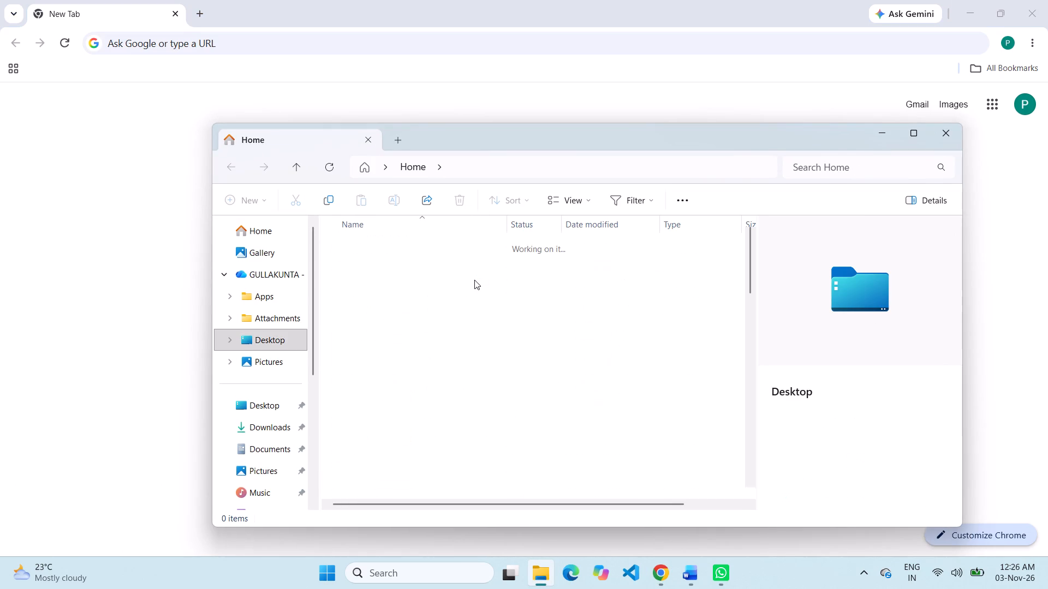
scroll(474, 280, down, 6)
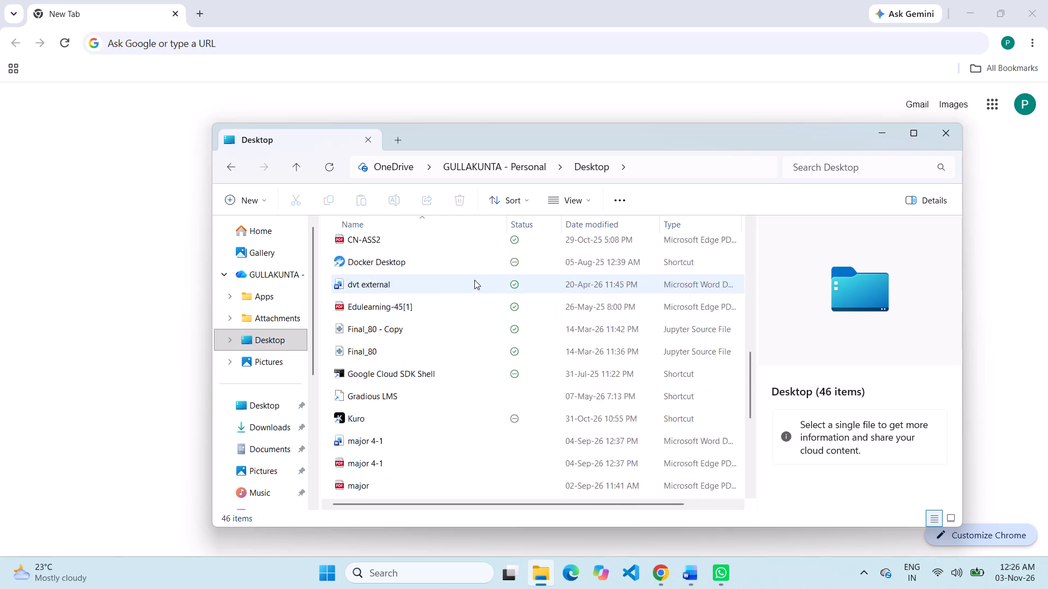
scroll(474, 280, down, 1)
scroll(474, 280, up, 9)
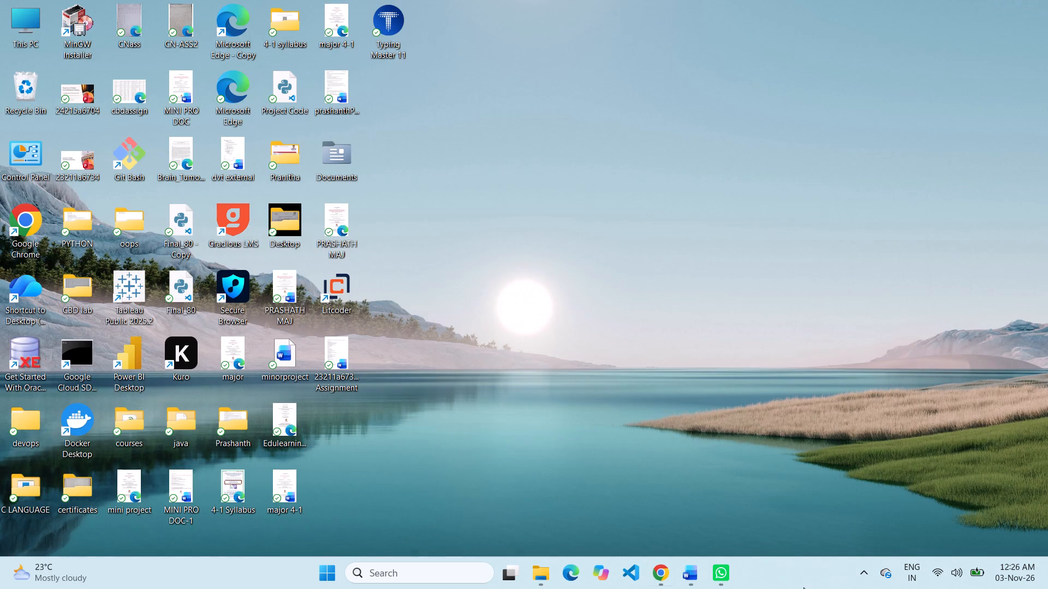
Switch back to Word and look over both pages of the resume.
click(695, 581)
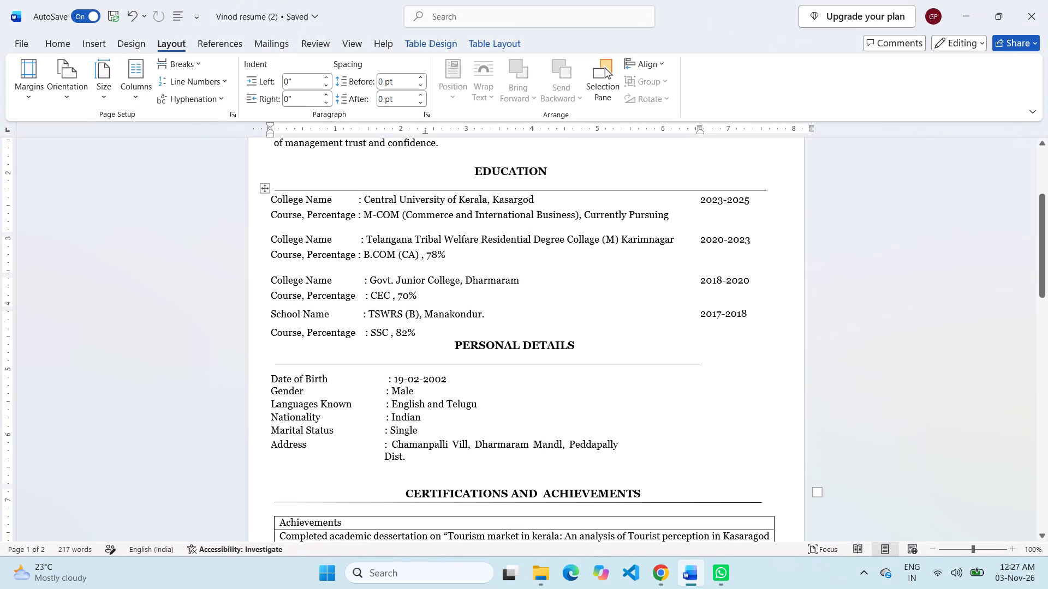
scroll(458, 345, down, 8)
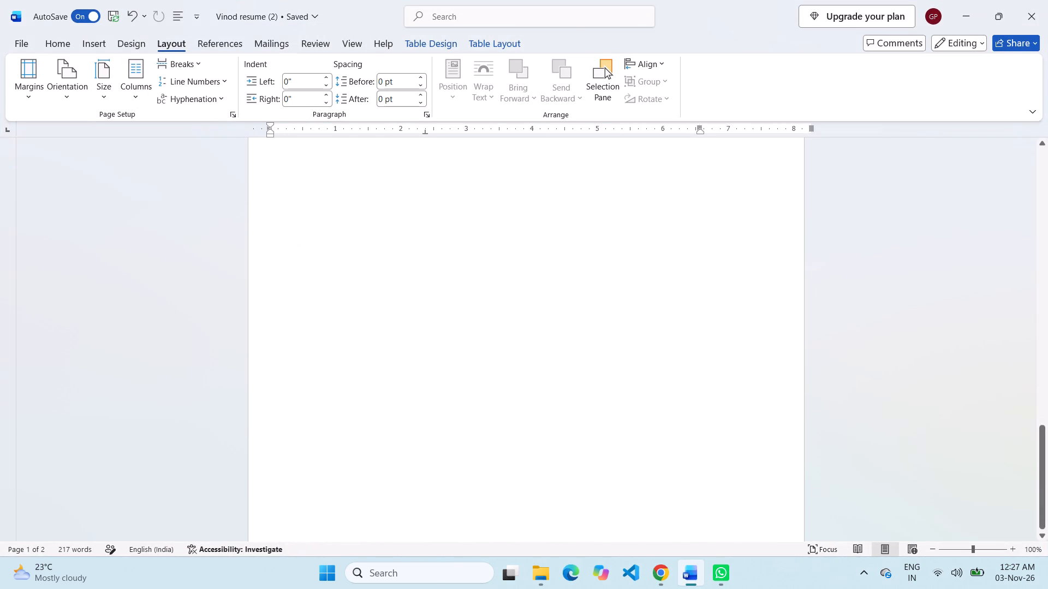
scroll(458, 345, up, 3)
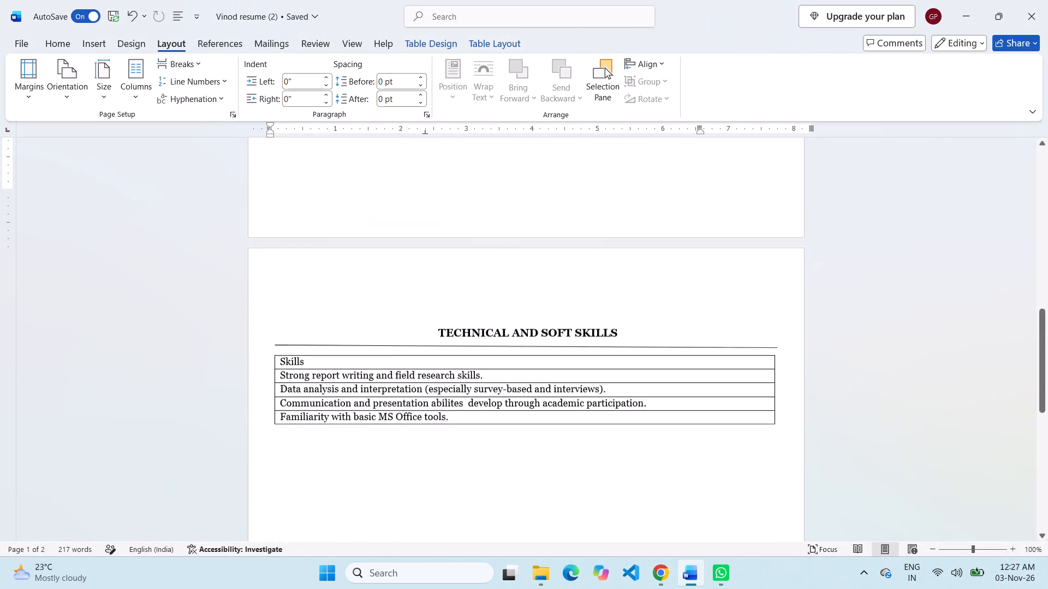
scroll(458, 345, up, 2)
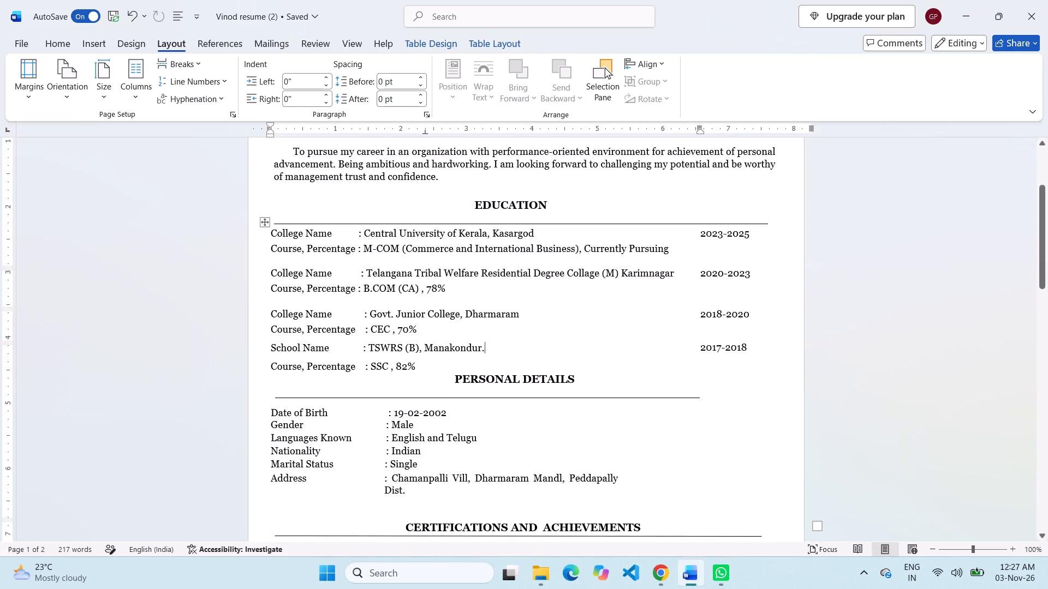
scroll(458, 345, down, 1)
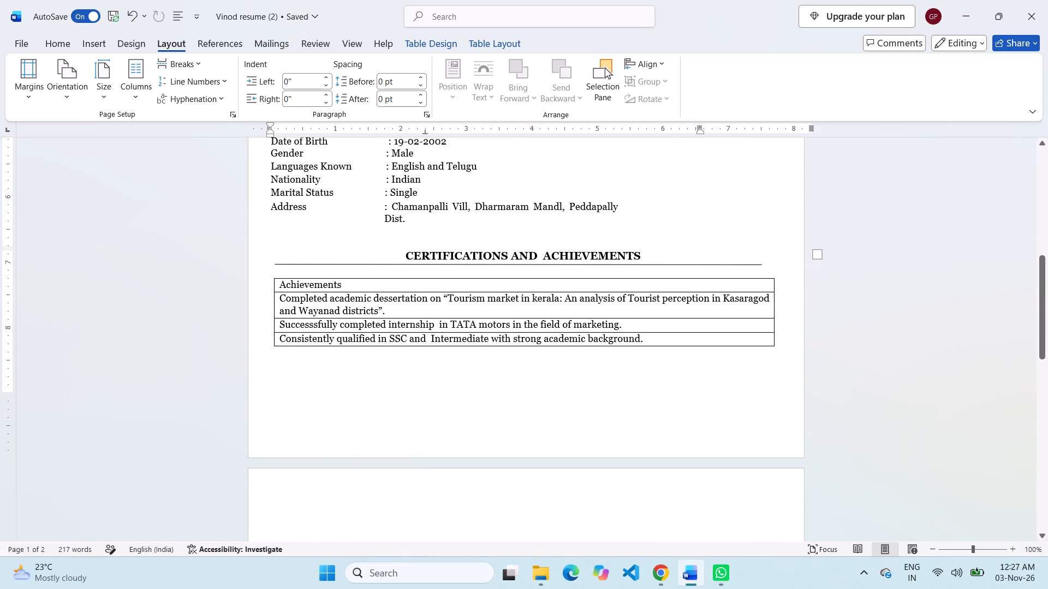
scroll(505, 335, up, 5)
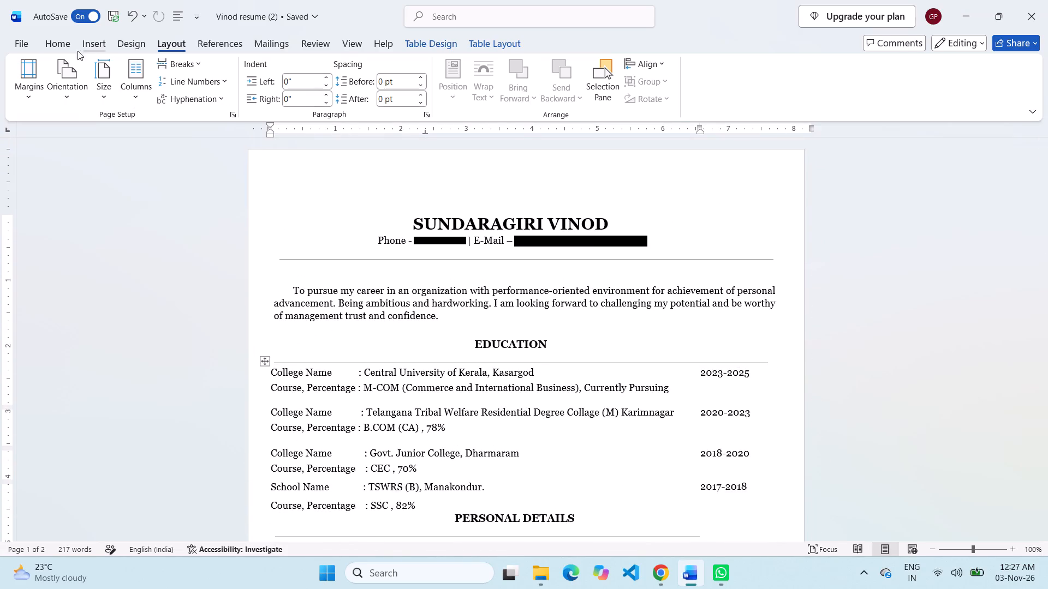
Save a copy of the resume as a Word Document in OneDrive's Desktop » Prashanth folder, keeping the suggested file name.
click(29, 44)
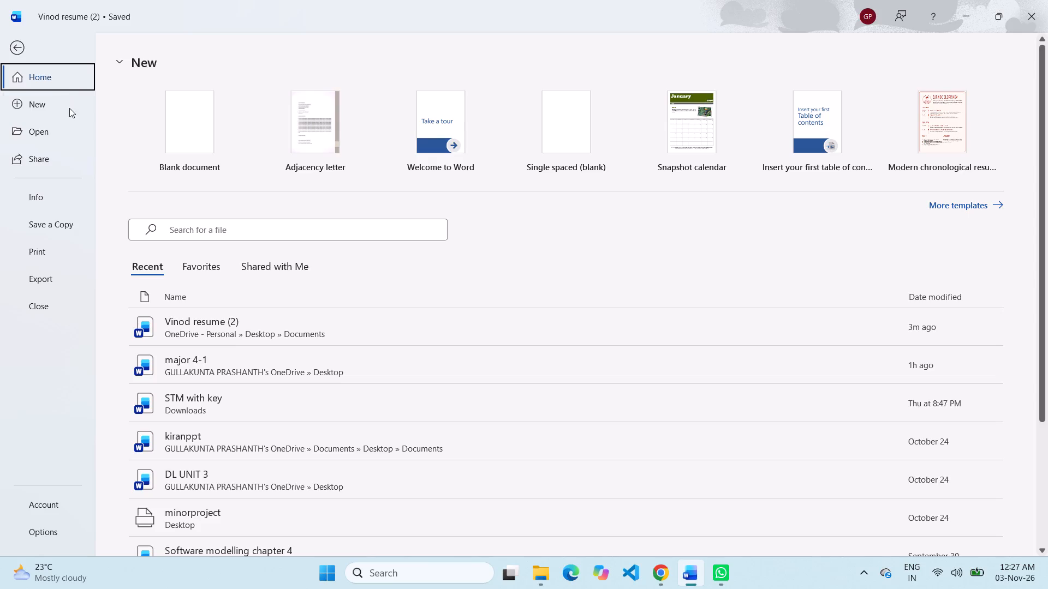
click(44, 224)
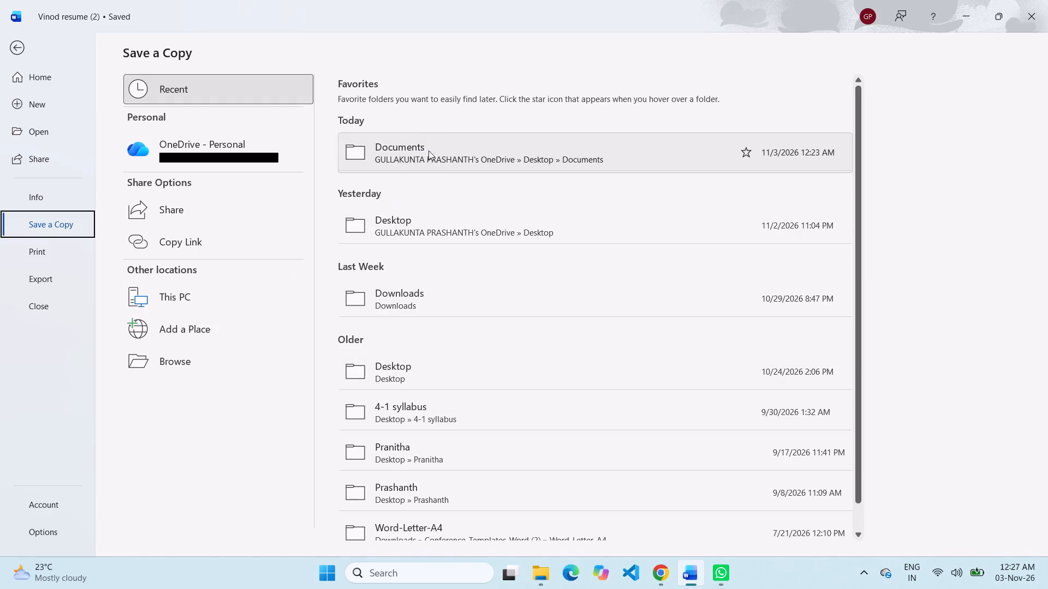
scroll(425, 389, down, 2)
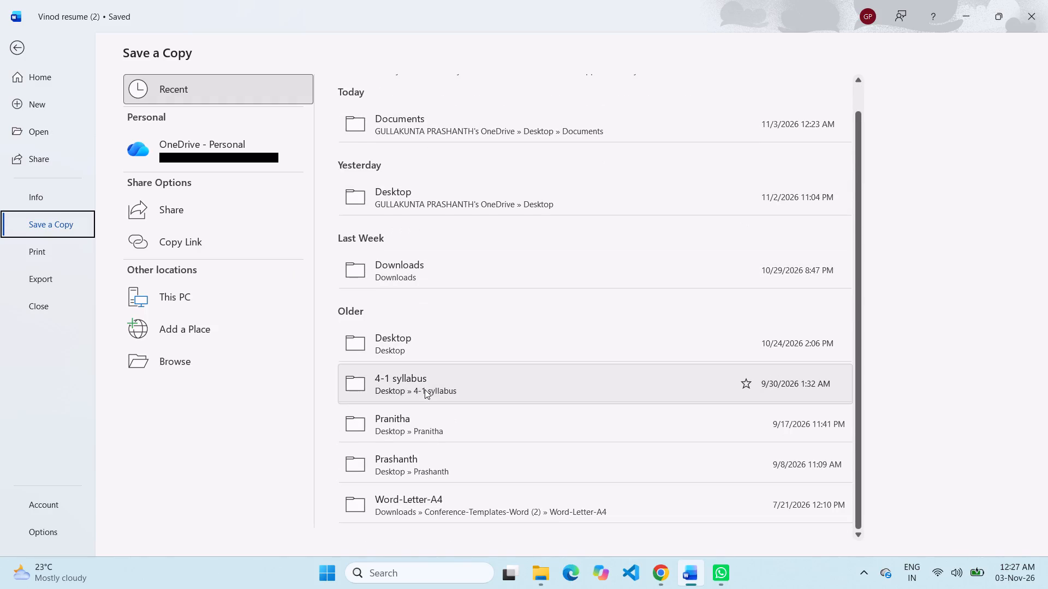
click(445, 467)
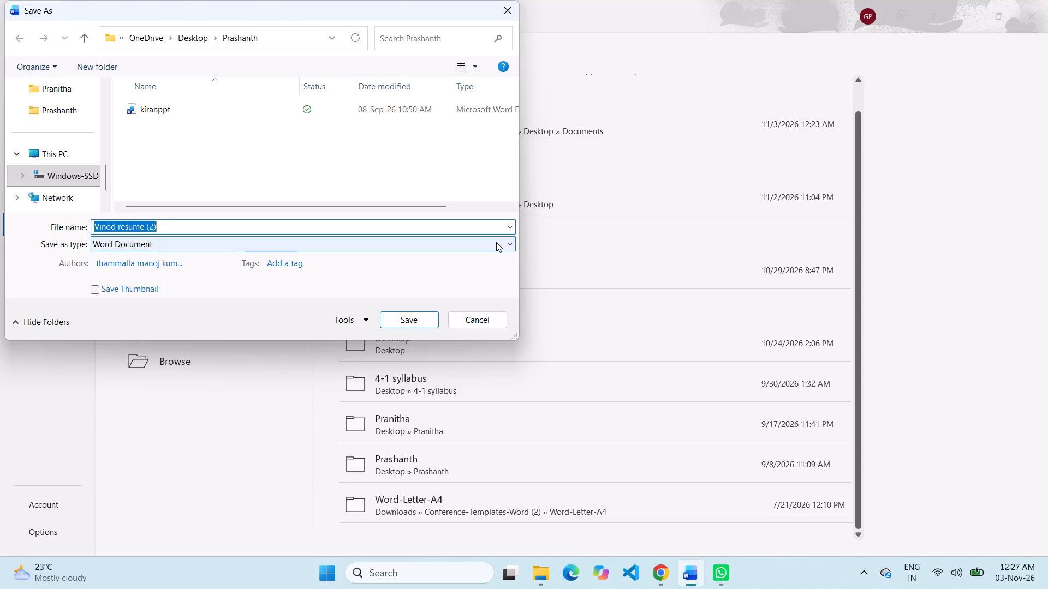
click(409, 321)
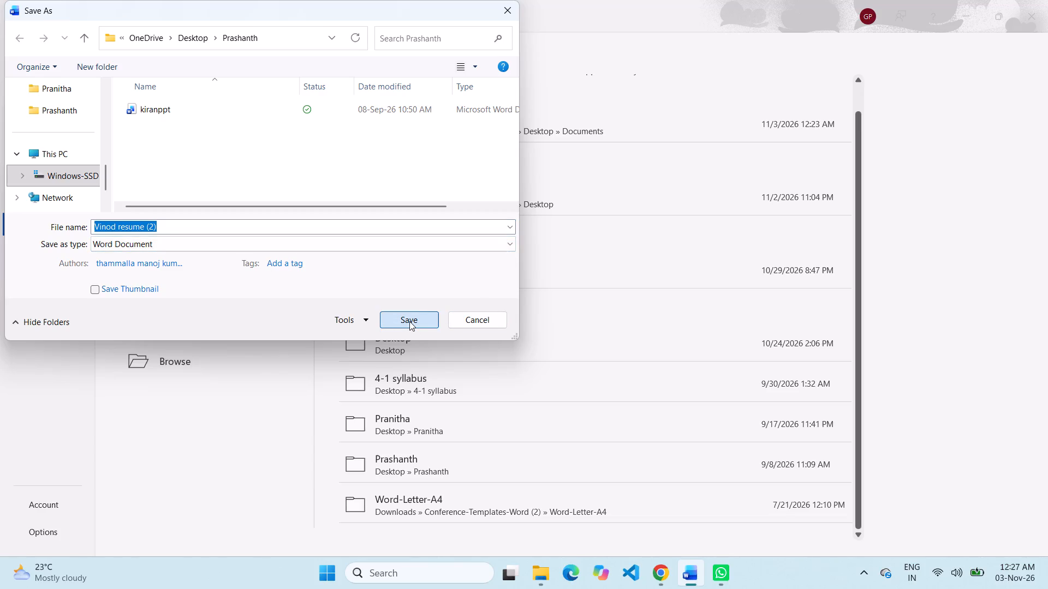
click(409, 321)
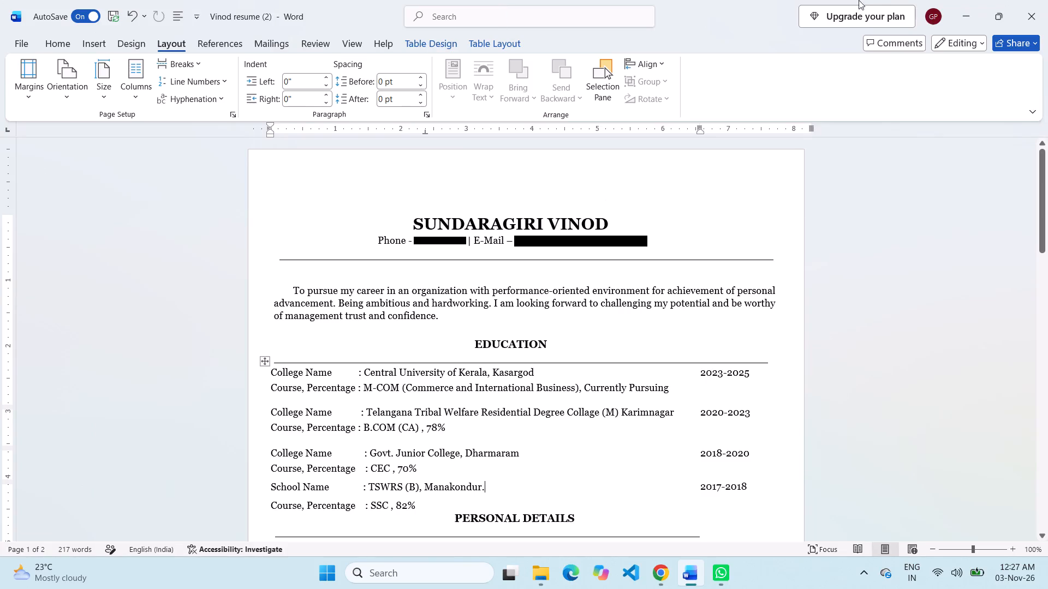
Minimise the document, find the saved resume copy in the desktop's Prashanth folder, open it and look through its pages.
click(968, 16)
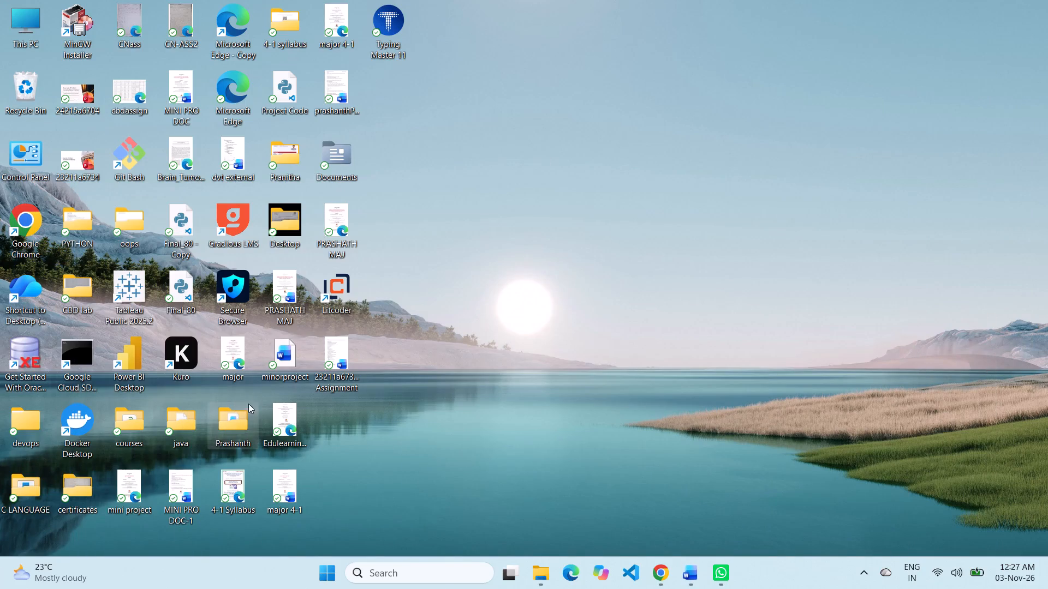
double_click(244, 409)
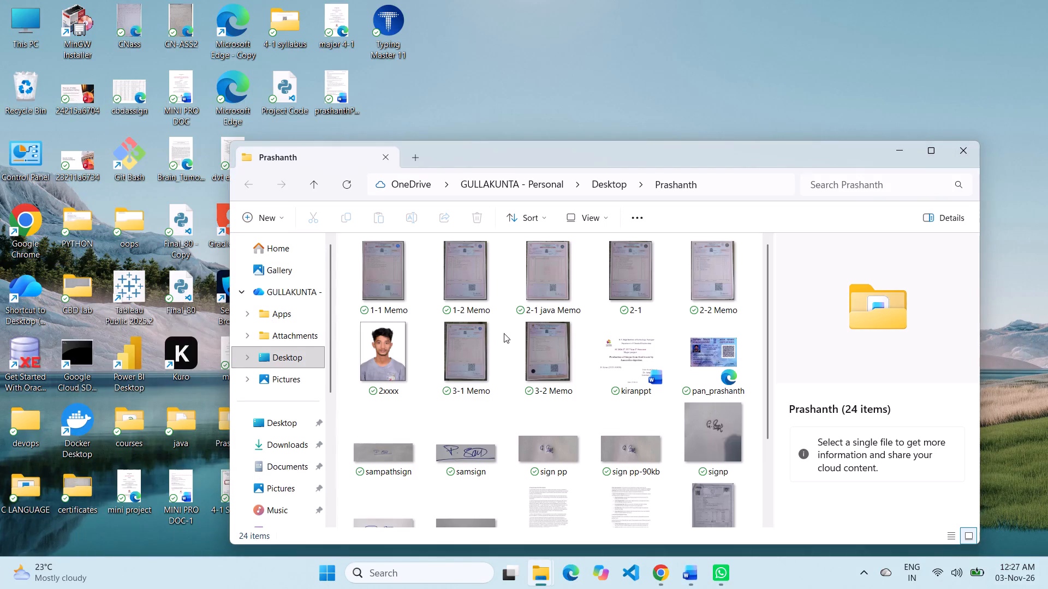
scroll(663, 360, down, 5)
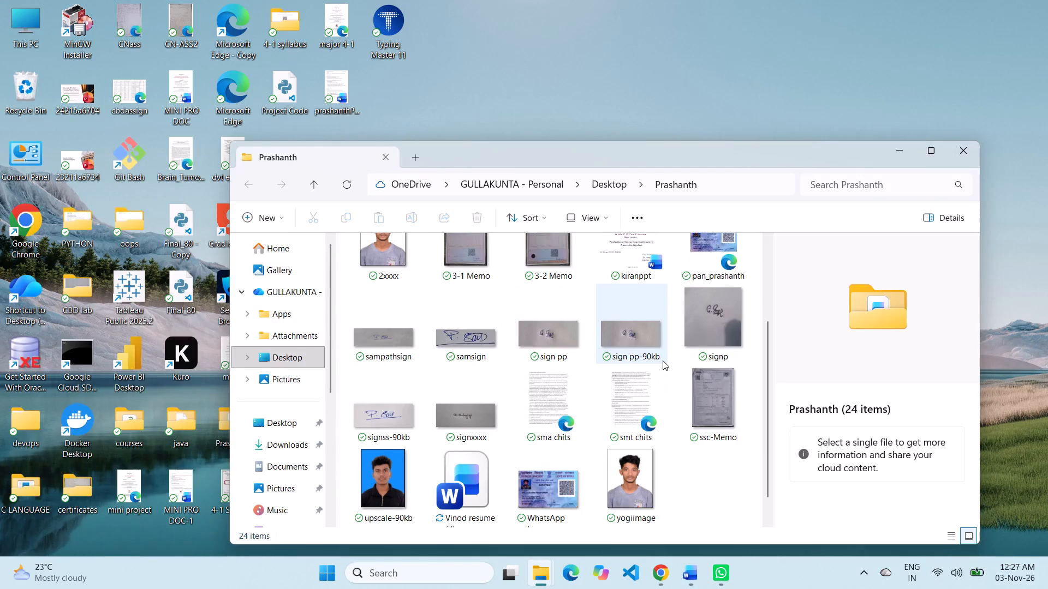
double_click(478, 483)
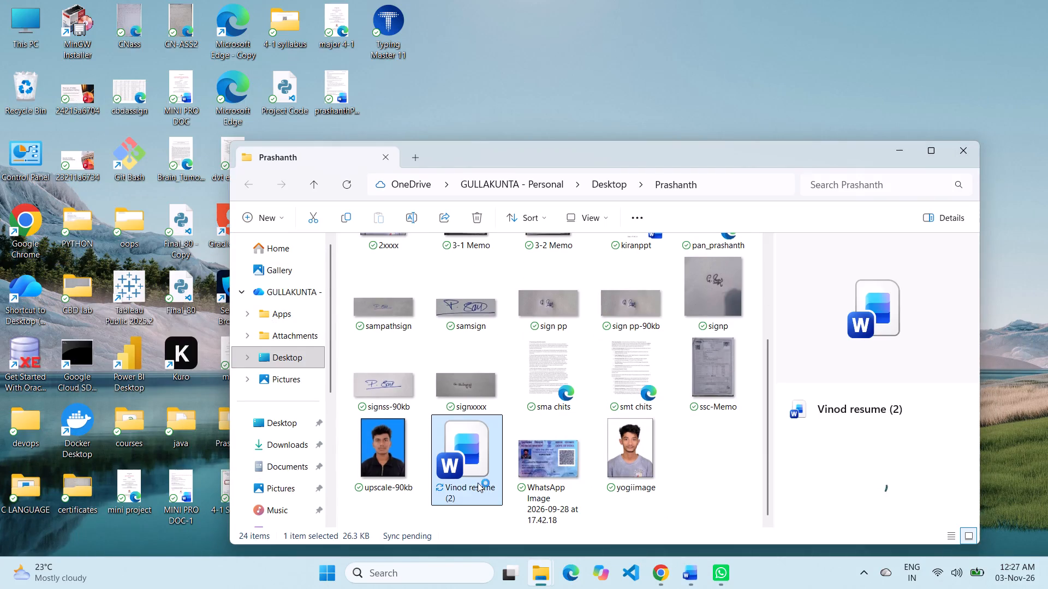
scroll(481, 434, down, 2)
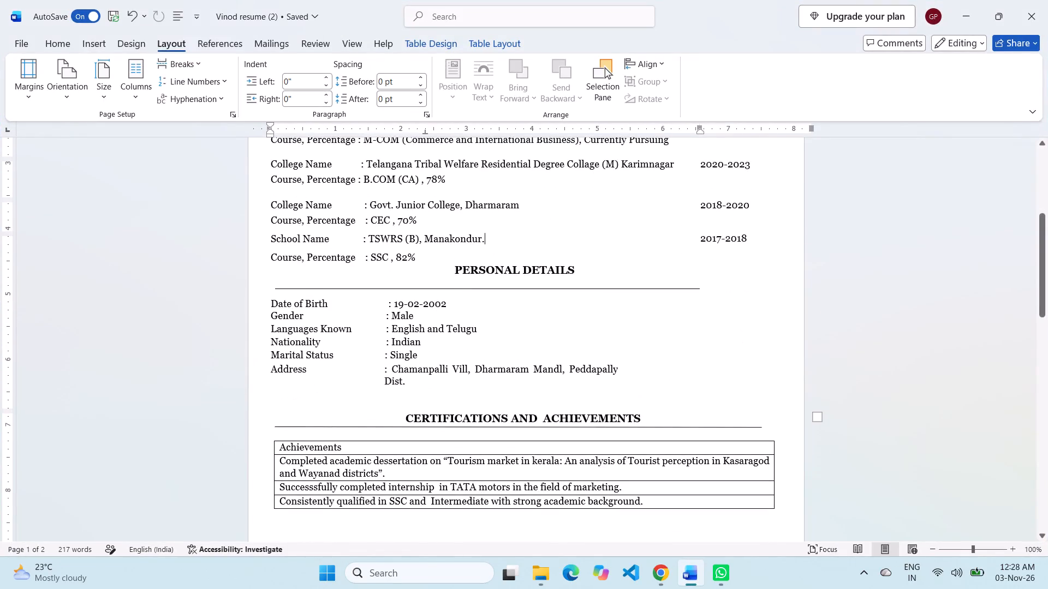
scroll(481, 434, down, 3)
scroll(481, 434, up, 10)
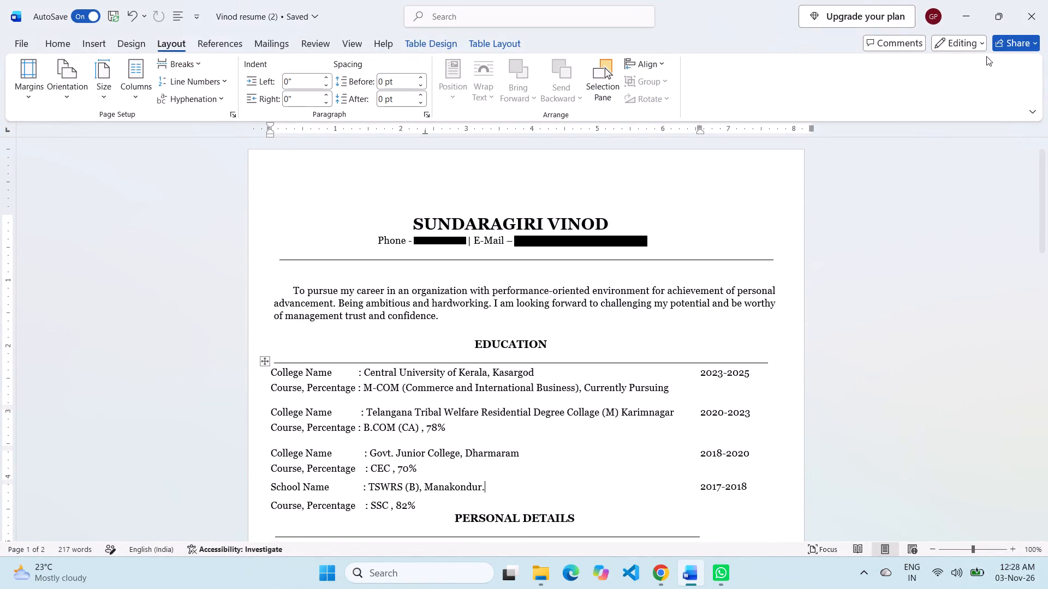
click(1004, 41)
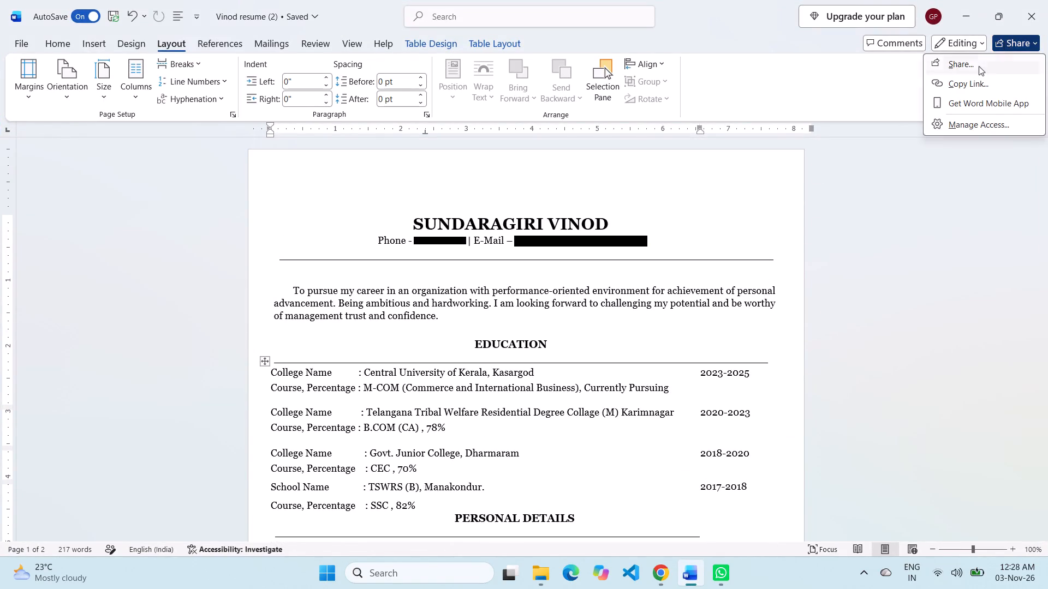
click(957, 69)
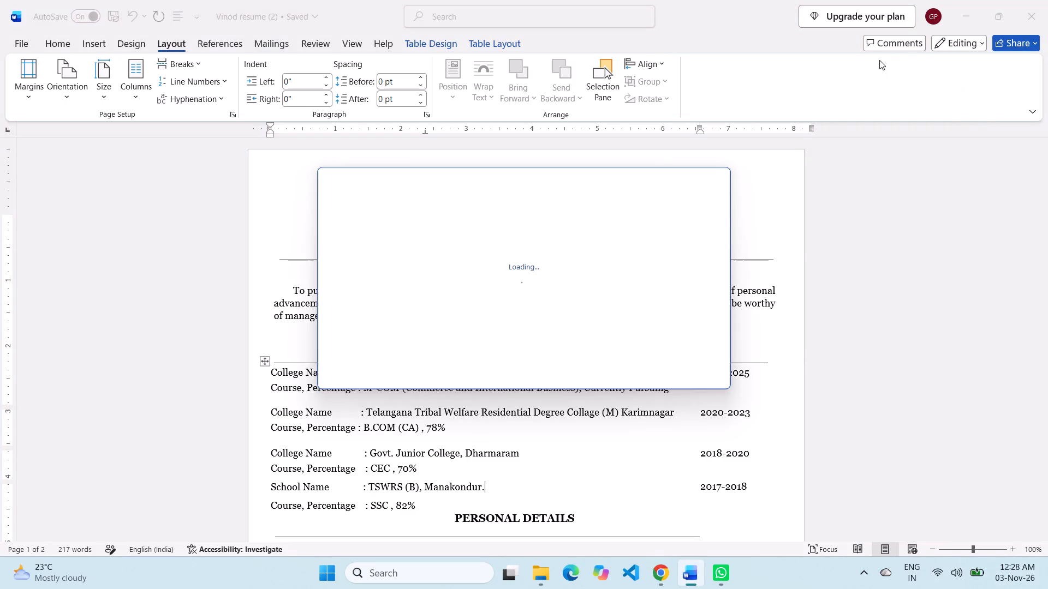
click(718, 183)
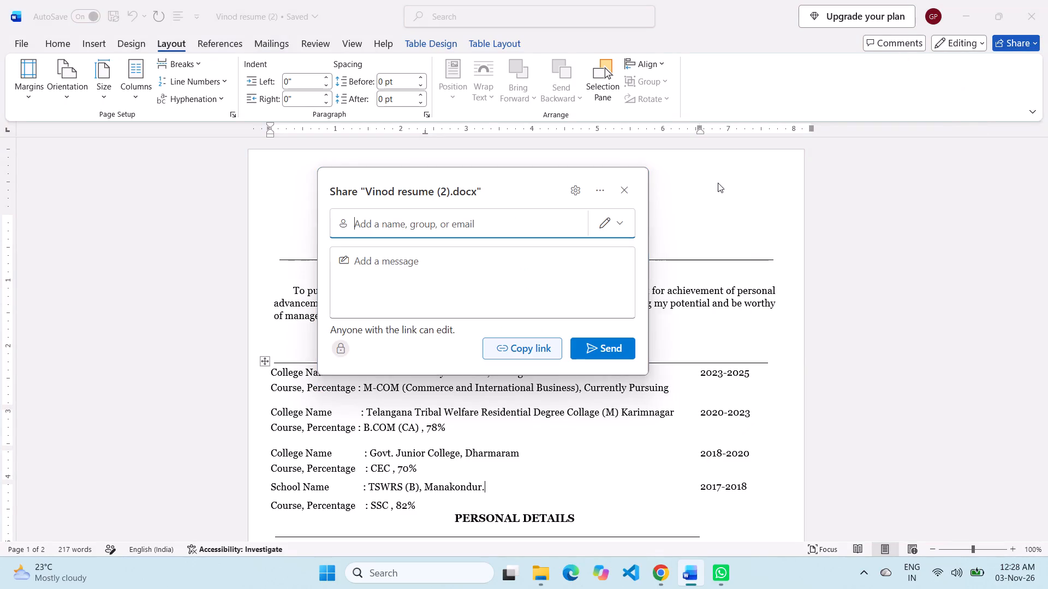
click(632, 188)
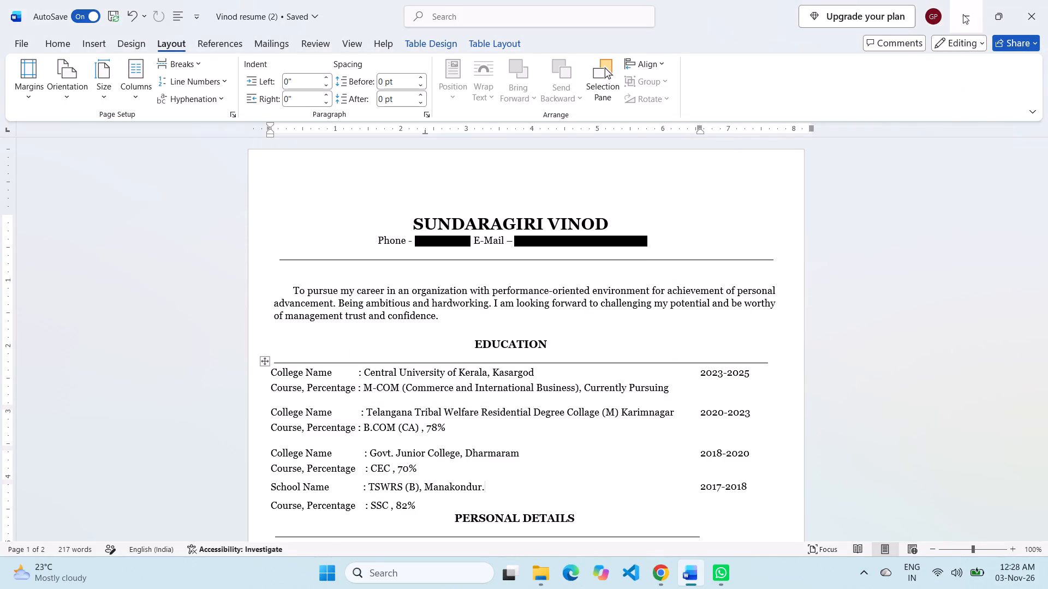
Minimise the document and bring up the available file actions for the resume copy in the Prashanth folder.
click(963, 14)
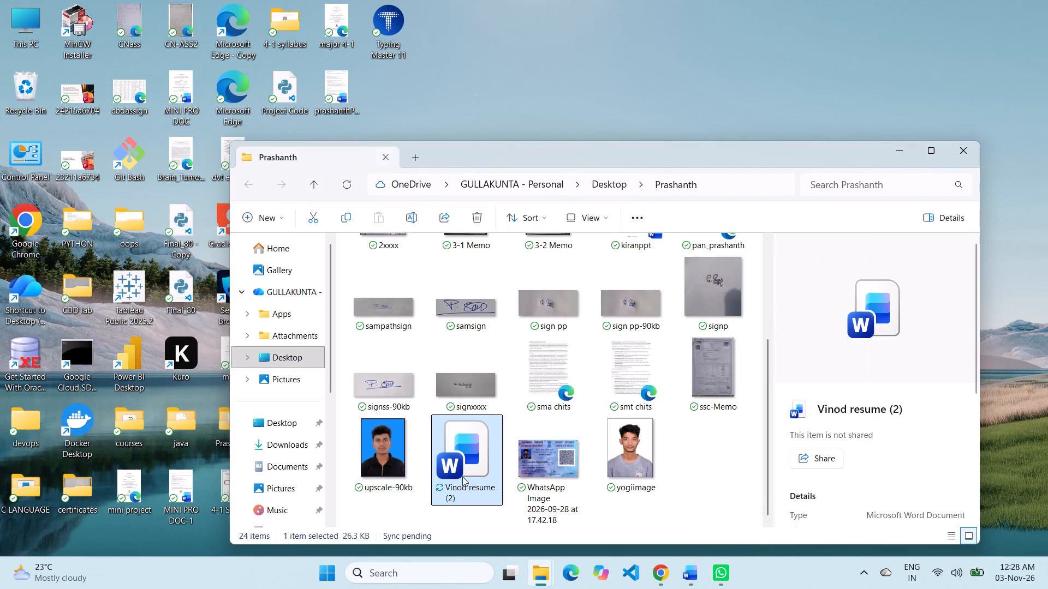
right_click(459, 474)
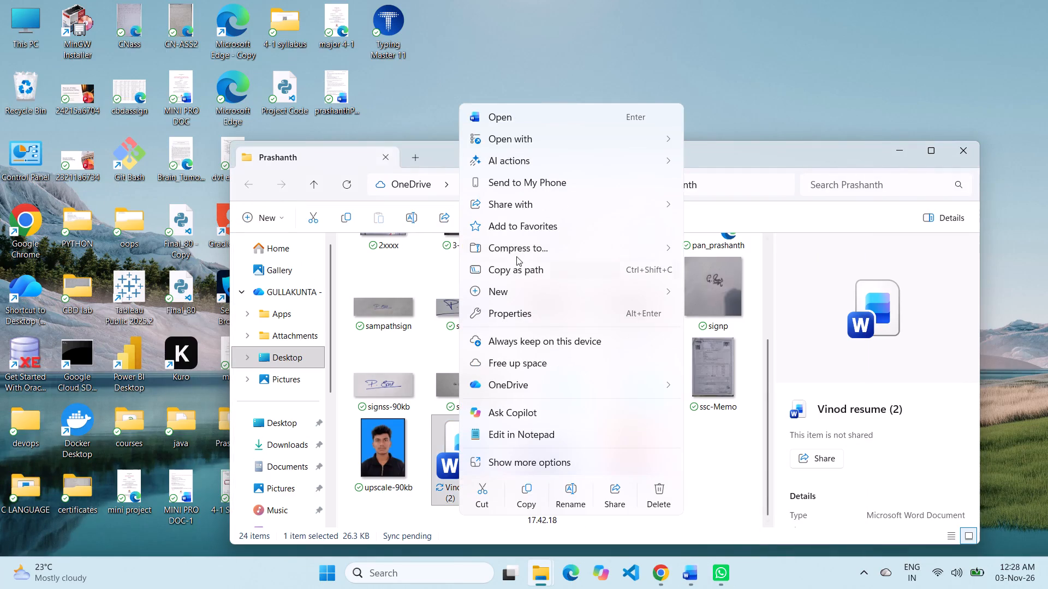
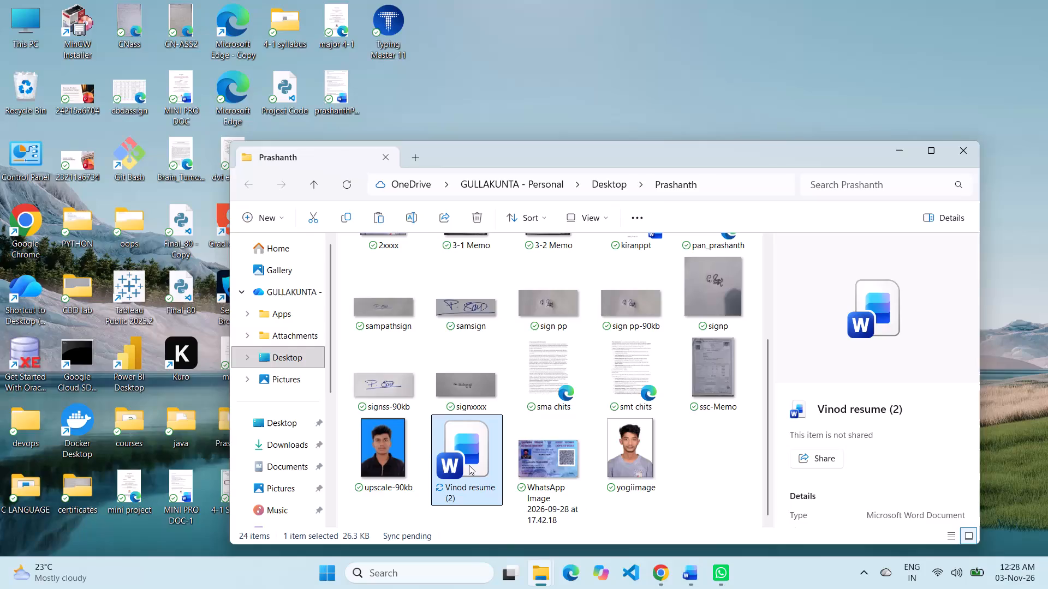
Open the Vinod resume (2) document from the Prashanth folder in Word.
double_click(469, 465)
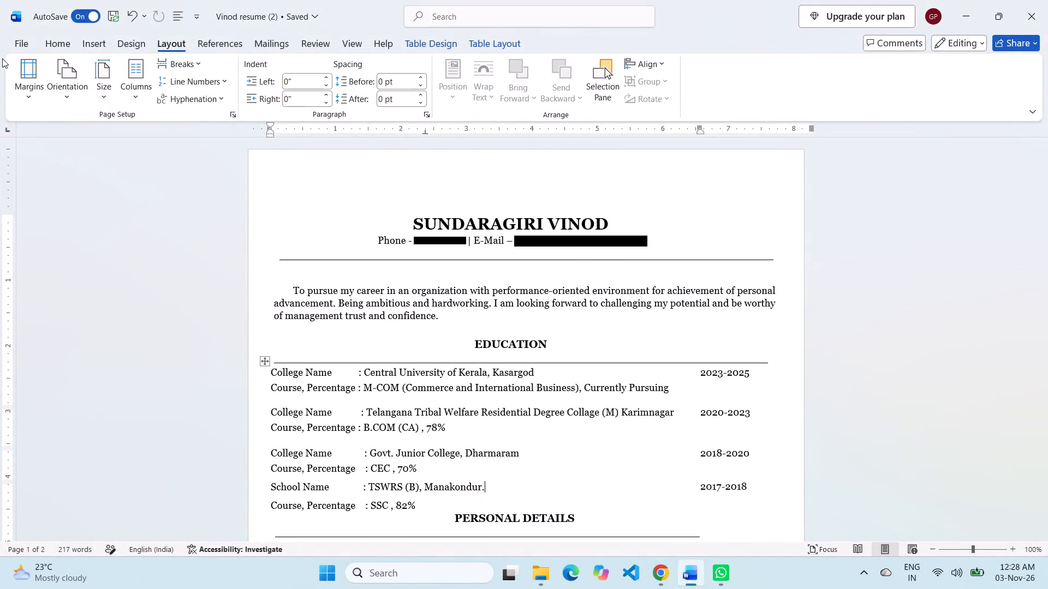
Save a PDF copy of the resume in the Prashanth folder as Vinod resume (2), and return to the Word document.
click(20, 43)
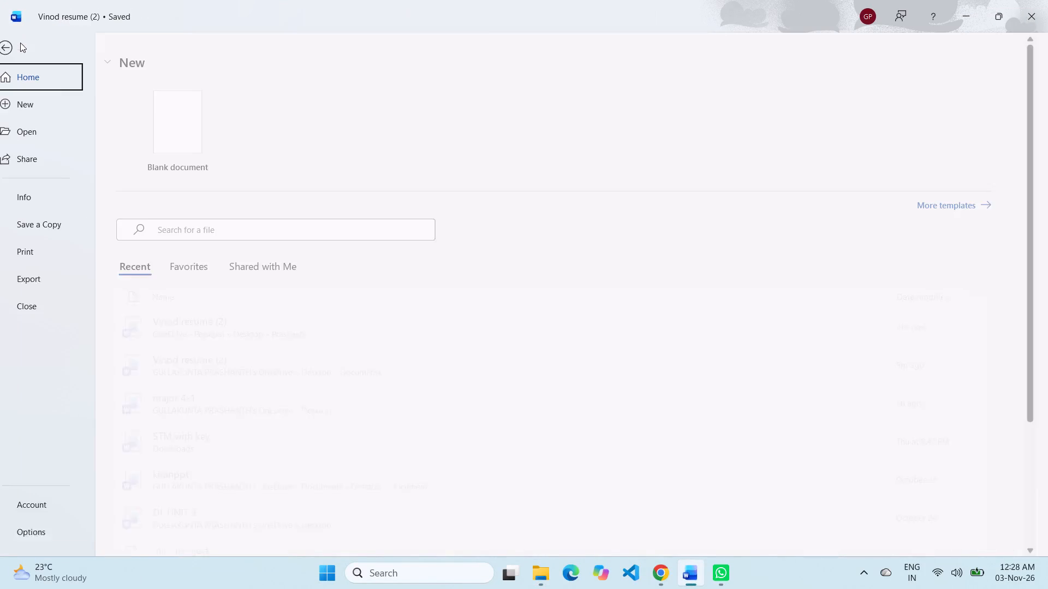
click(46, 226)
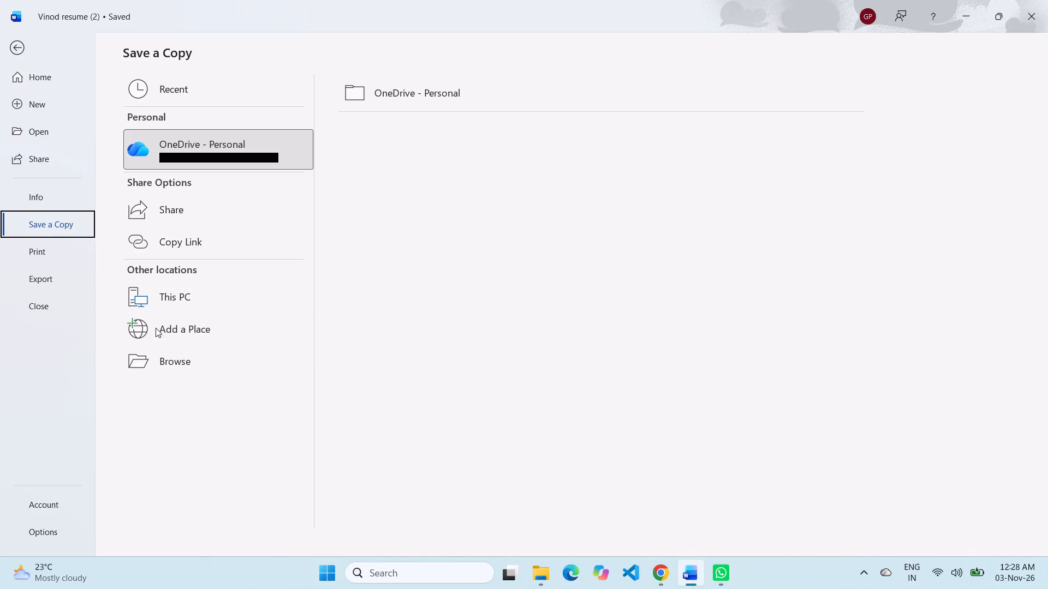
click(46, 226)
click(160, 293)
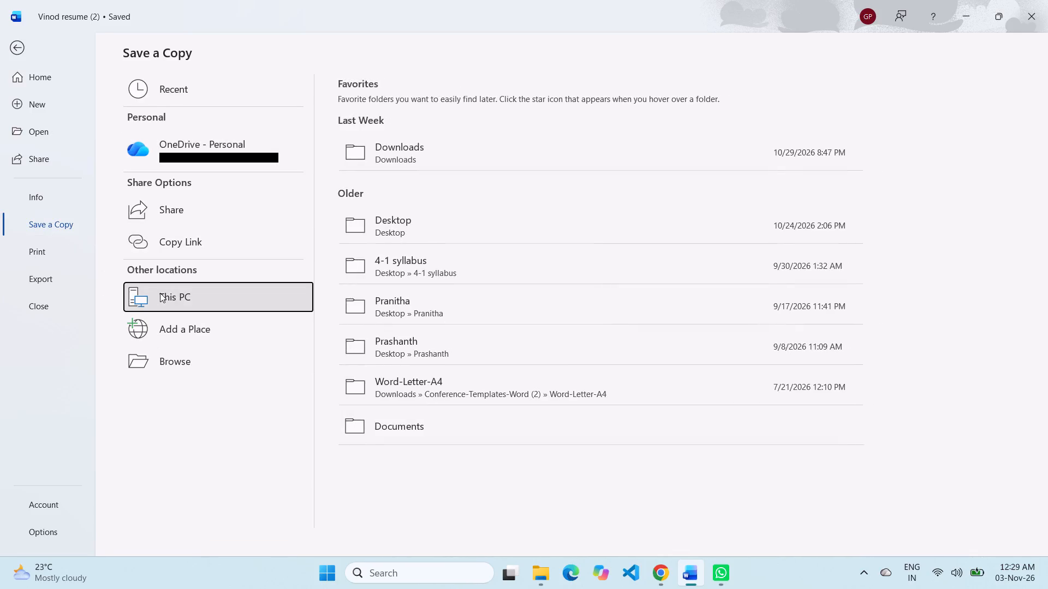
click(483, 340)
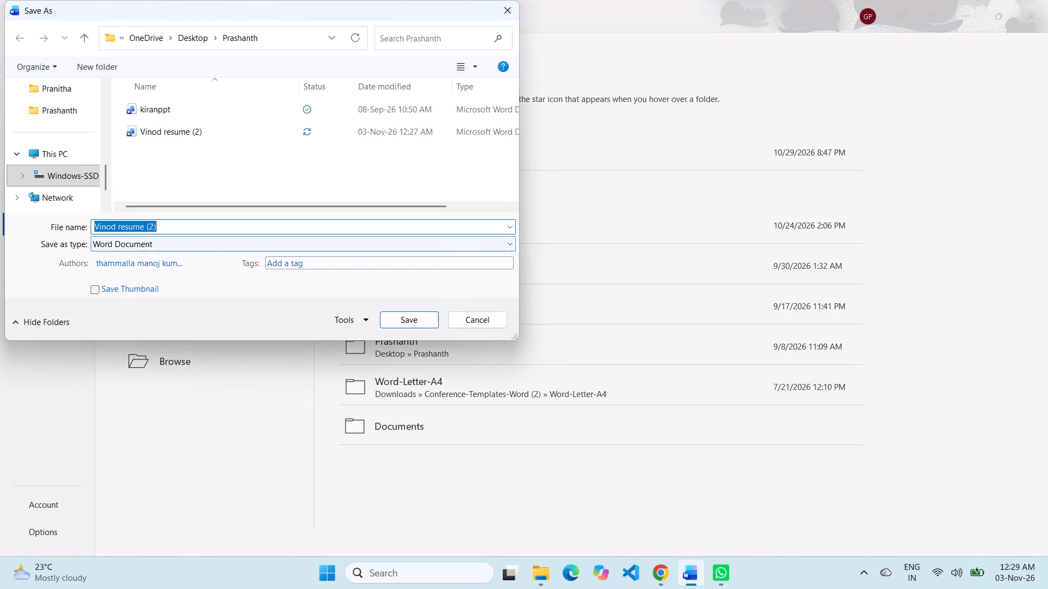
click(464, 251)
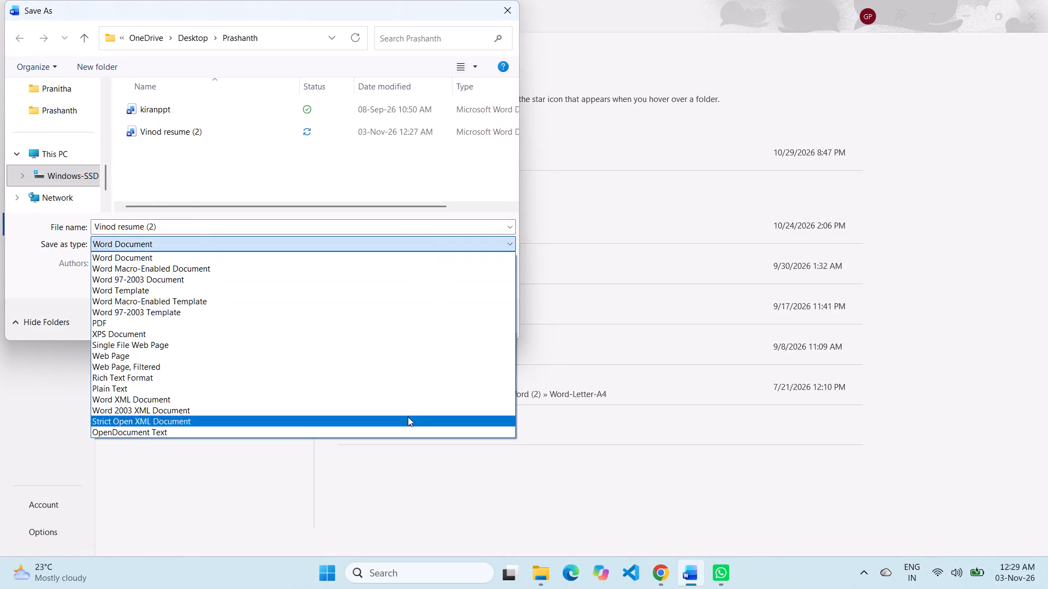
click(404, 321)
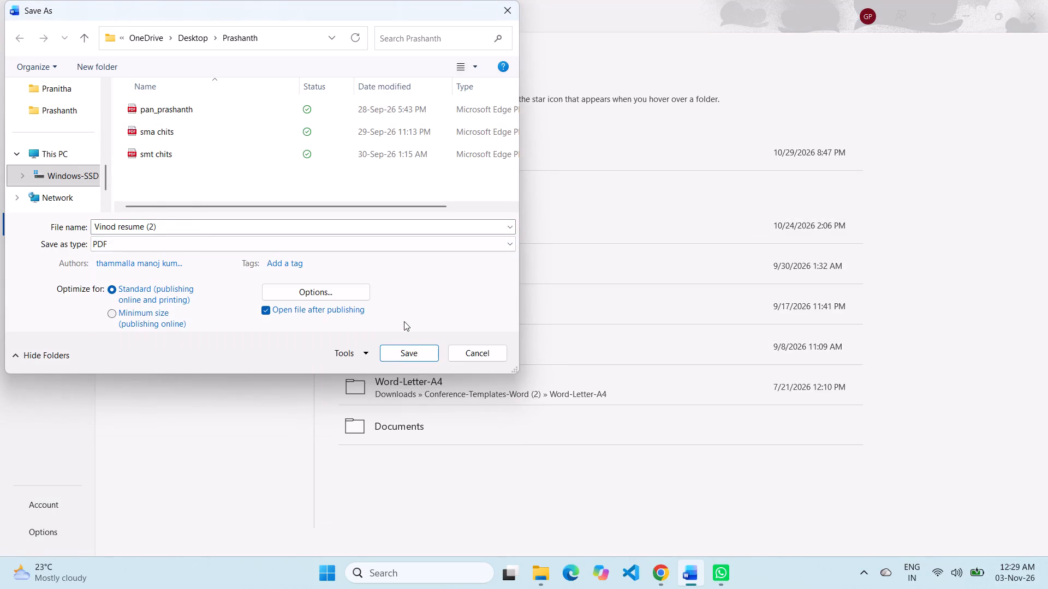
click(415, 356)
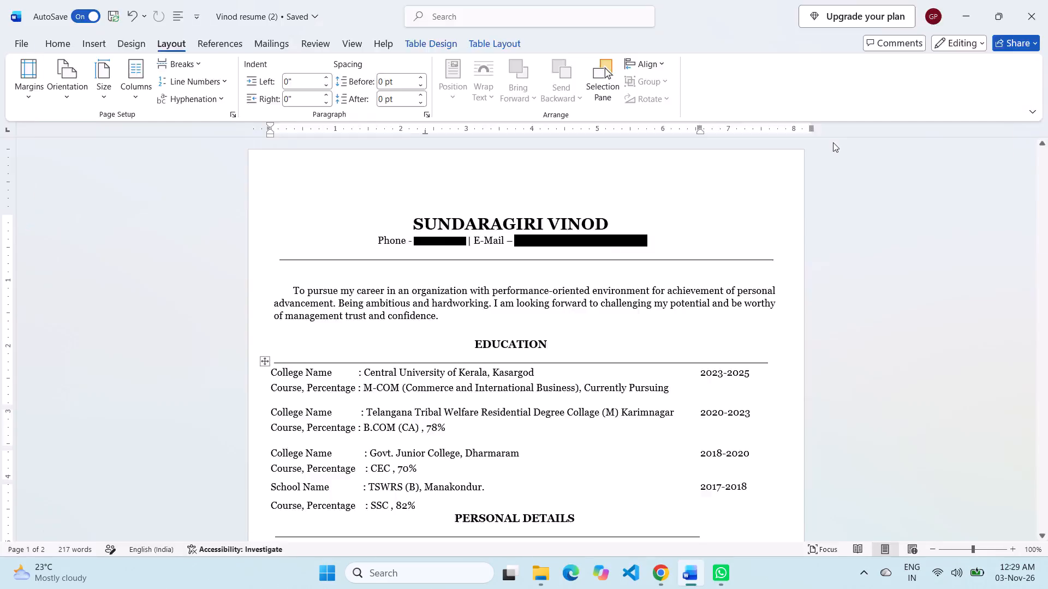
click(960, 22)
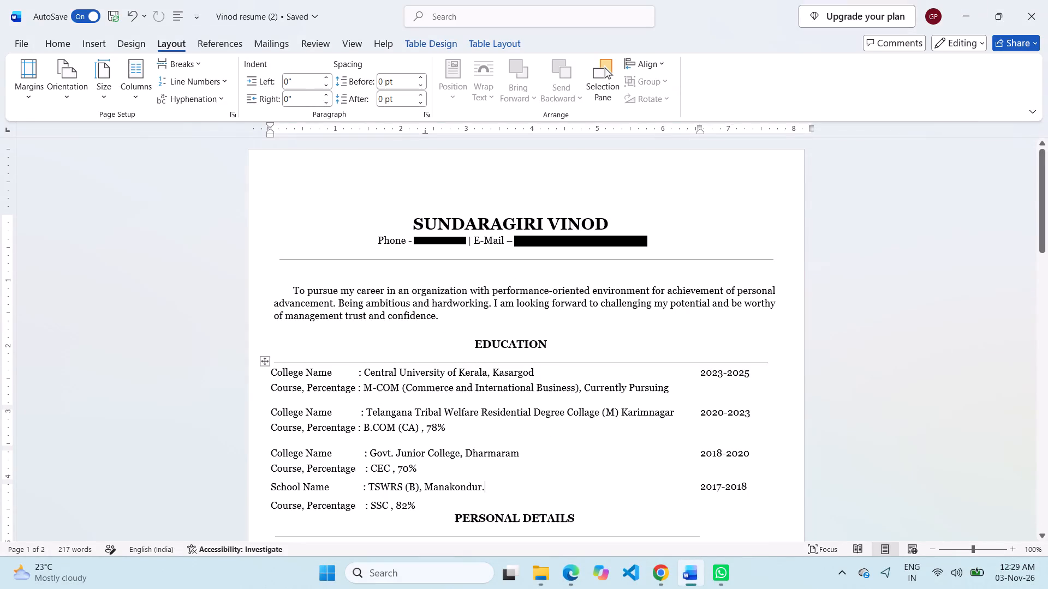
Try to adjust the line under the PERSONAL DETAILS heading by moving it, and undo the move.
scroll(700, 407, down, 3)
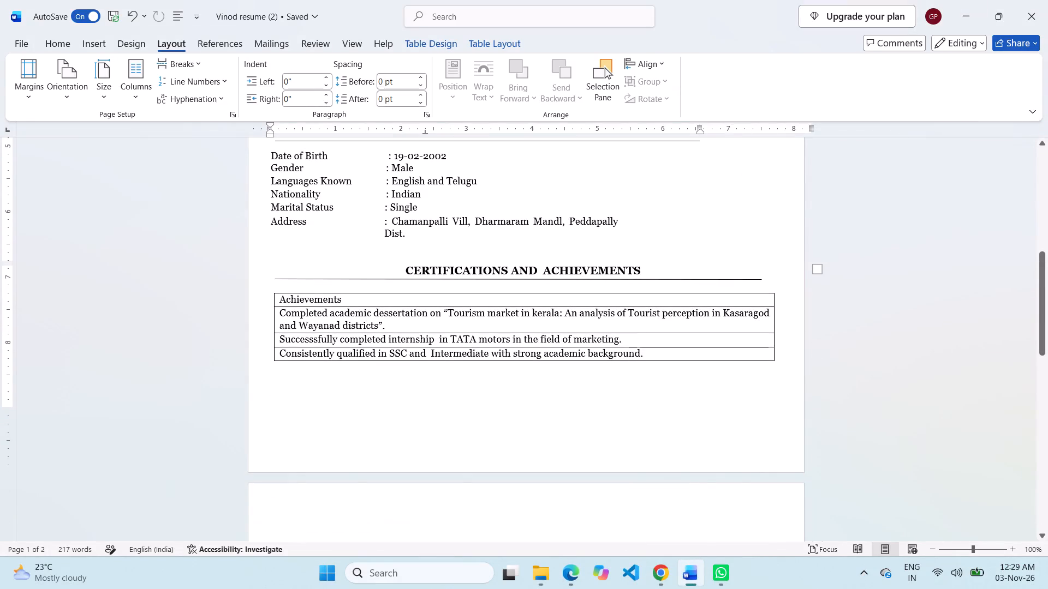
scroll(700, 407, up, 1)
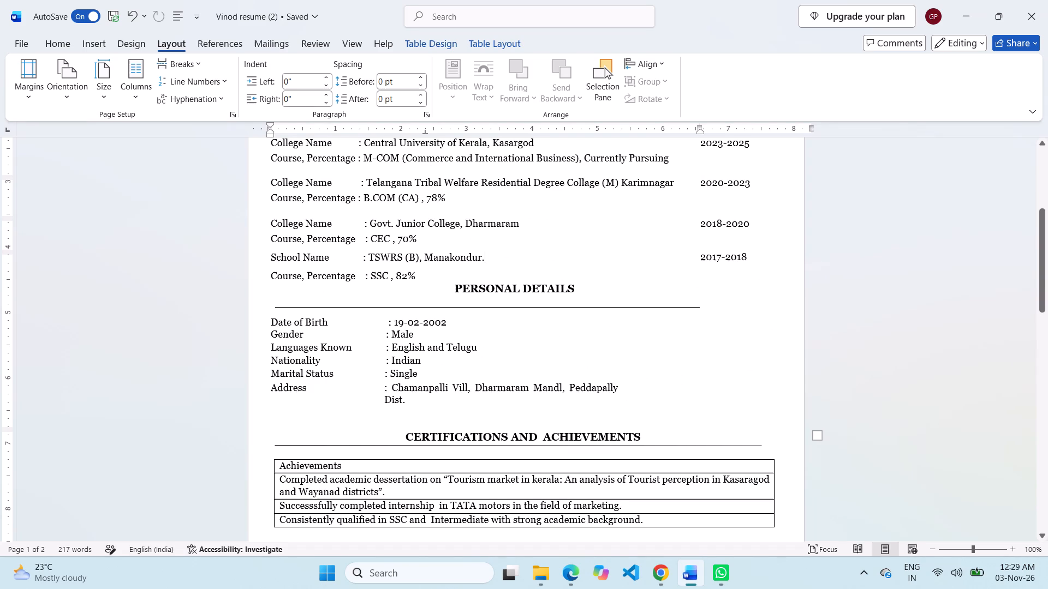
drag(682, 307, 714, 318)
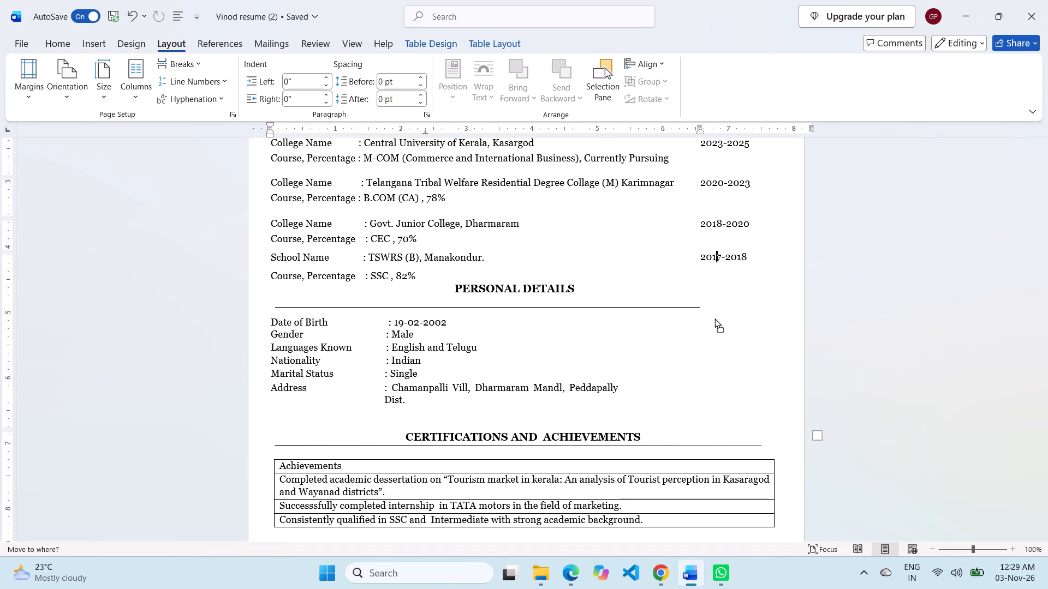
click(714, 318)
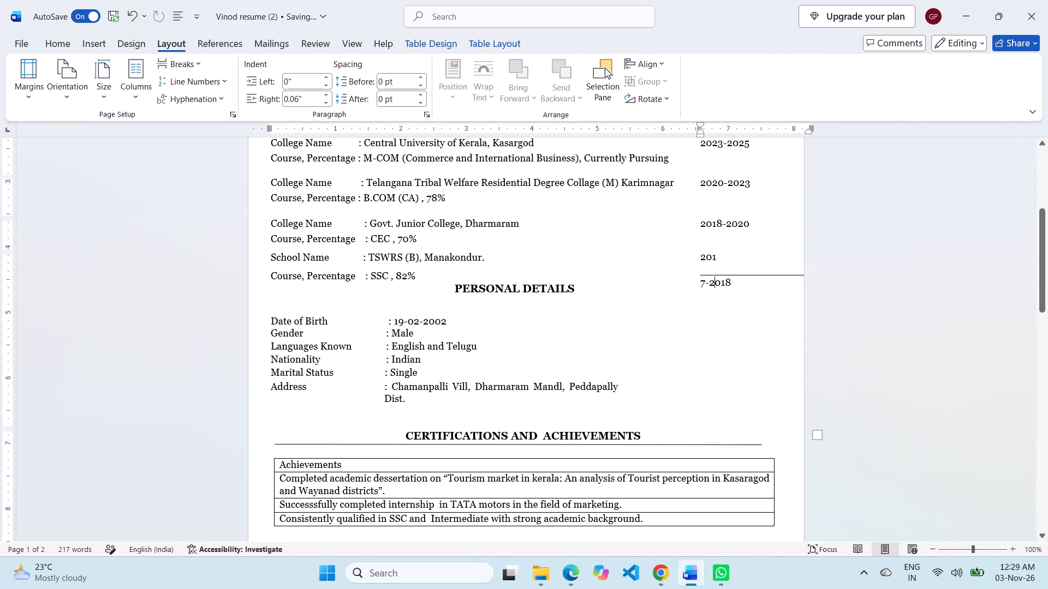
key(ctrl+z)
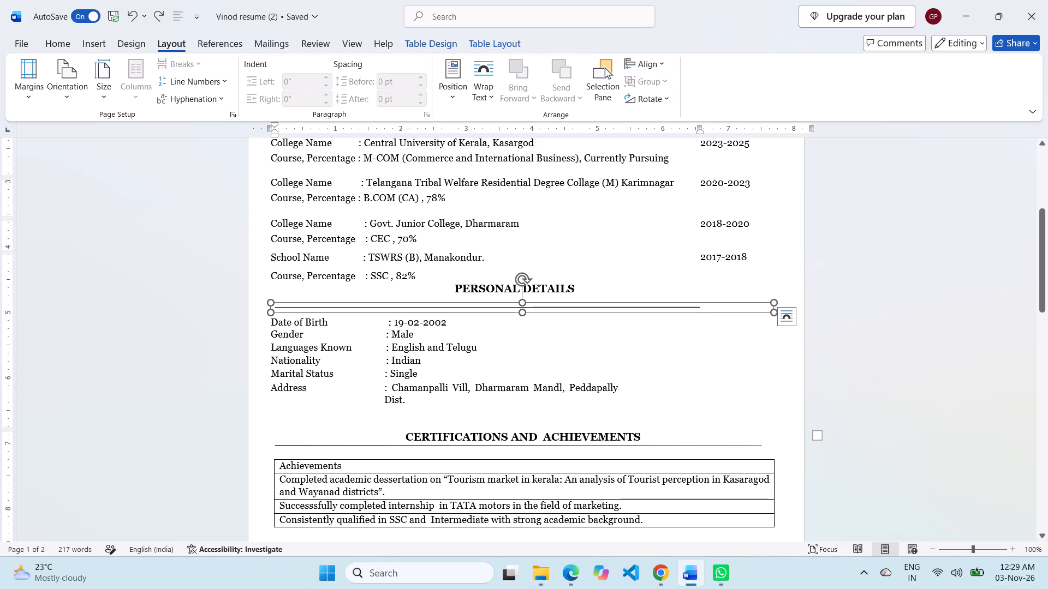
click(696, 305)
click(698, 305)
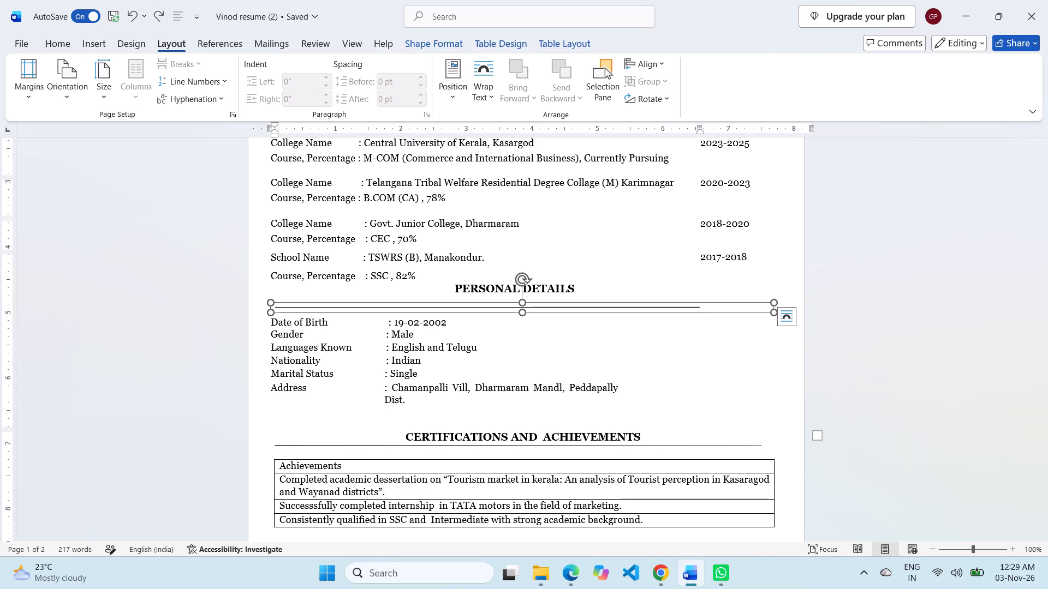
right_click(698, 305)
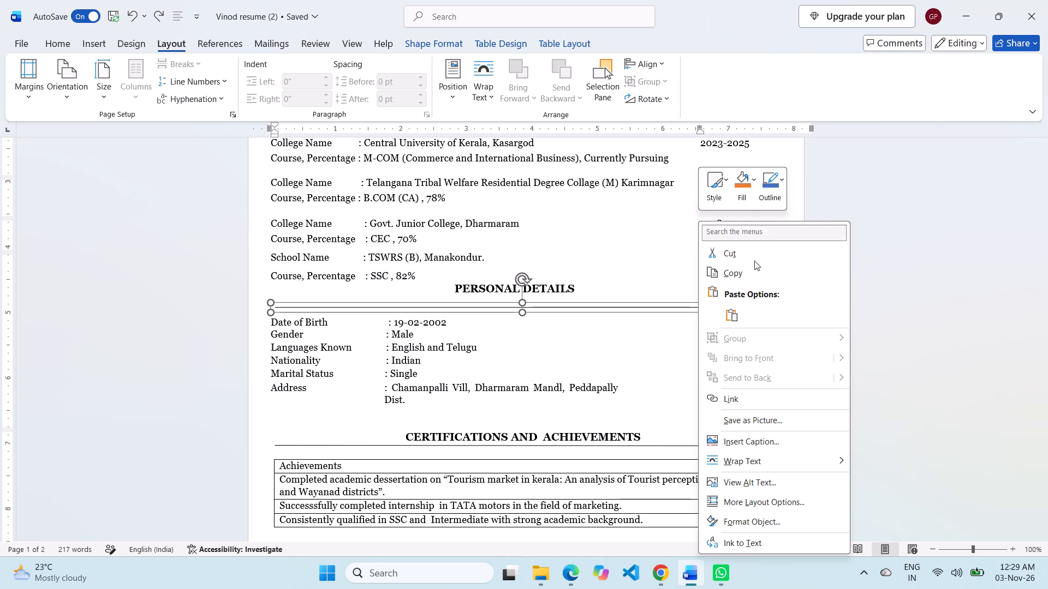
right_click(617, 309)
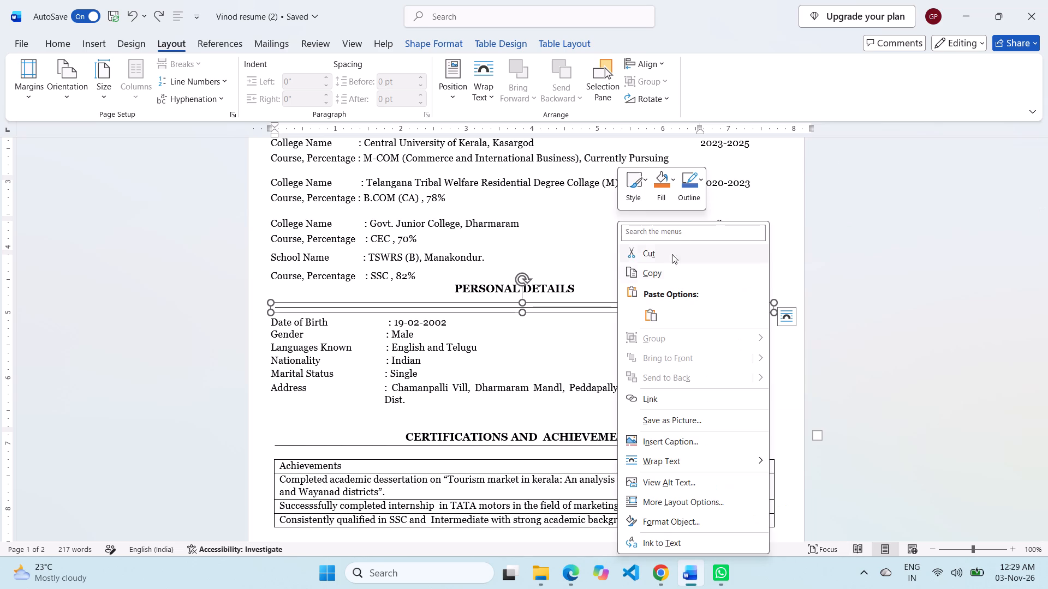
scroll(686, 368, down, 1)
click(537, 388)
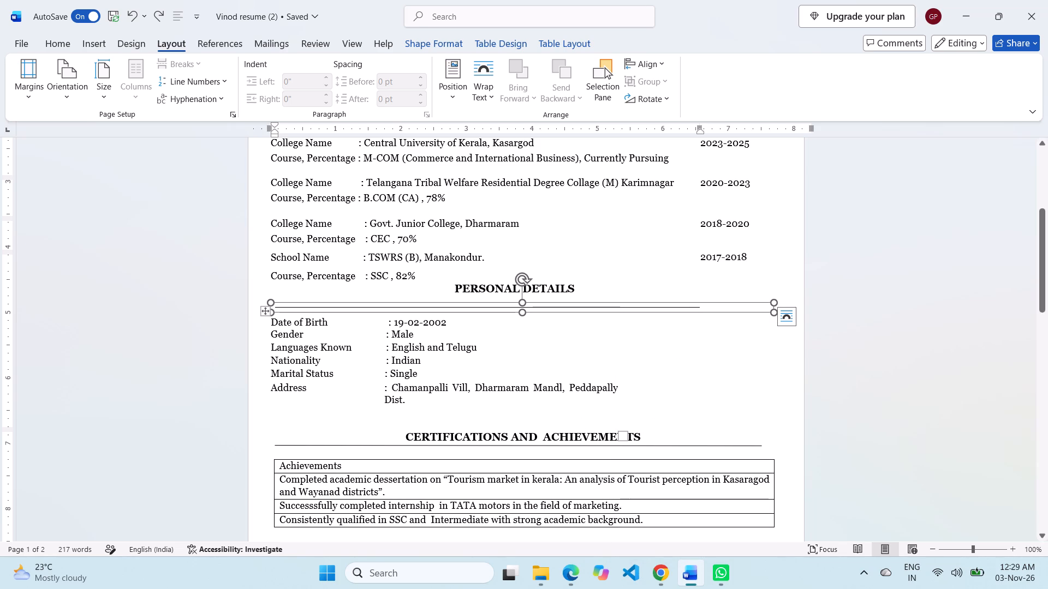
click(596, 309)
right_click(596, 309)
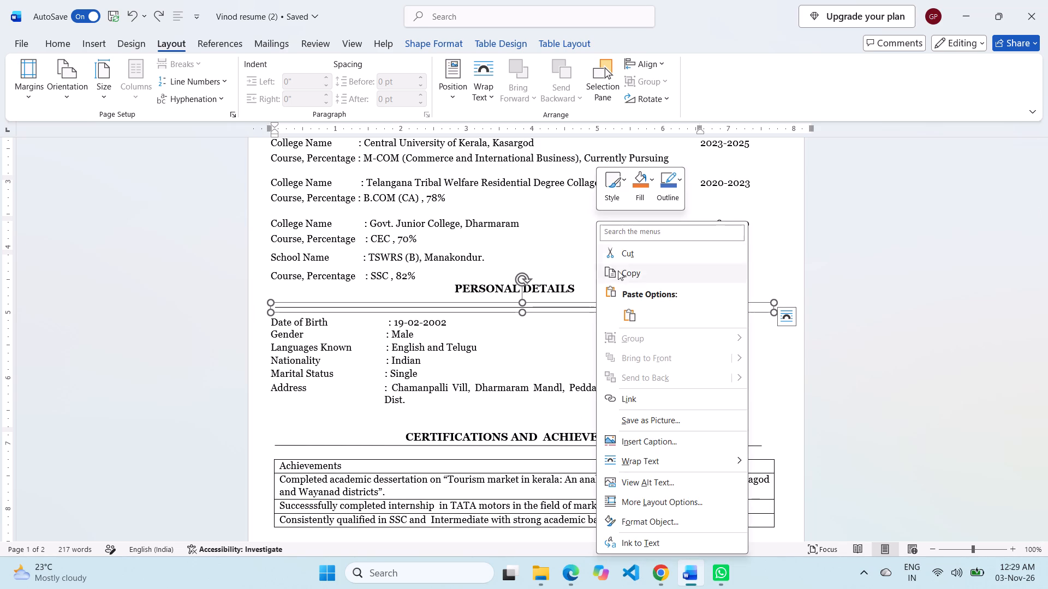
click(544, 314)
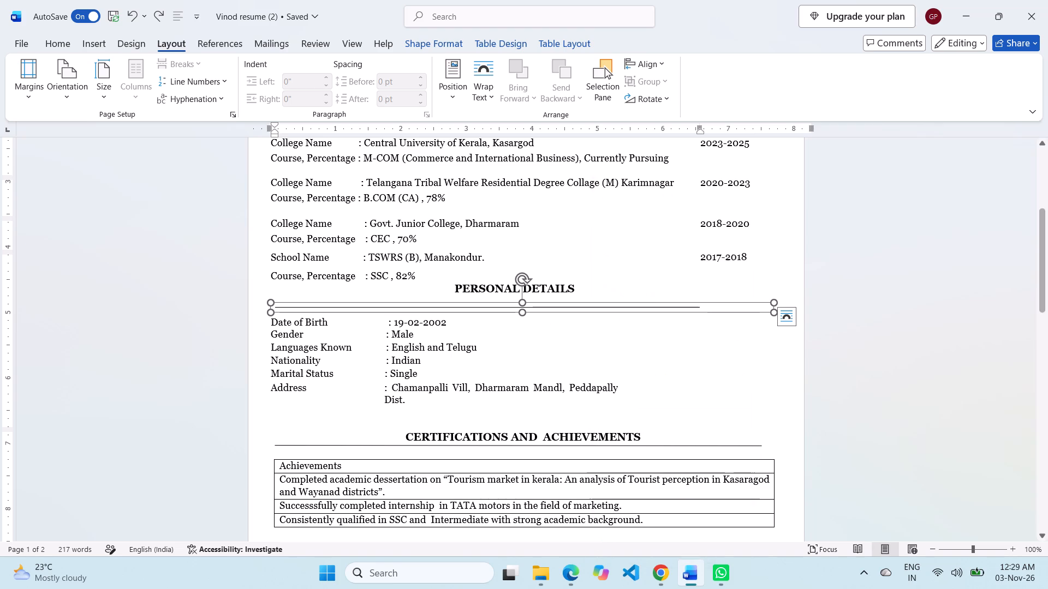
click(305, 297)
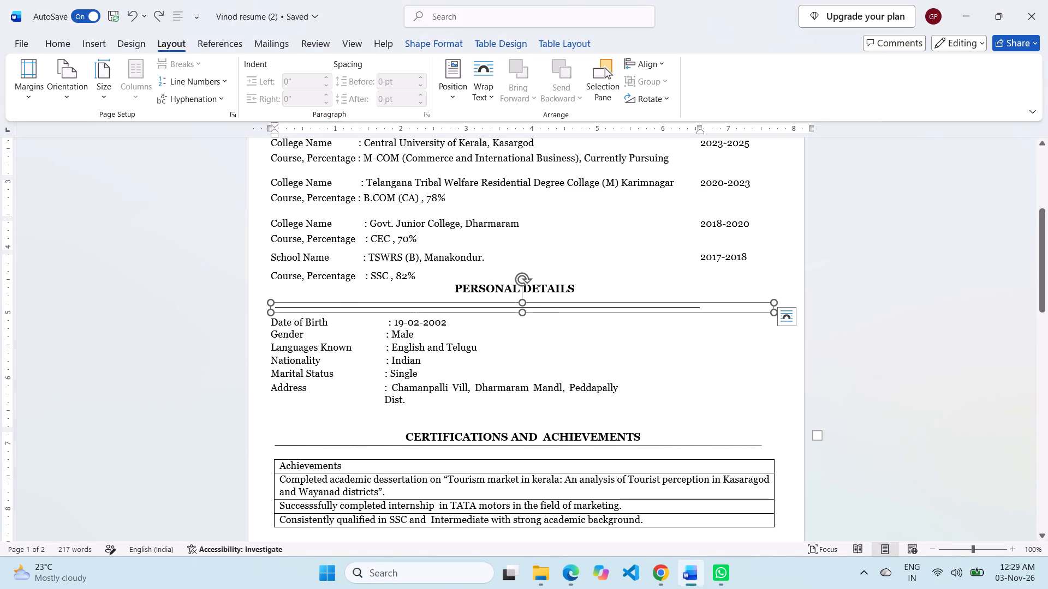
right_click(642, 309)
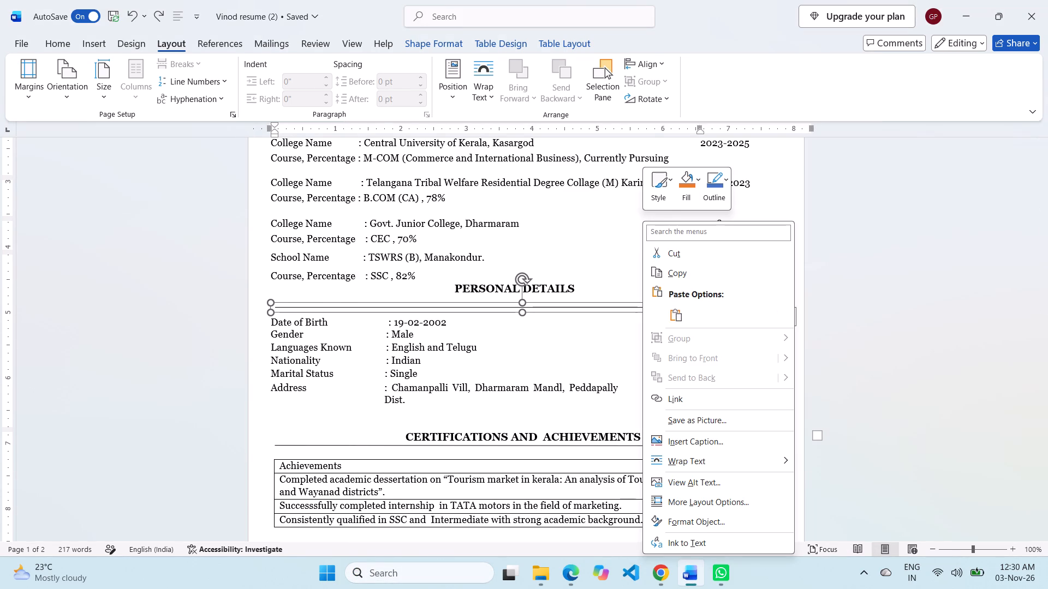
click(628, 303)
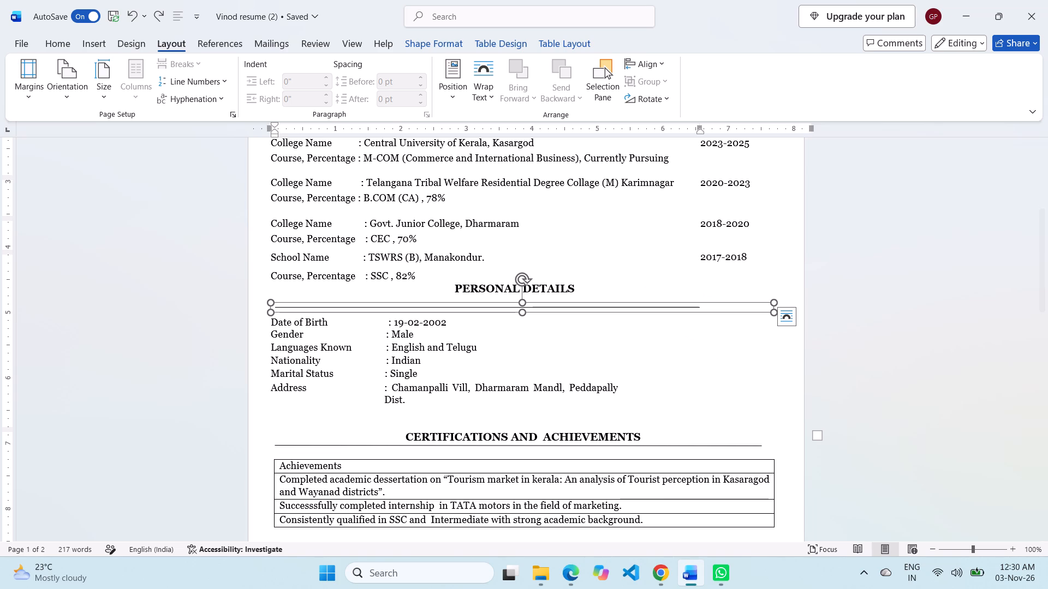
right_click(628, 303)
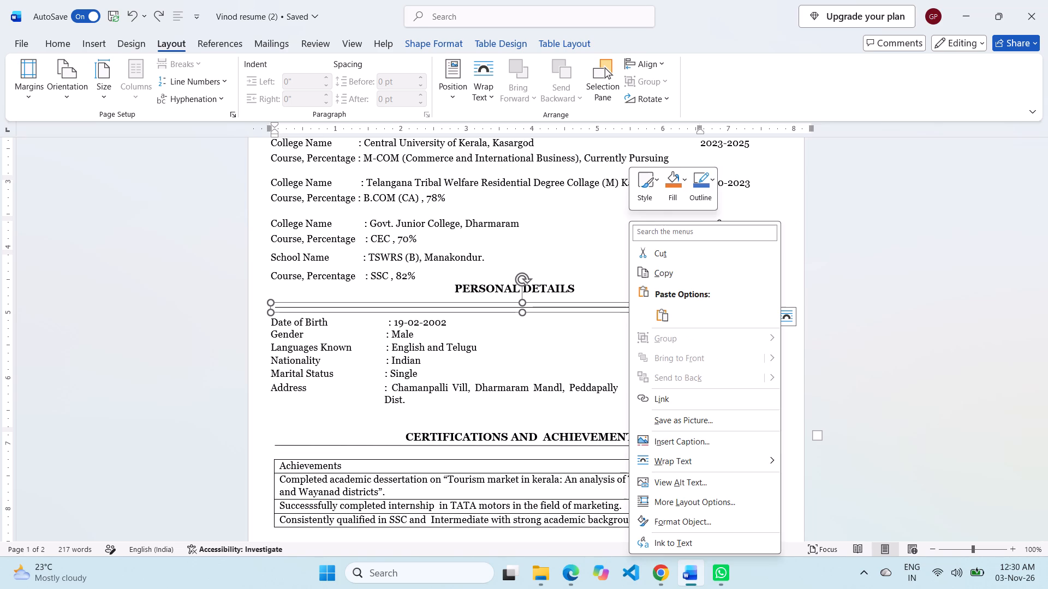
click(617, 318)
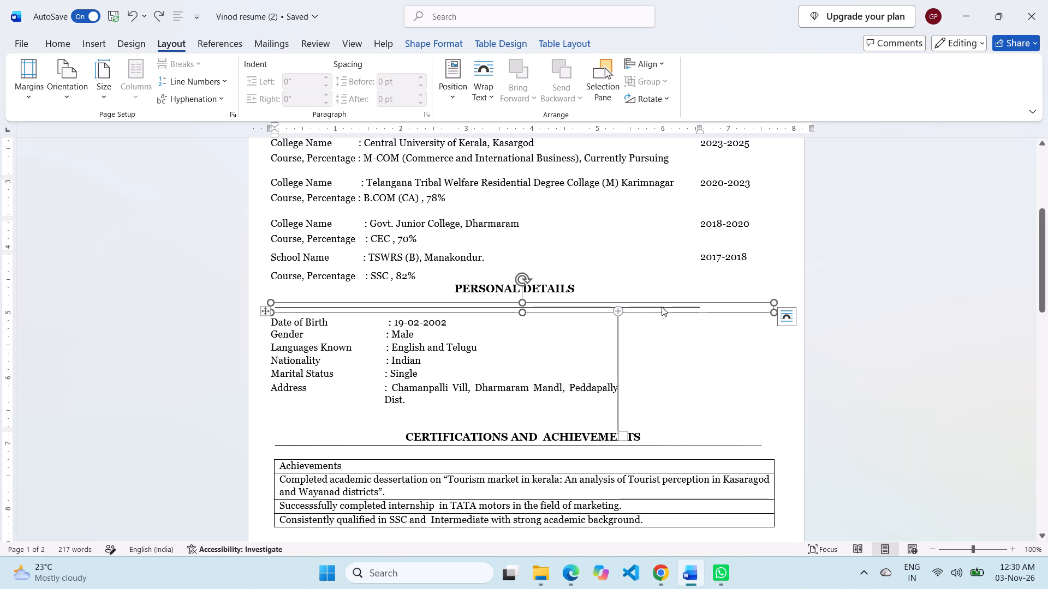
Replace the short line under PERSONAL DETAILS with a copy of the line under CERTIFICATIONS AND ACHIEVEMENTS.
key(ctrl+x)
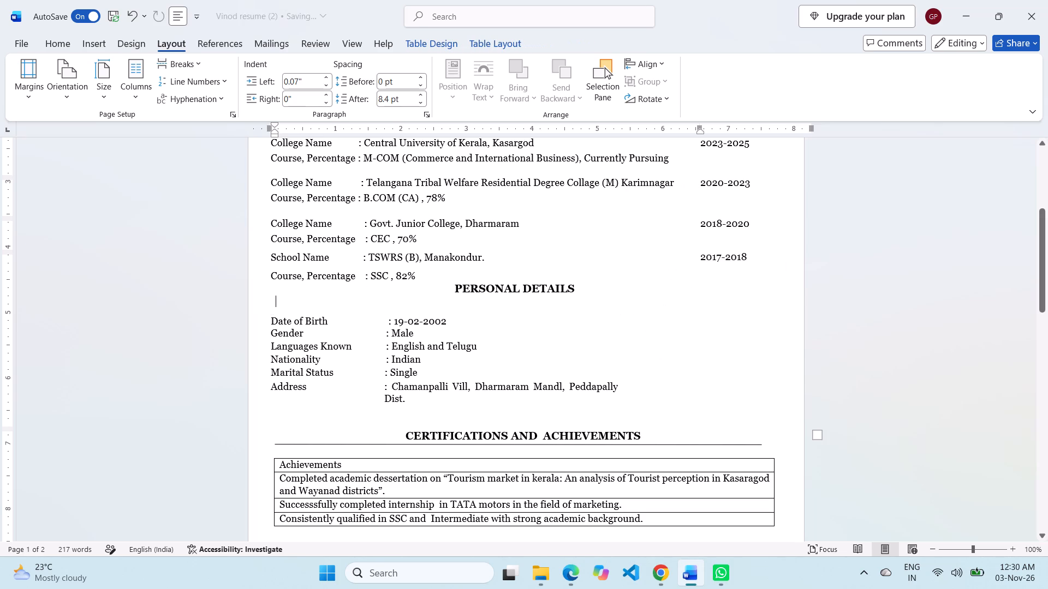
click(599, 444)
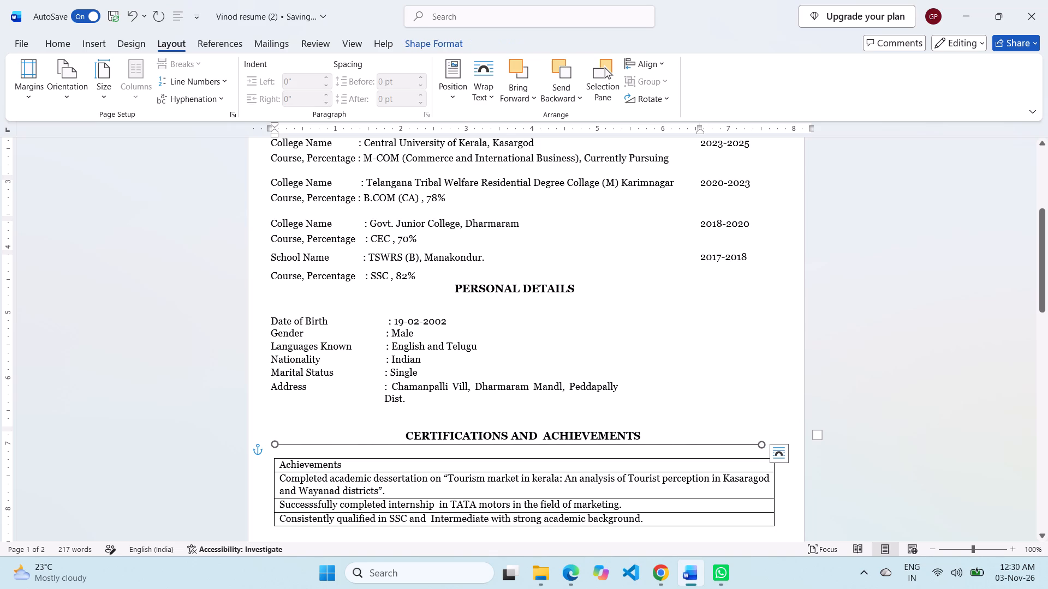
key(ctrl+c)
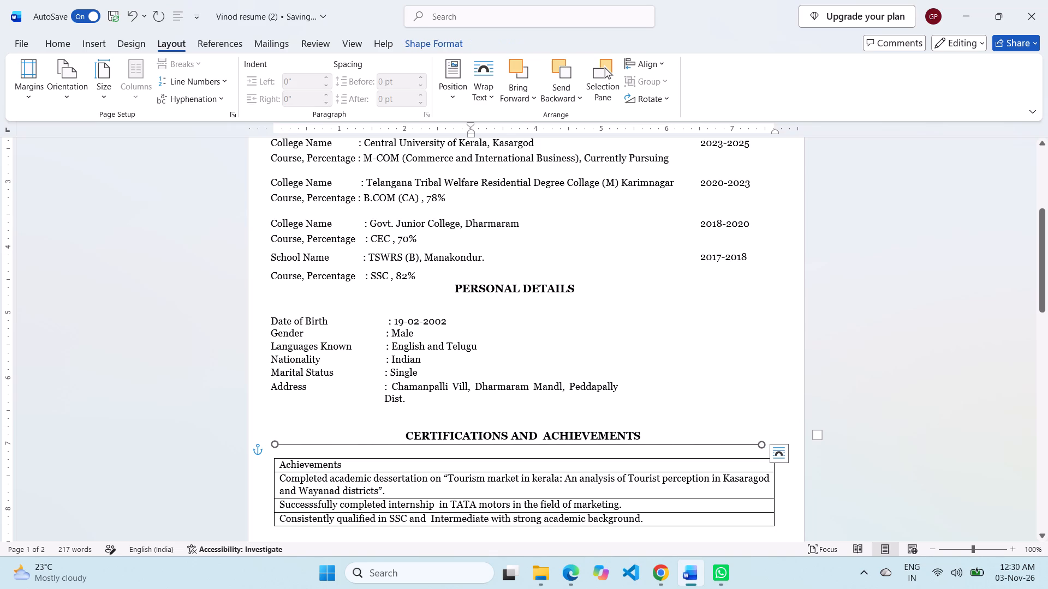
click(557, 307)
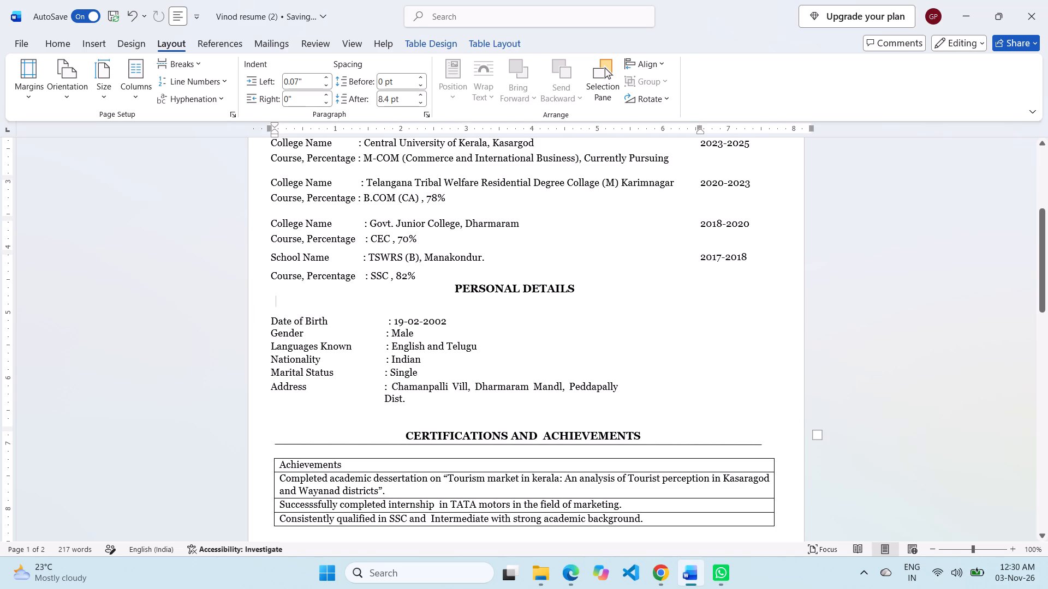
key(ctrl+v)
click(597, 347)
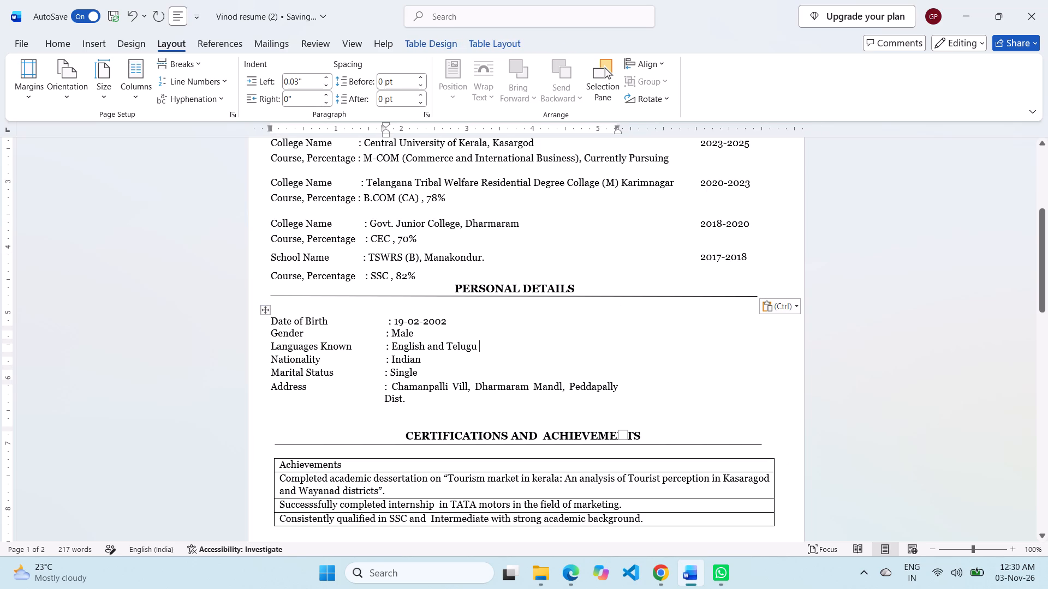
Insert a blank line between the SSC course entry and the PERSONAL DETAILS heading.
click(486, 278)
key(Return)
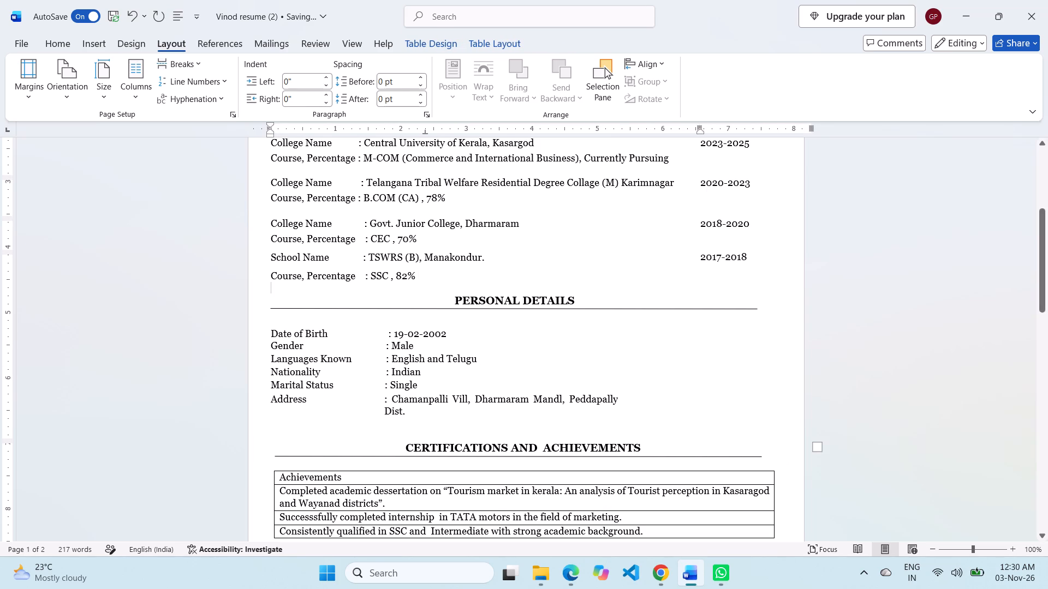
Save the updated resume as a PDF named Vinod resume (2) in the Prashanth folder, replacing the existing file, and return to Word.
scroll(500, 320, up, 3)
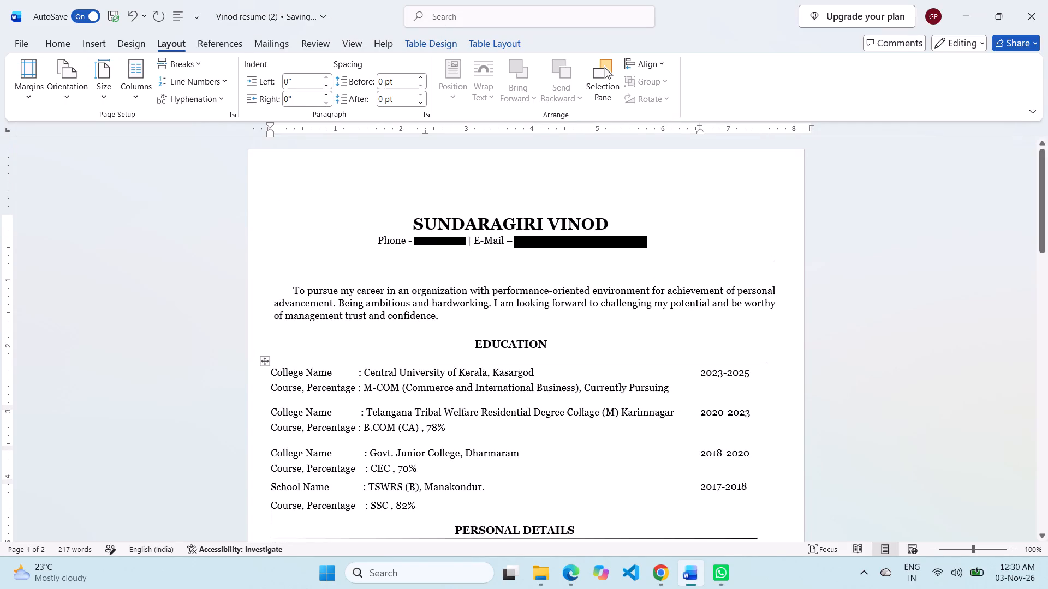
click(25, 44)
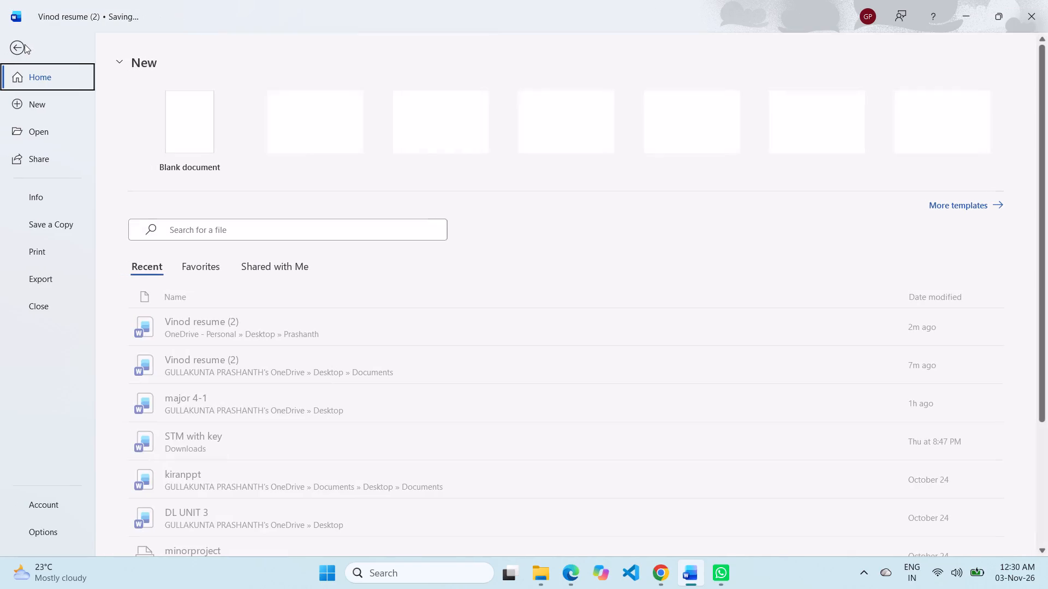
click(55, 224)
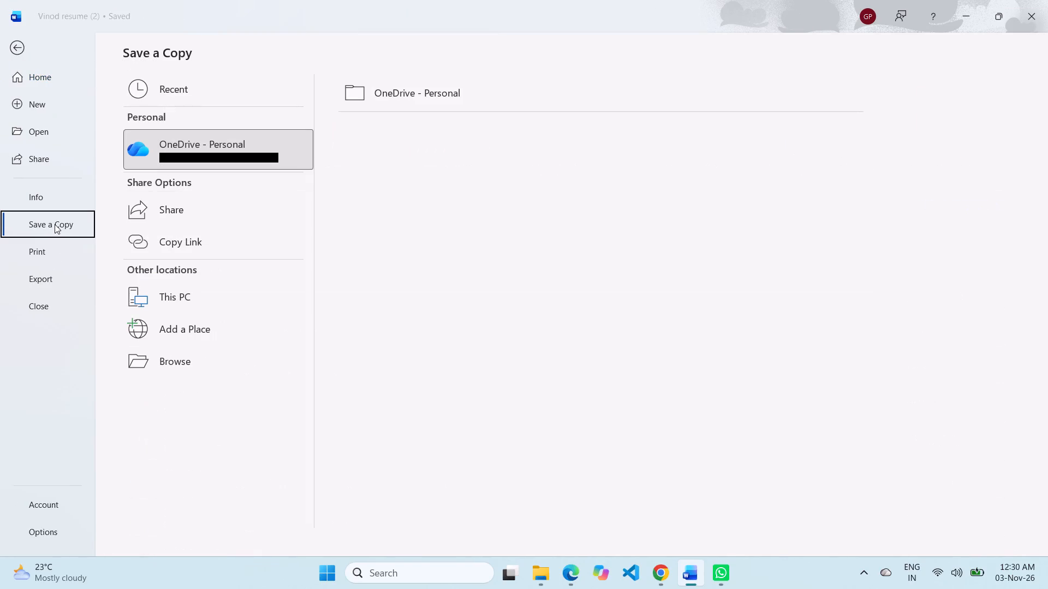
click(159, 289)
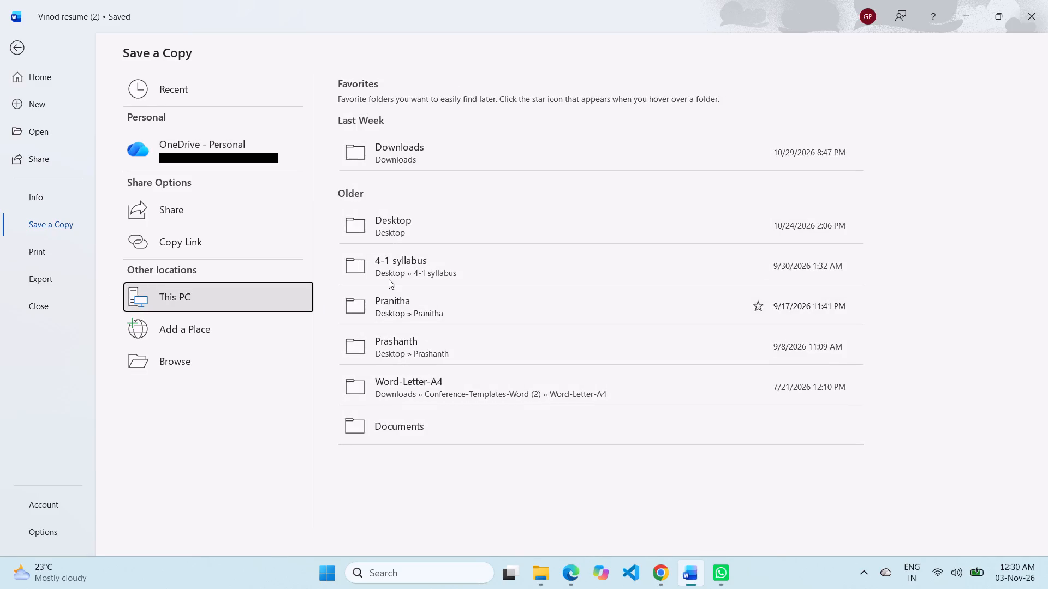
click(424, 345)
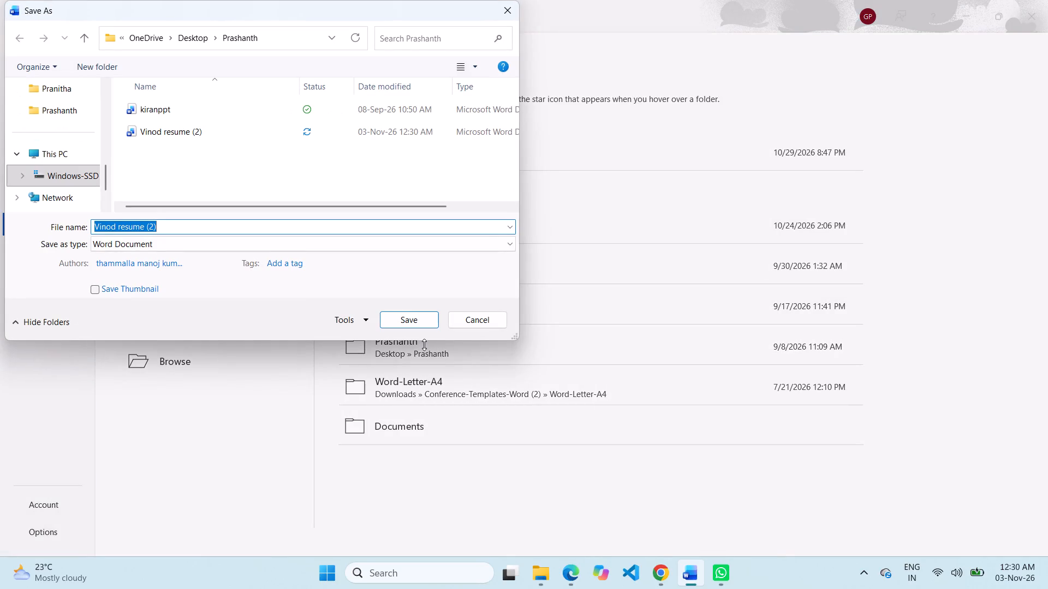
click(403, 250)
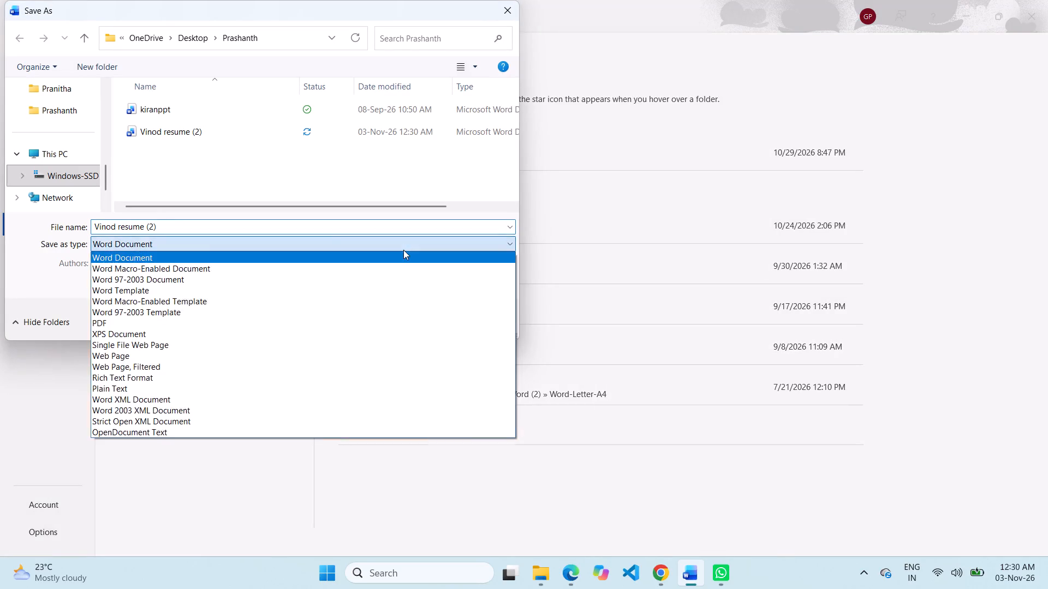
click(384, 321)
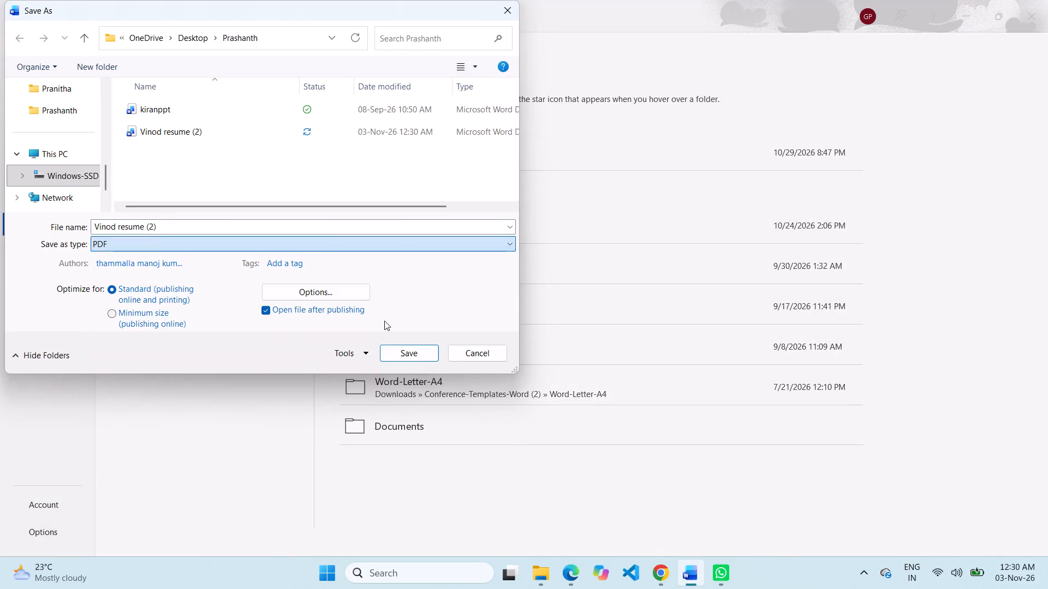
click(209, 217)
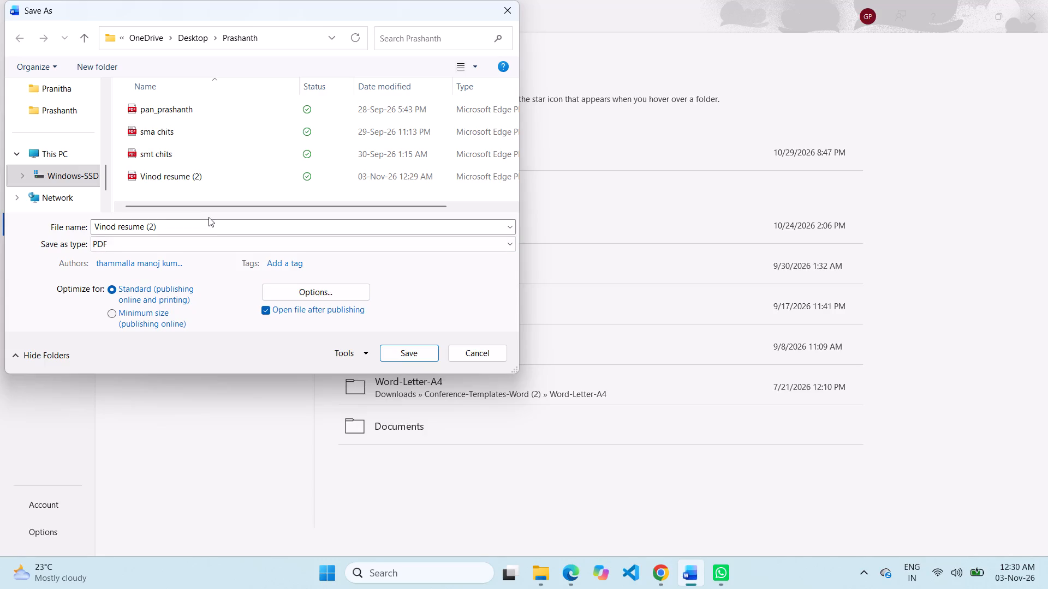
click(198, 226)
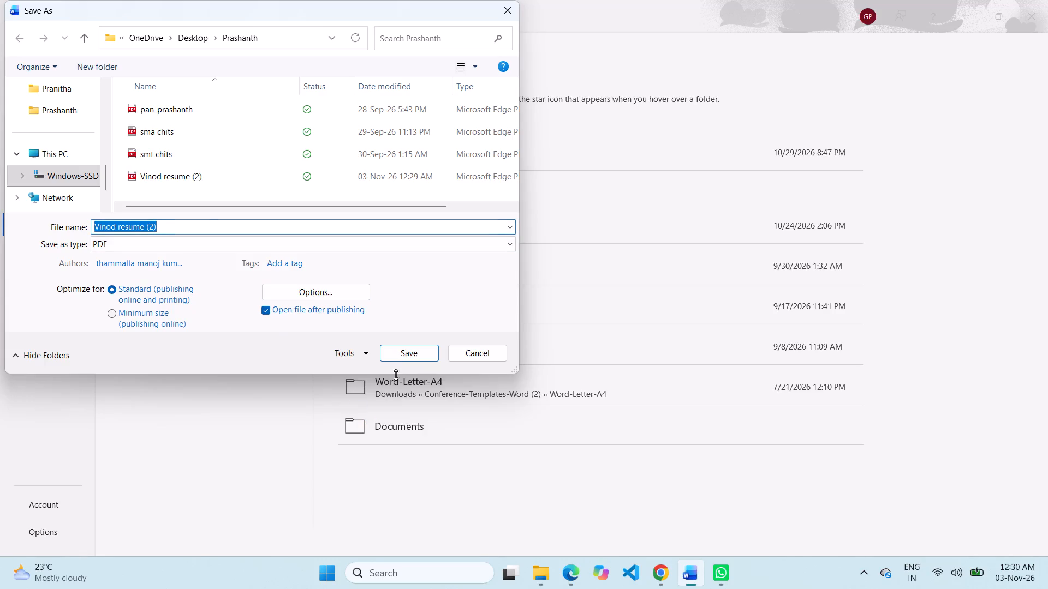
click(411, 354)
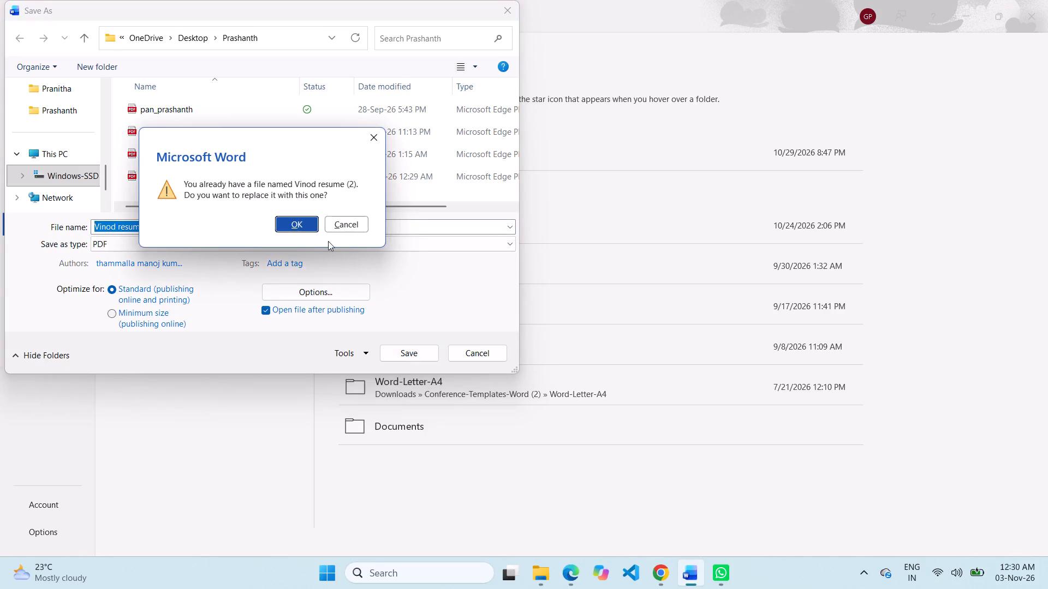
click(303, 227)
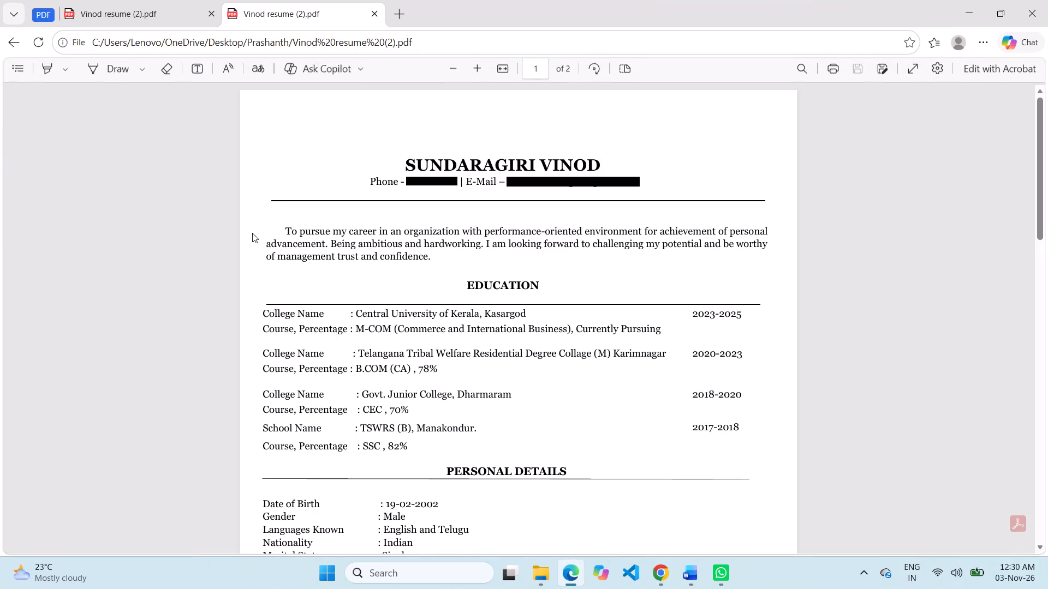
click(974, 13)
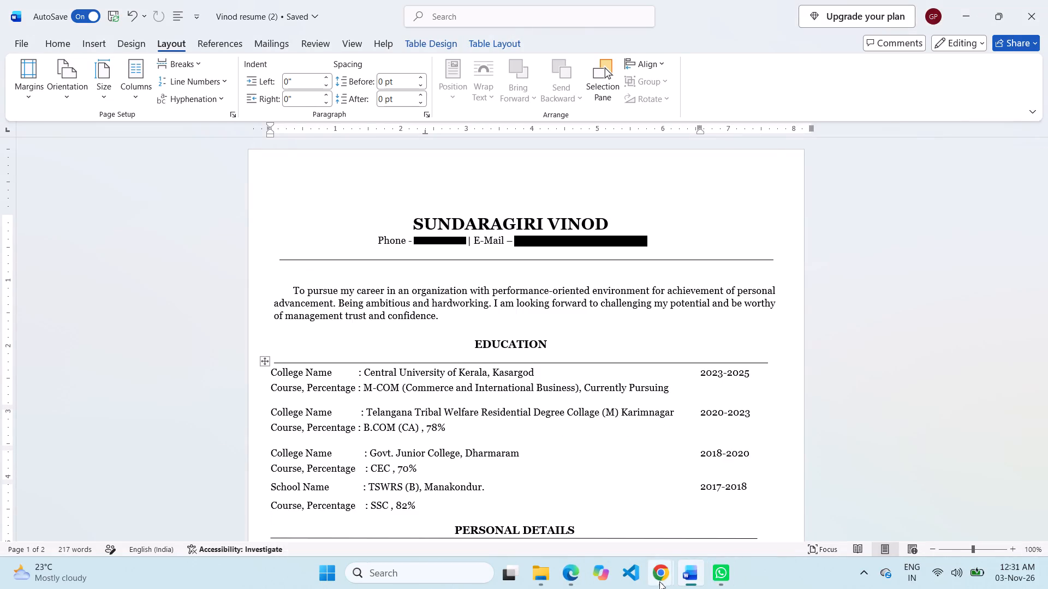
Open the Vinod resume (2) PDF from the Prashanth folder in File Explorer, review its layout, and close the viewer.
click(538, 579)
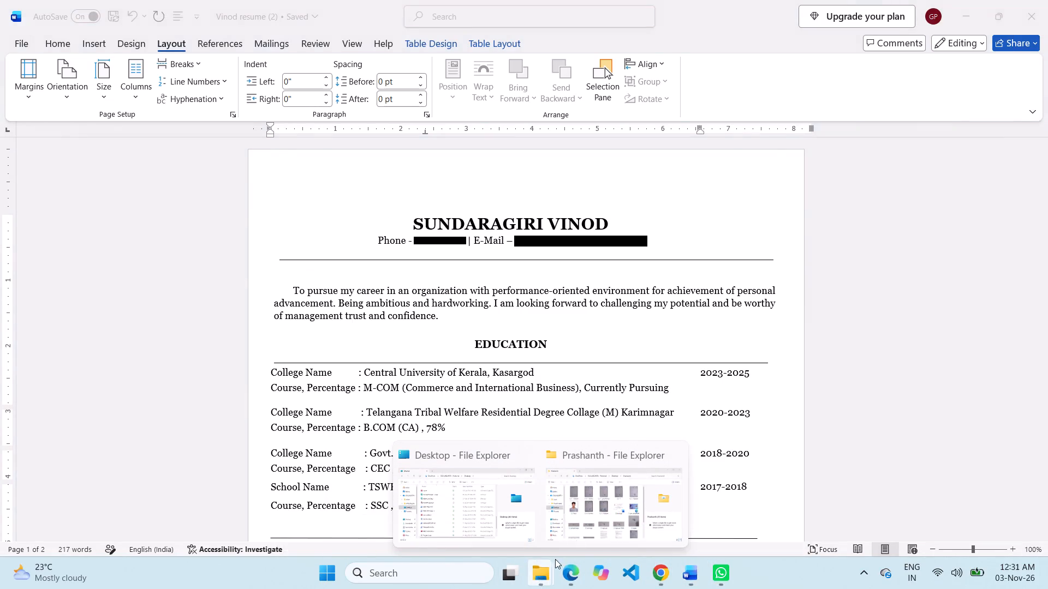
click(591, 521)
scroll(561, 444, down, 6)
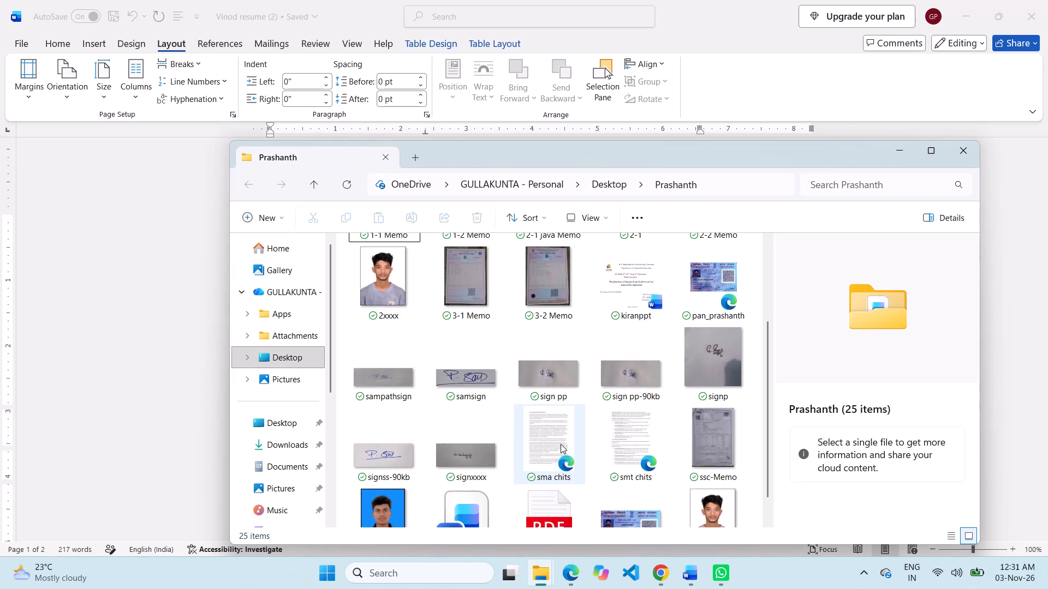
scroll(561, 444, down, 1)
double_click(554, 455)
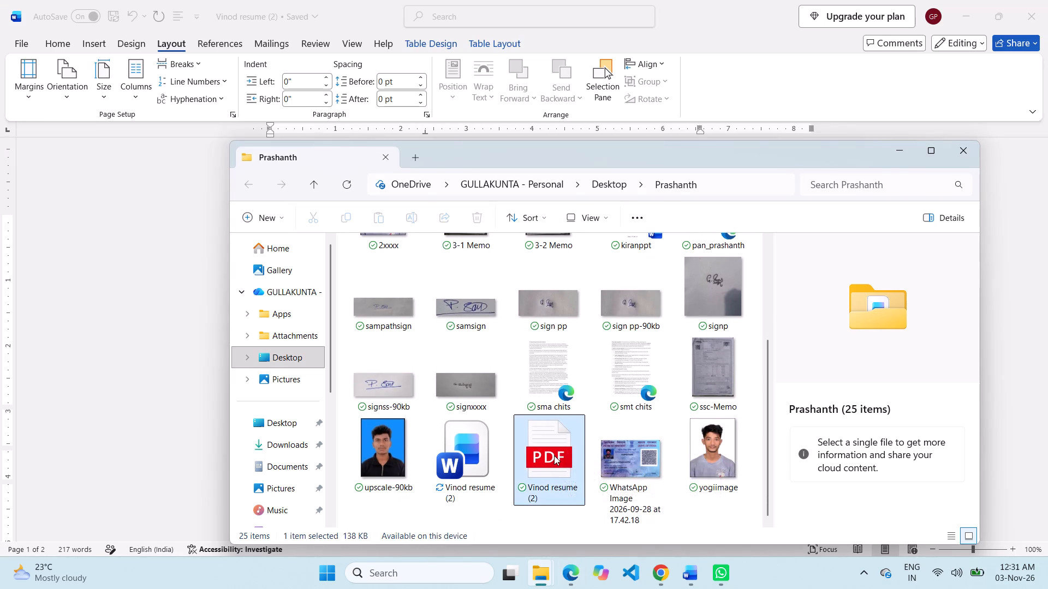
scroll(552, 444, down, 2)
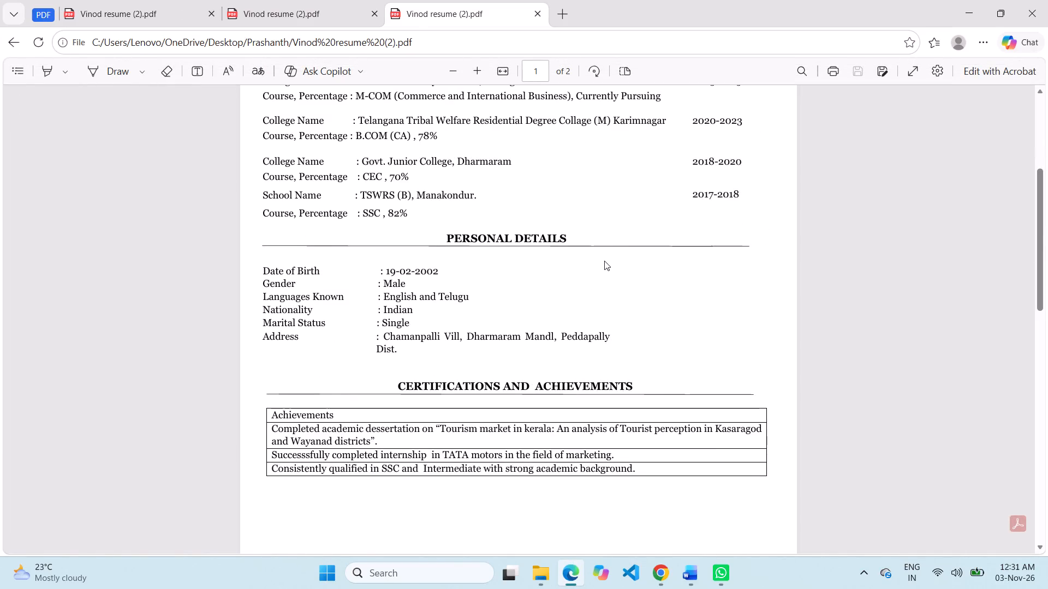
scroll(609, 254, up, 6)
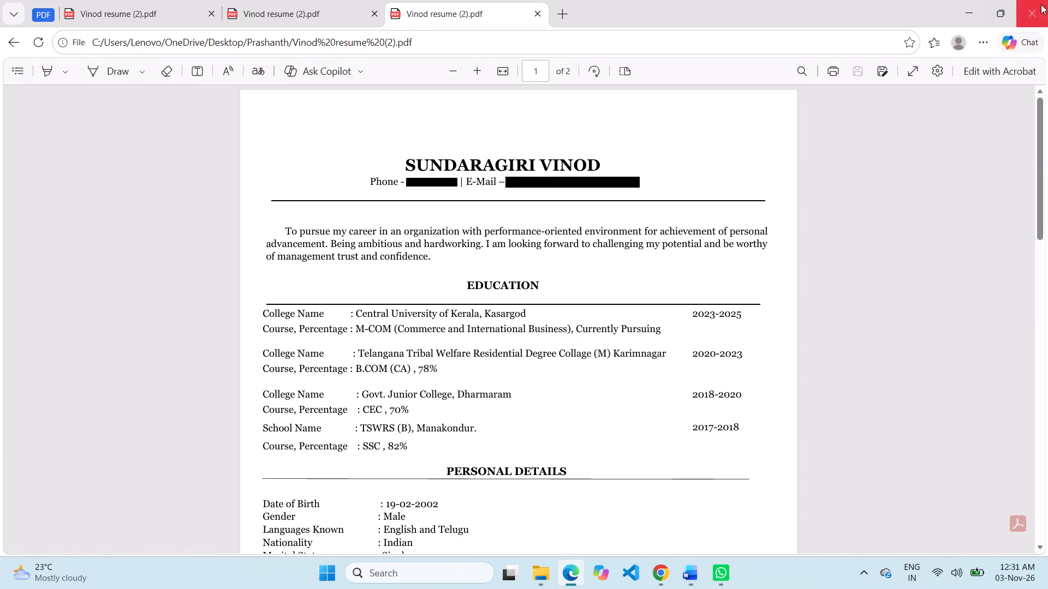
click(1047, 6)
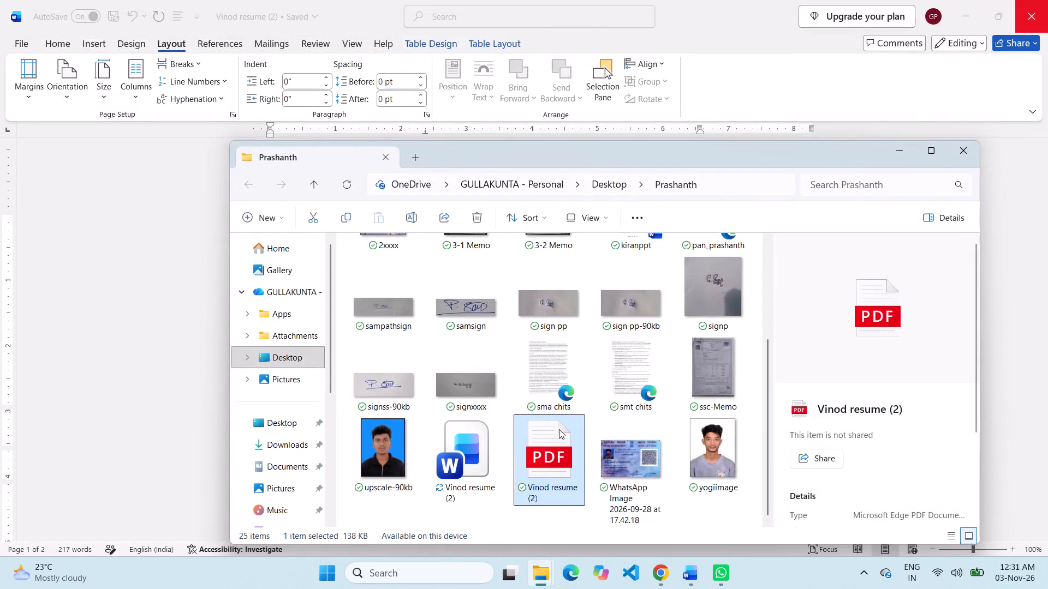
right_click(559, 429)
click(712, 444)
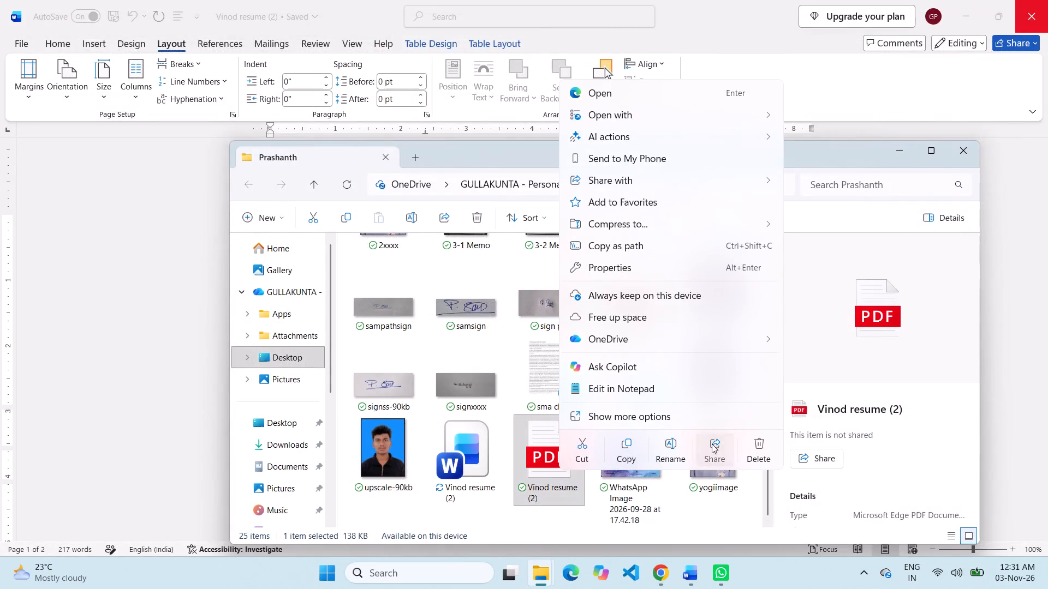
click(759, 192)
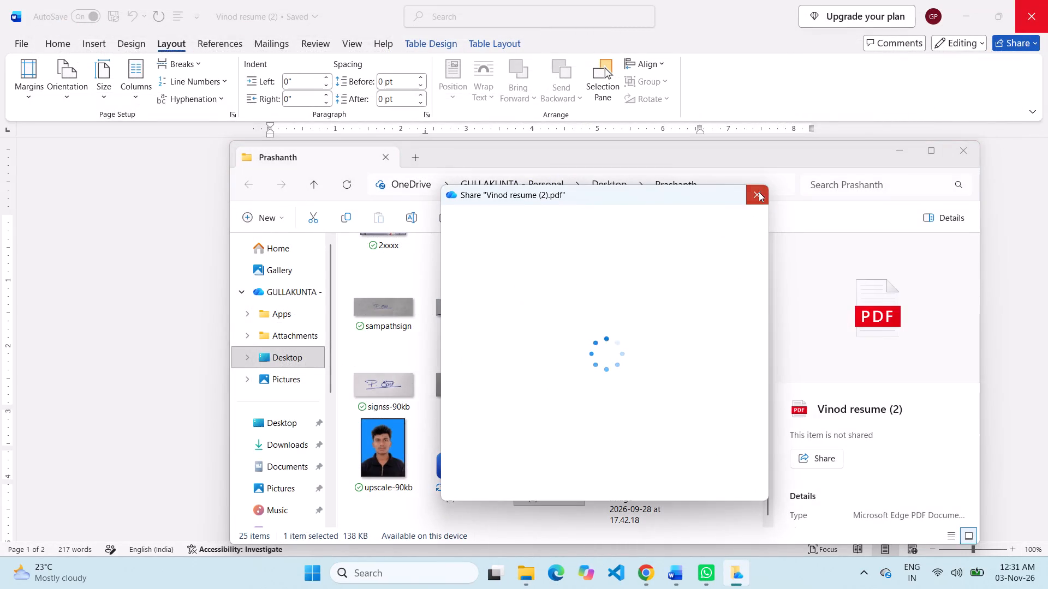
Copy the Vinod resume (2) PDF file in the Prashanth folder.
right_click(552, 466)
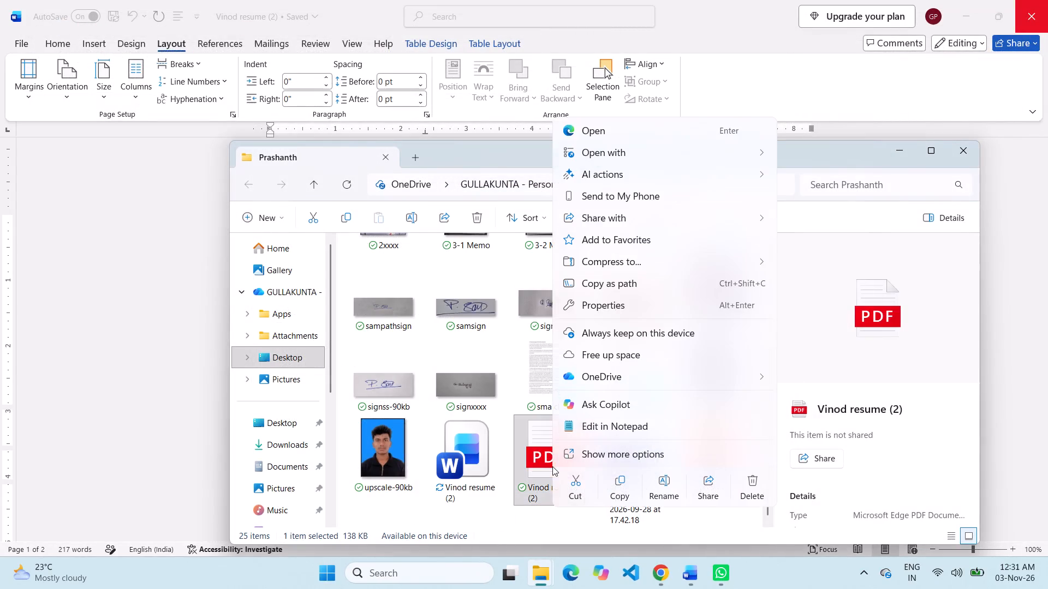
click(620, 485)
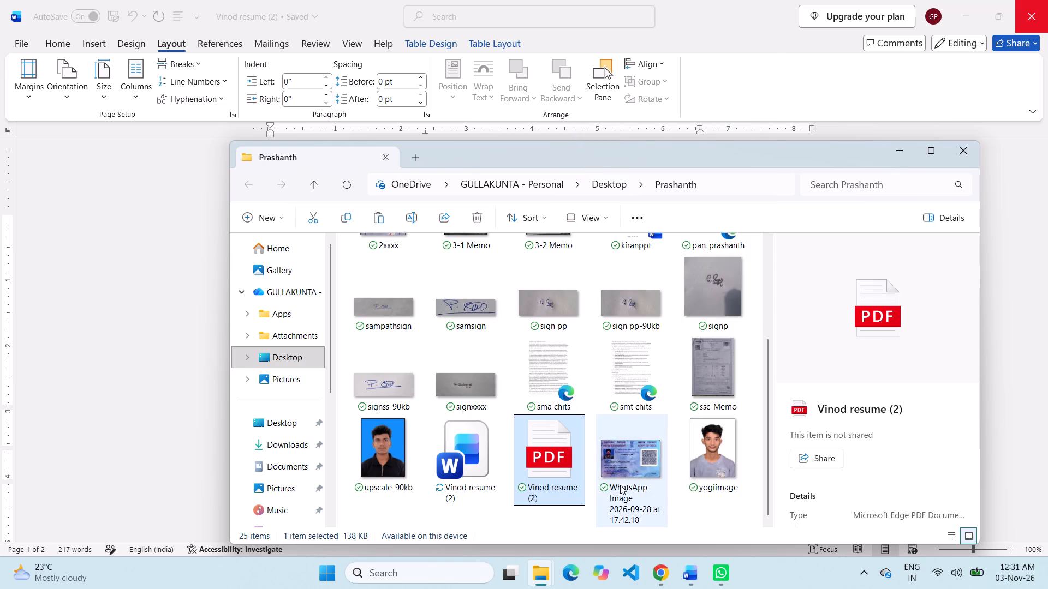
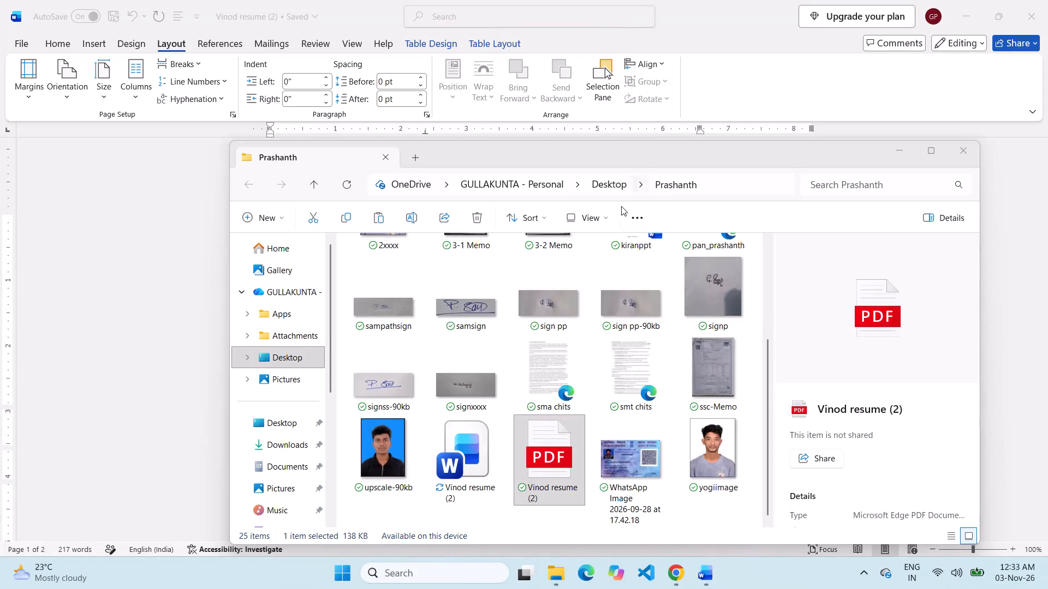
Close the Prashanth folder window to return to the resume document in Word.
click(968, 151)
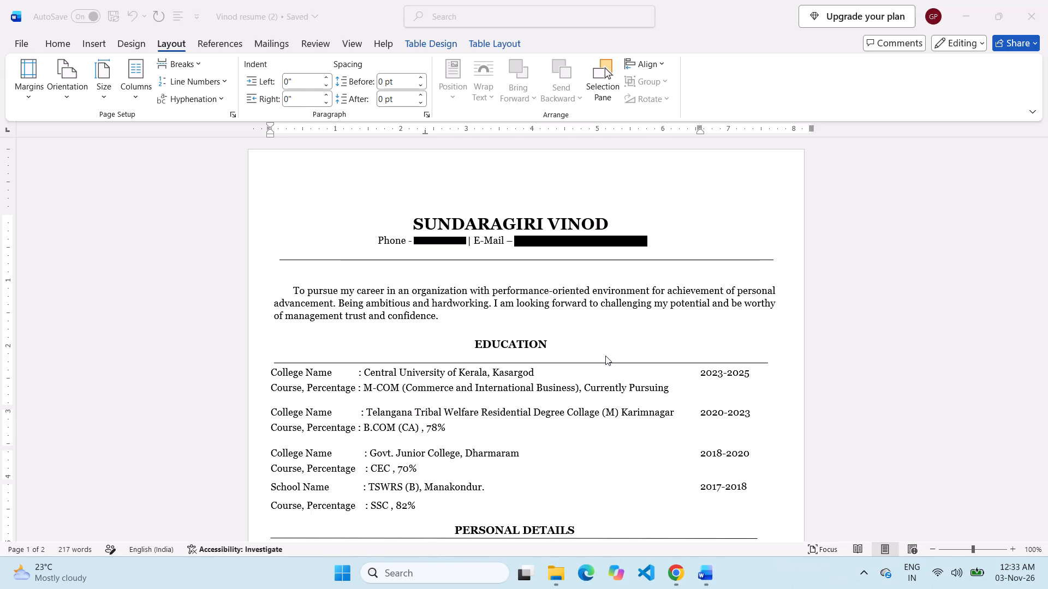
Review both pages of the resume, checking the section headings, divider lines, tables and spacing from the name header to TECHNICAL AND SOFT SKILLS.
scroll(605, 356, down, 1)
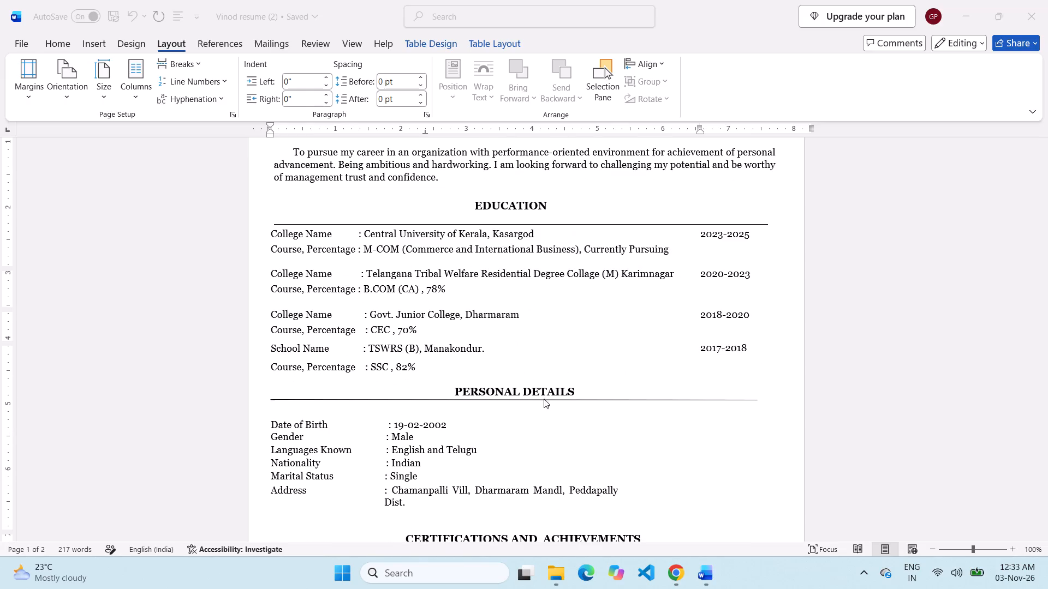
scroll(558, 401, down, 3)
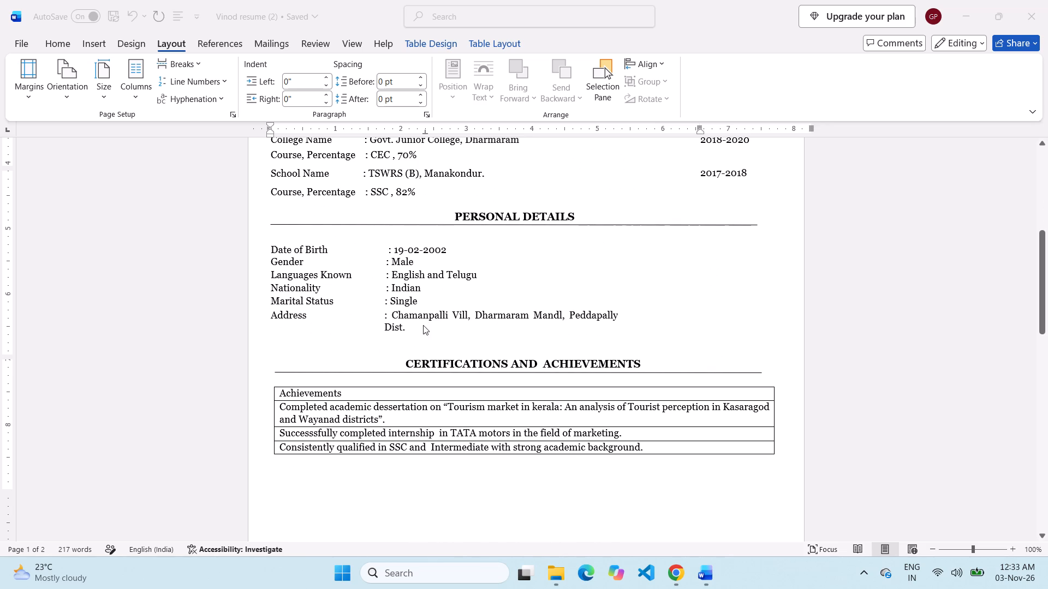
scroll(483, 289, up, 1)
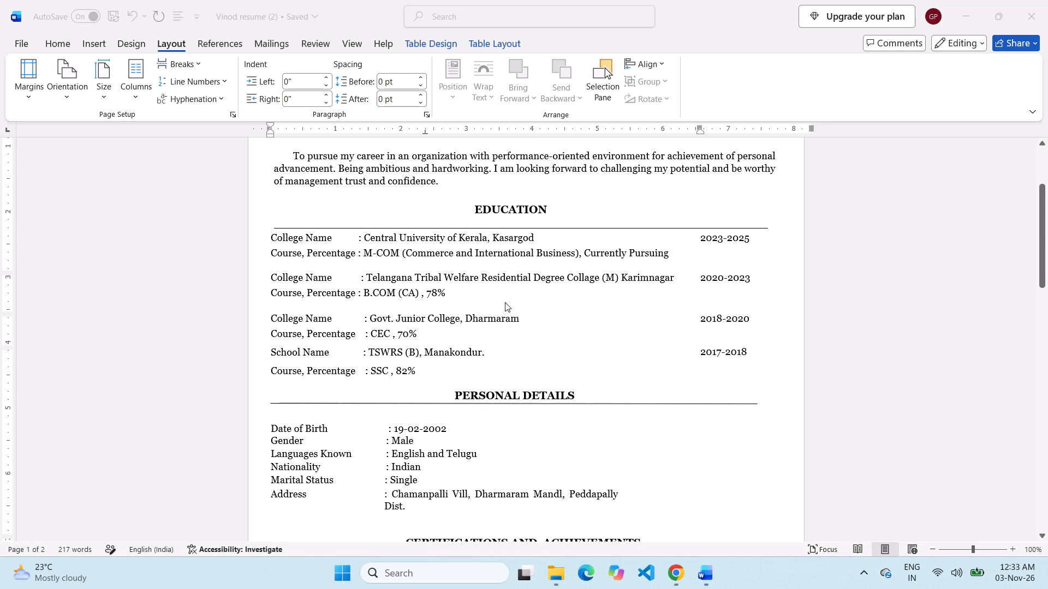
scroll(546, 353, up, 1)
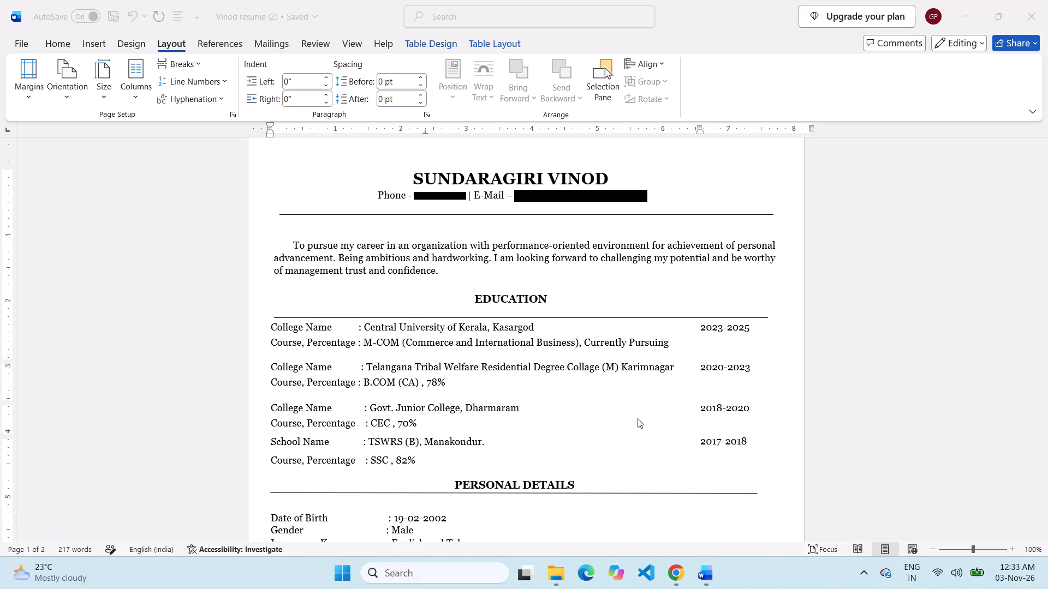
scroll(638, 418, up, 1)
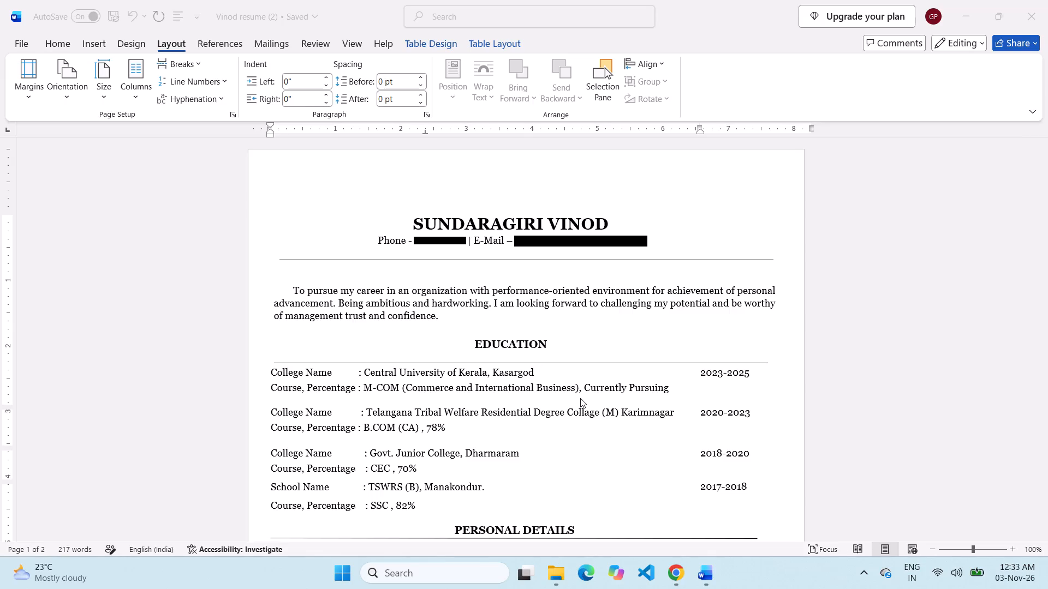
click(519, 372)
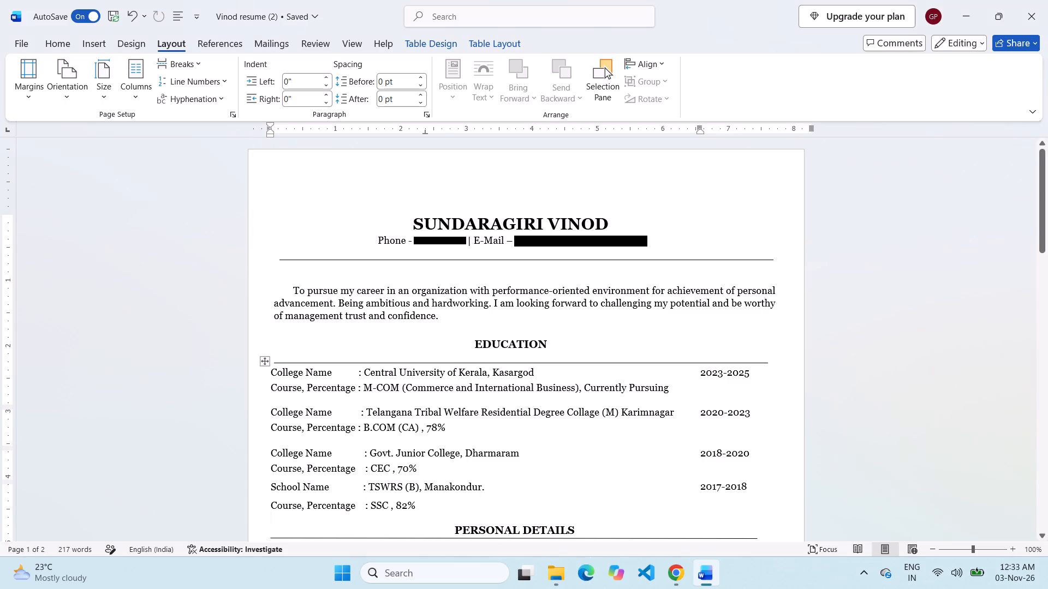
scroll(585, 417, down, 2)
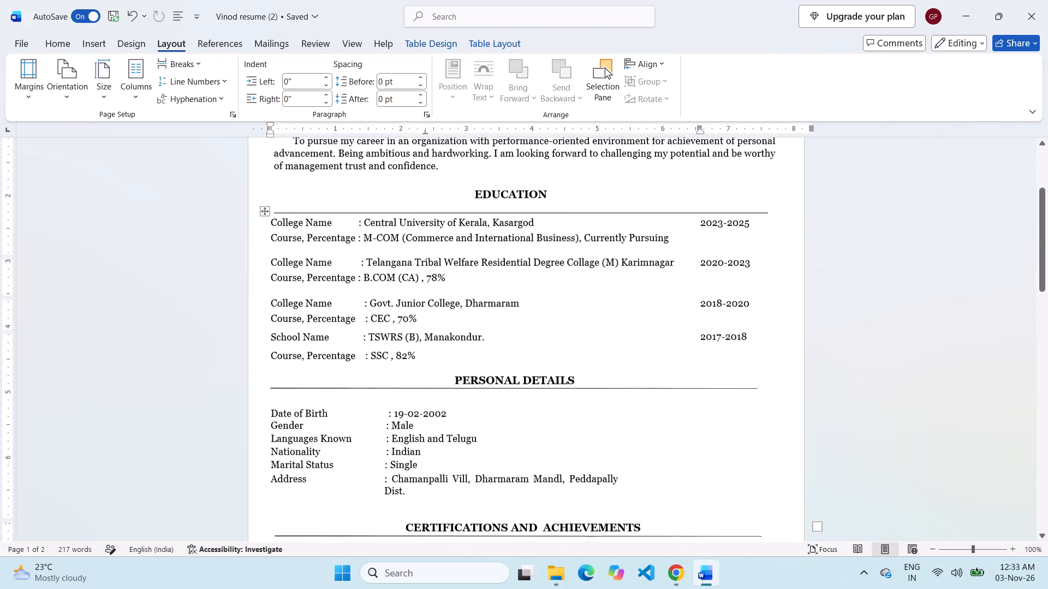
scroll(585, 417, down, 4)
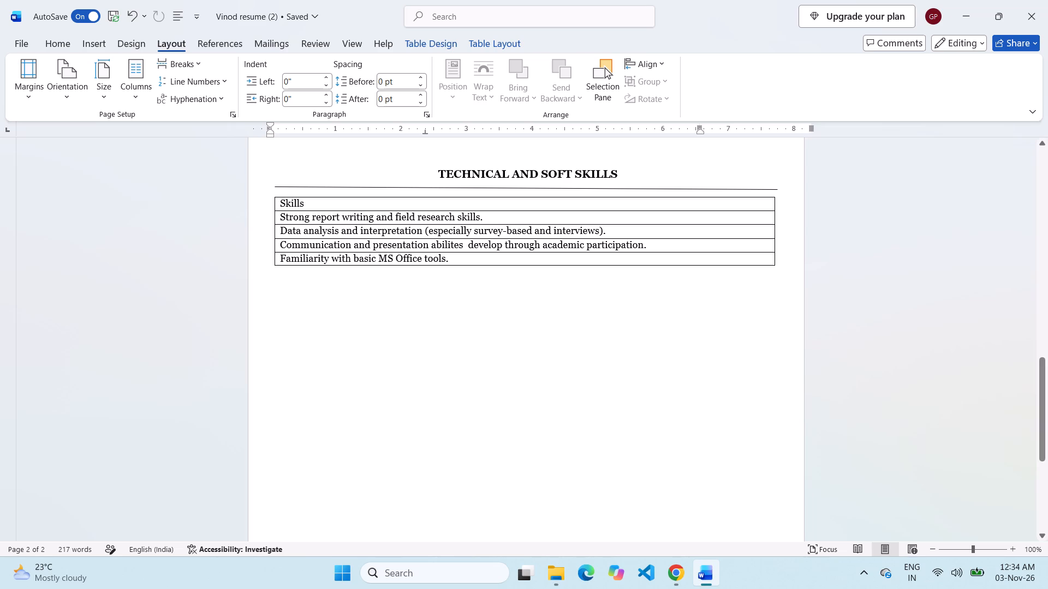
scroll(631, 328, up, 1)
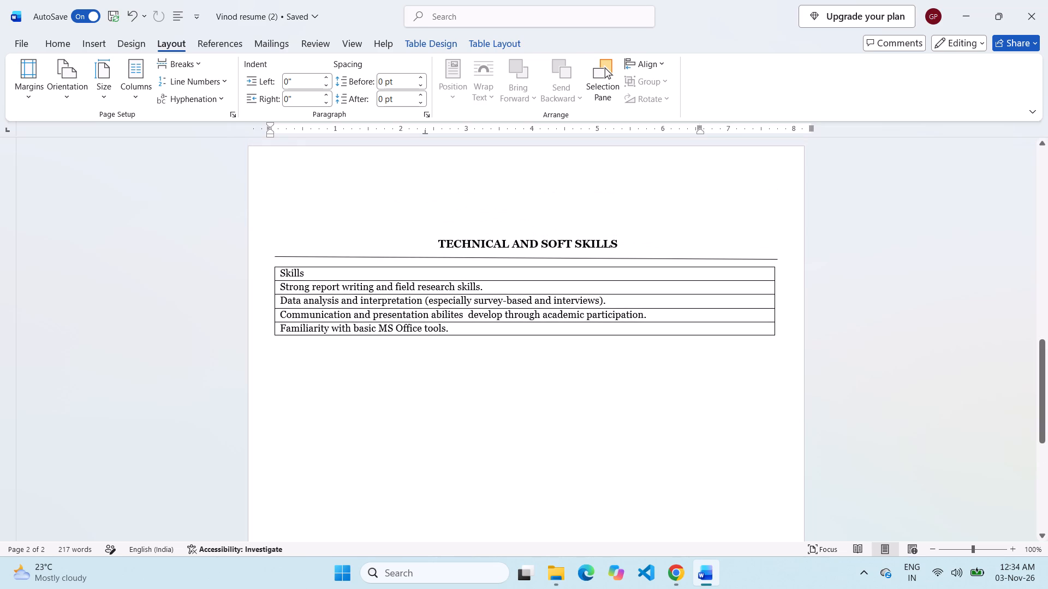
scroll(631, 328, up, 2)
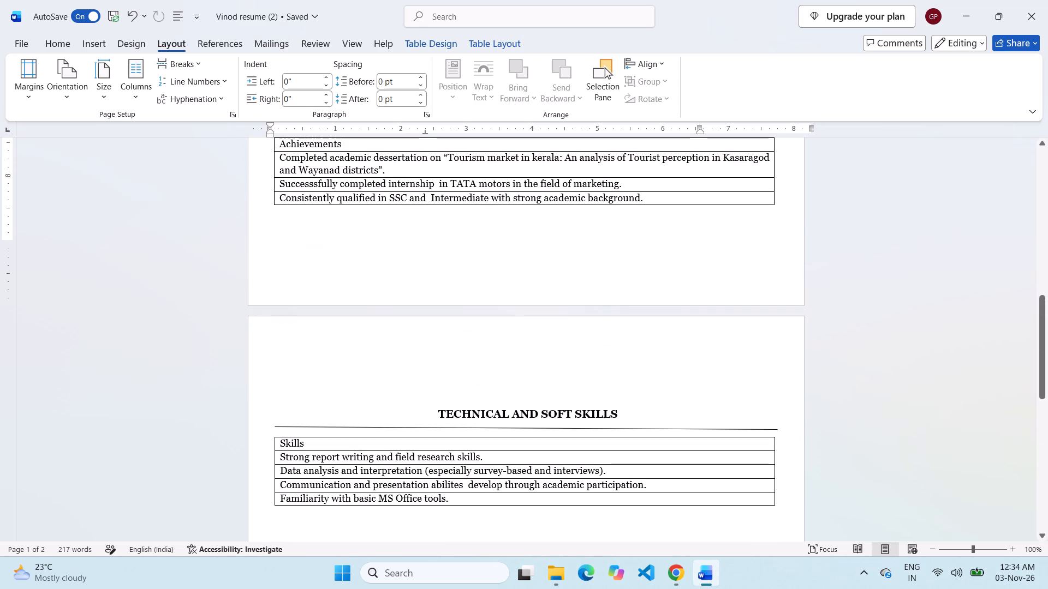
scroll(631, 328, up, 4)
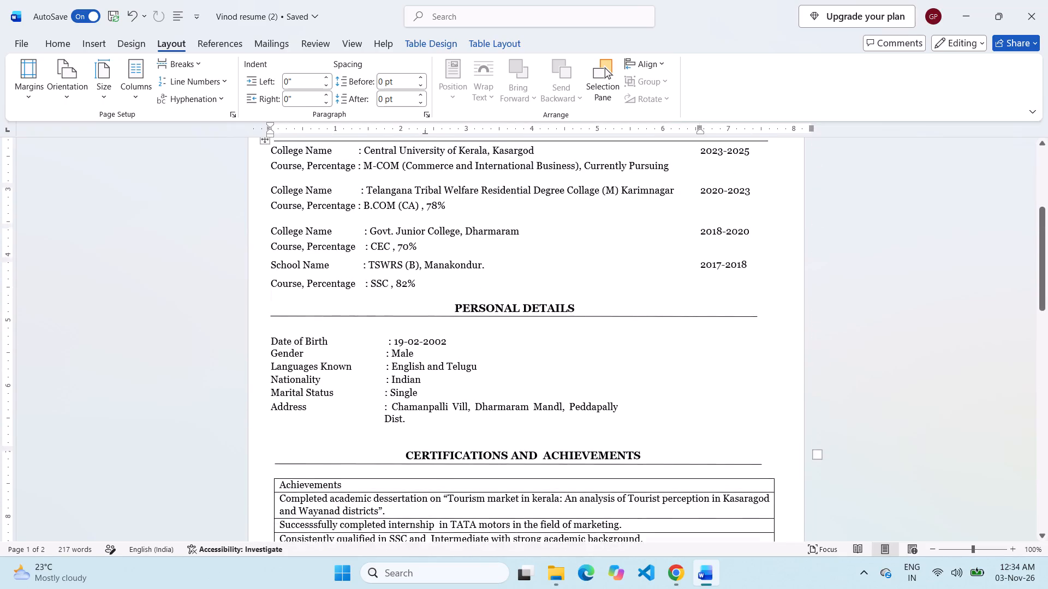
scroll(631, 328, up, 3)
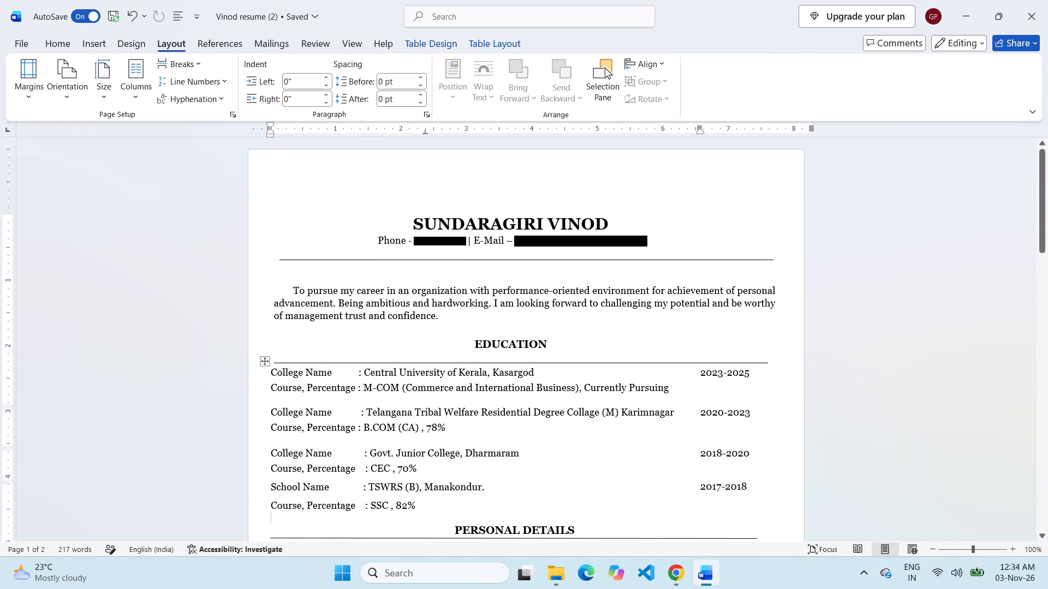
scroll(598, 320, down, 3)
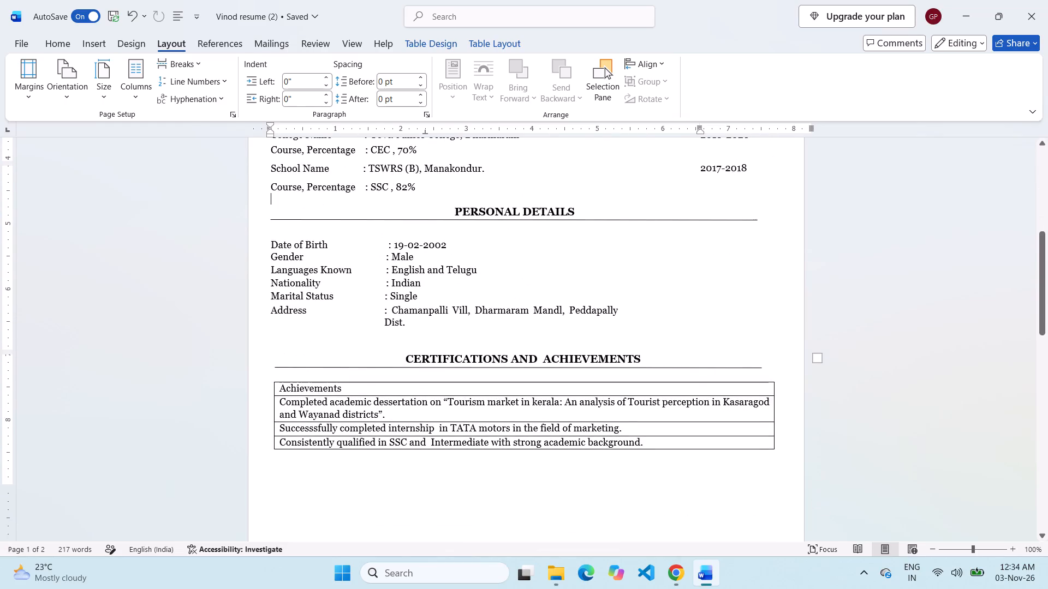
scroll(598, 320, down, 2)
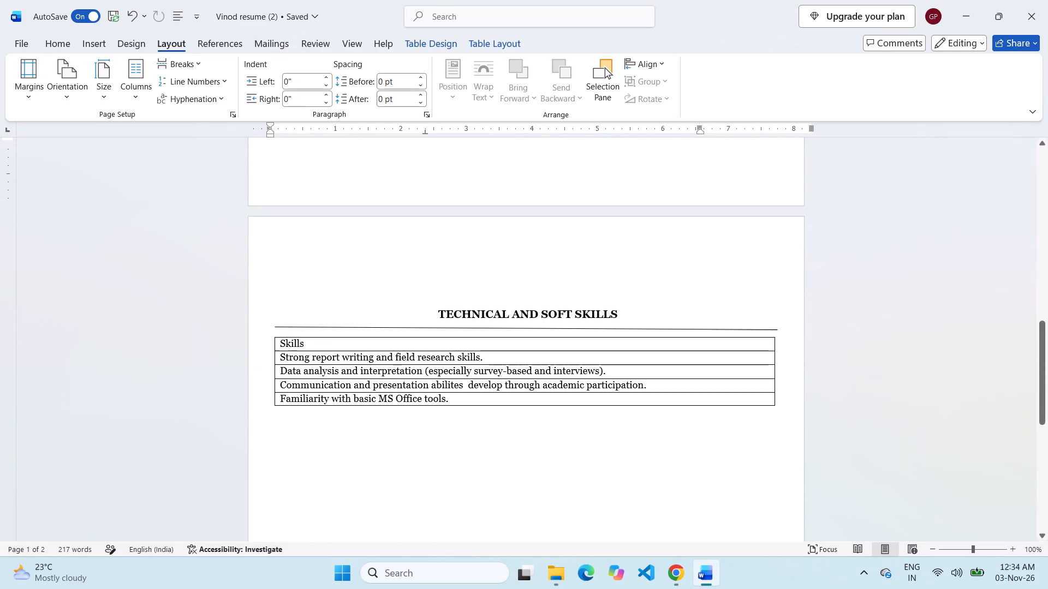
scroll(618, 321, up, 1)
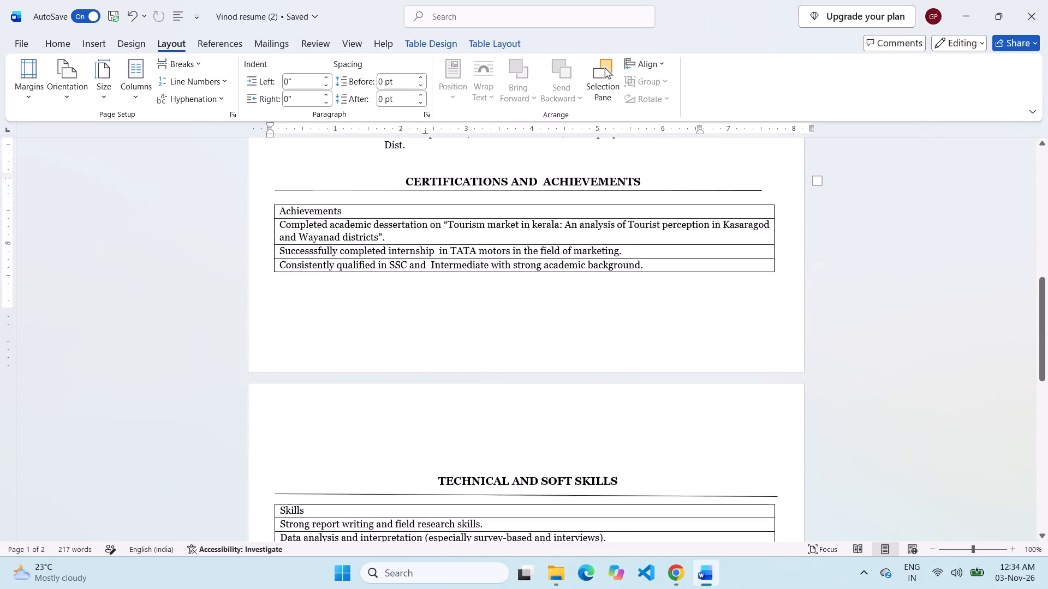
scroll(618, 321, up, 2)
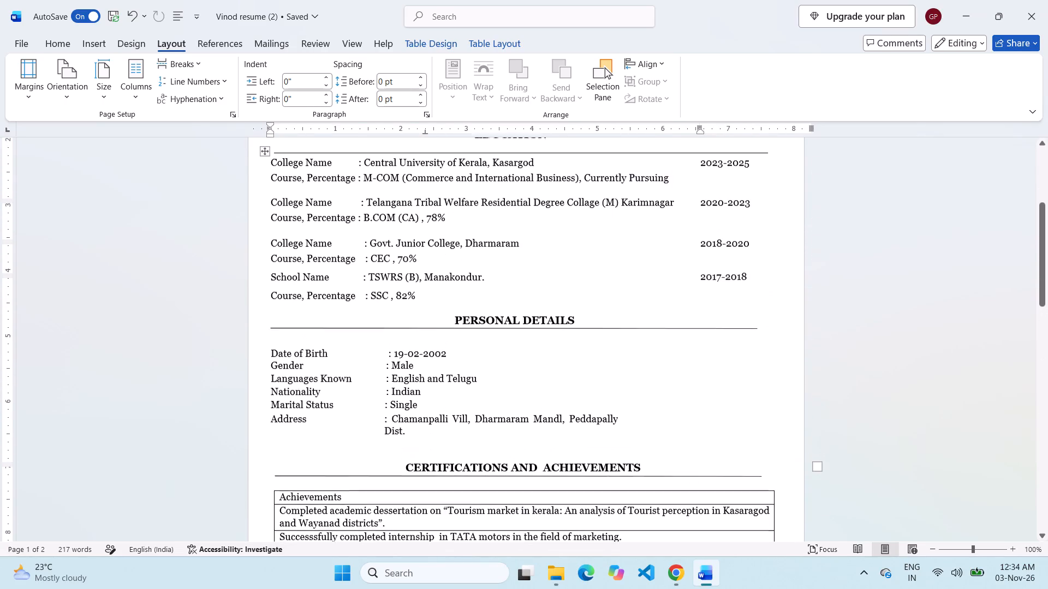
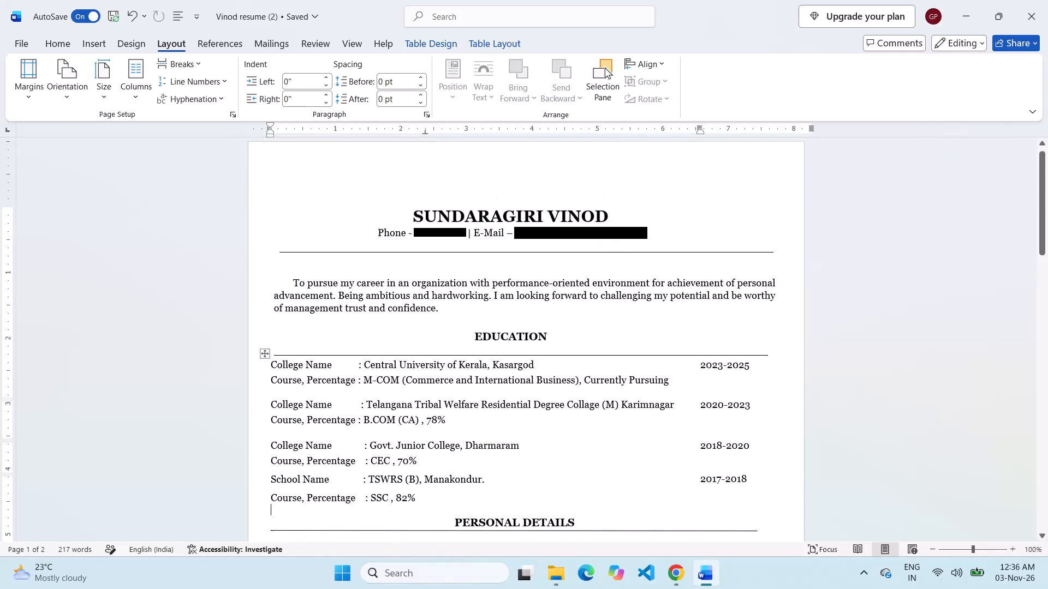
Recheck the layout of both resume pages, examining the divider lines, section spacing, education entries, personal details and the achievements and skills tables.
scroll(618, 321, down, 6)
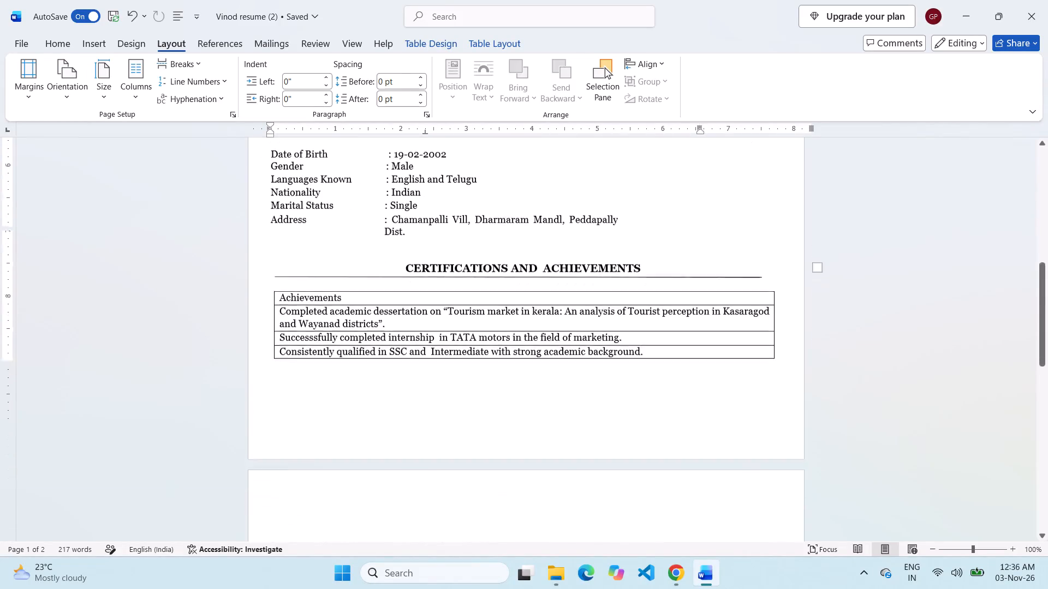
scroll(618, 321, down, 2)
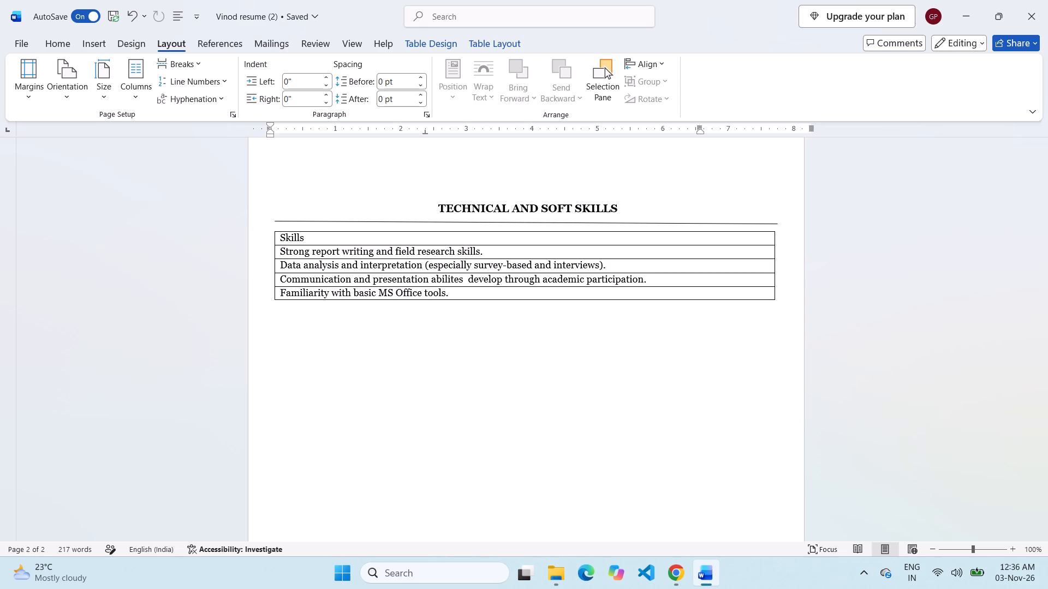
scroll(618, 321, up, 3)
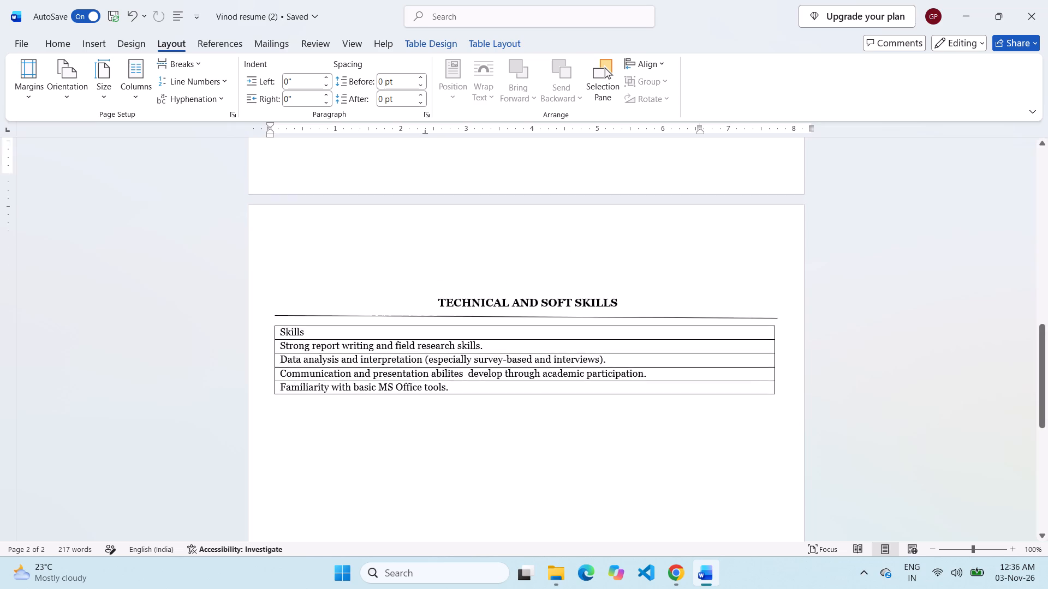
scroll(618, 321, up, 3)
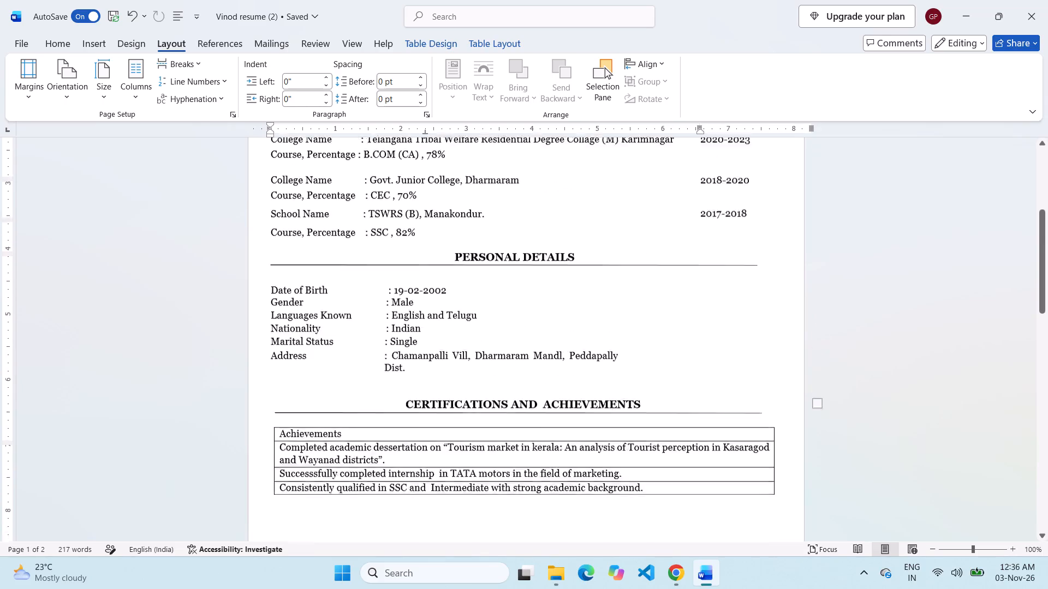
scroll(618, 321, up, 3)
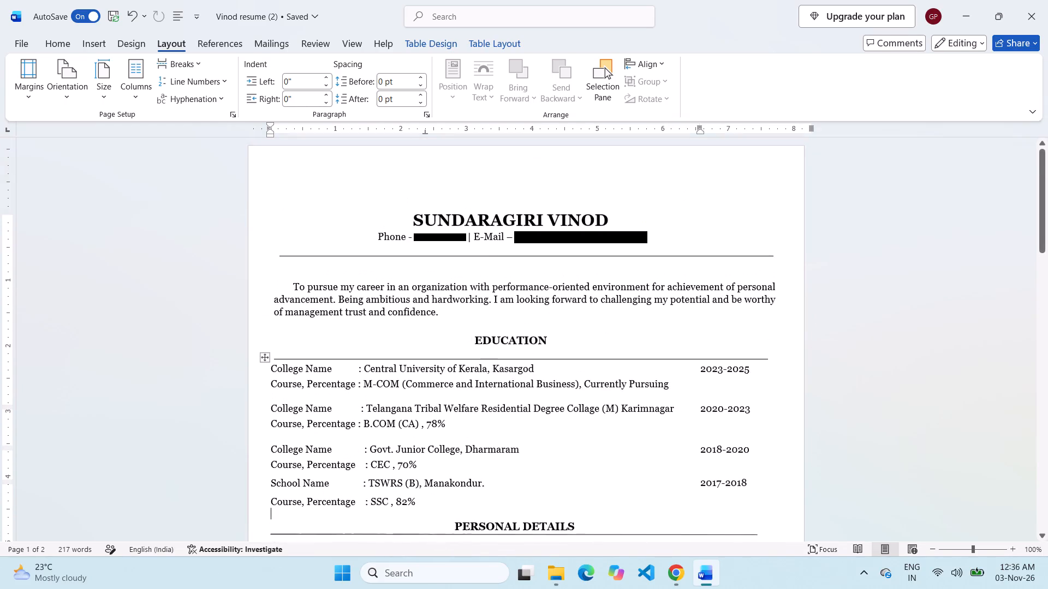
scroll(618, 321, up, 1)
scroll(618, 321, down, 1)
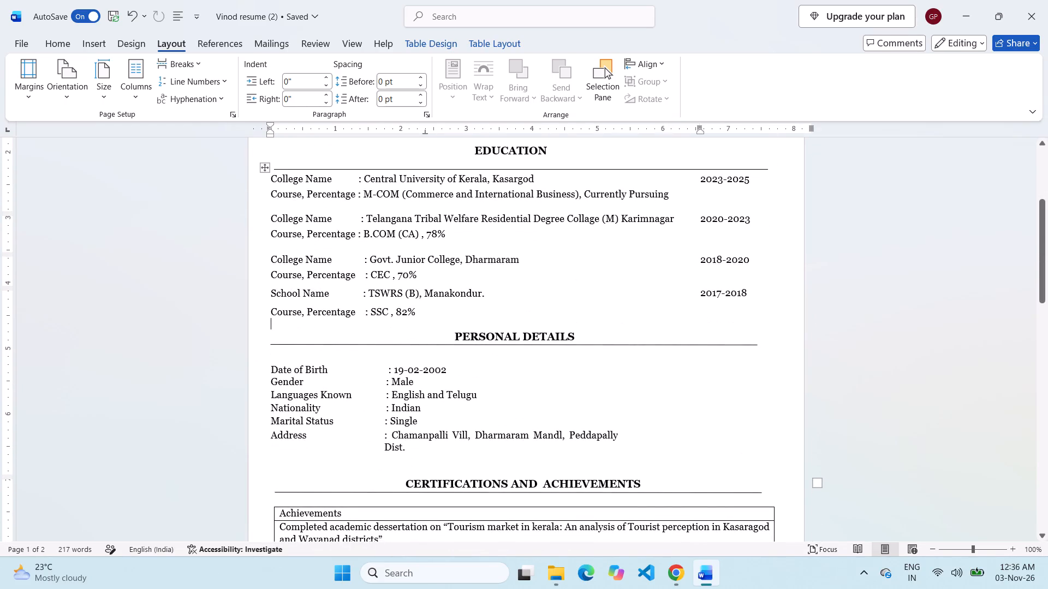
scroll(432, 293, up, 2)
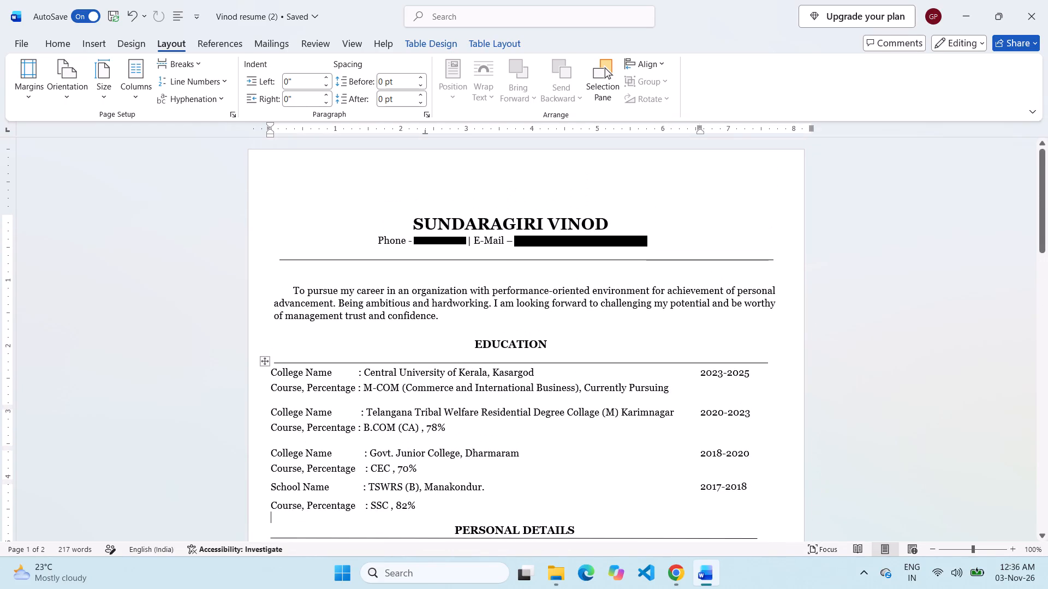
scroll(432, 293, down, 8)
scroll(432, 293, up, 1)
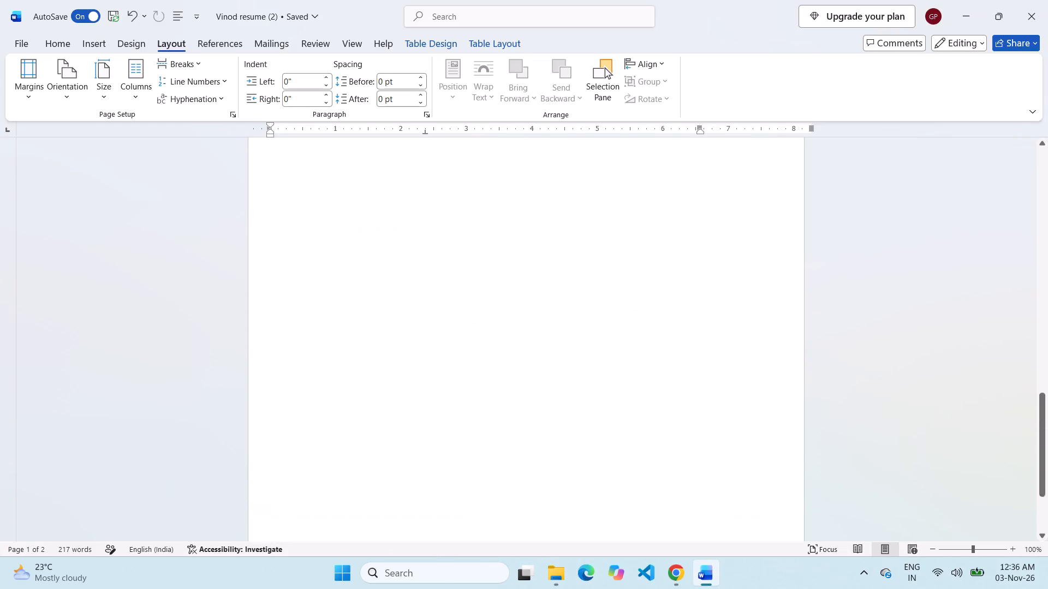
scroll(432, 293, up, 7)
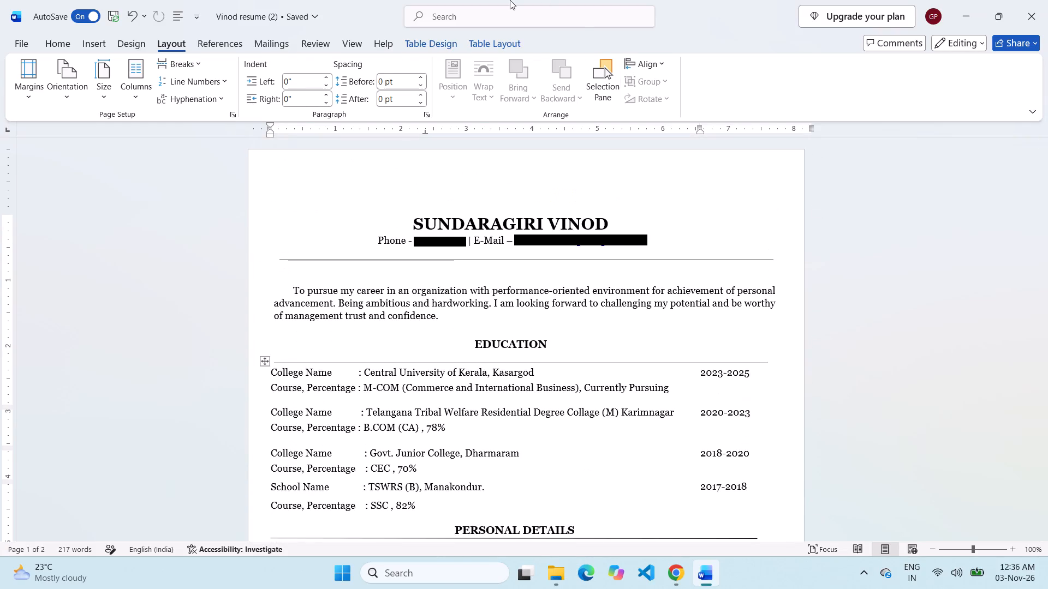
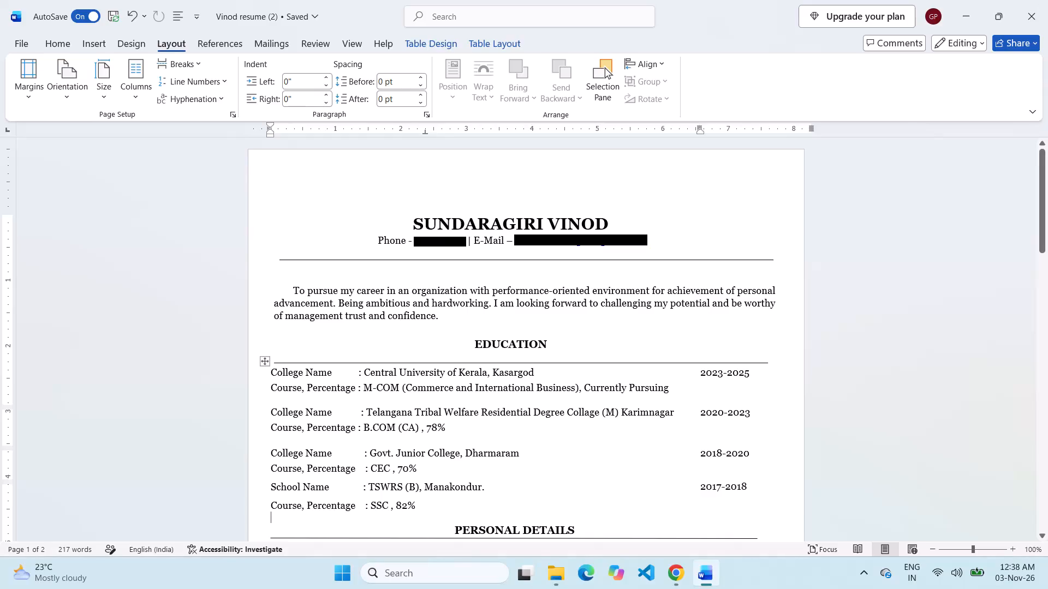
Turn off the computer's Wi-Fi in the Windows quick settings.
click(938, 571)
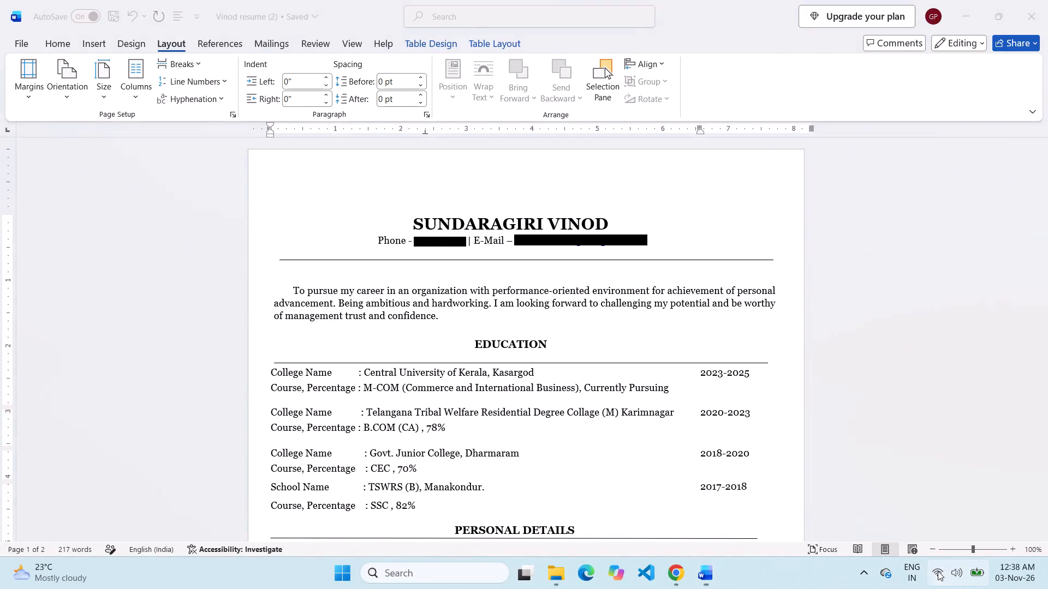
click(826, 326)
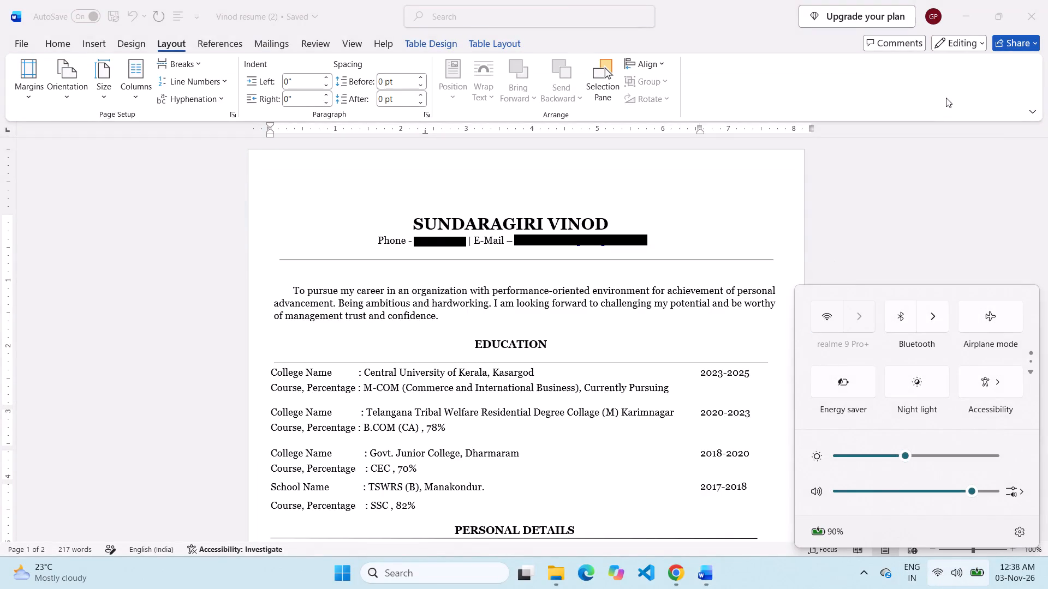
Close all open windows: the resume document in Word, the Chrome windows and the Desktop folder in File Explorer.
click(1034, 15)
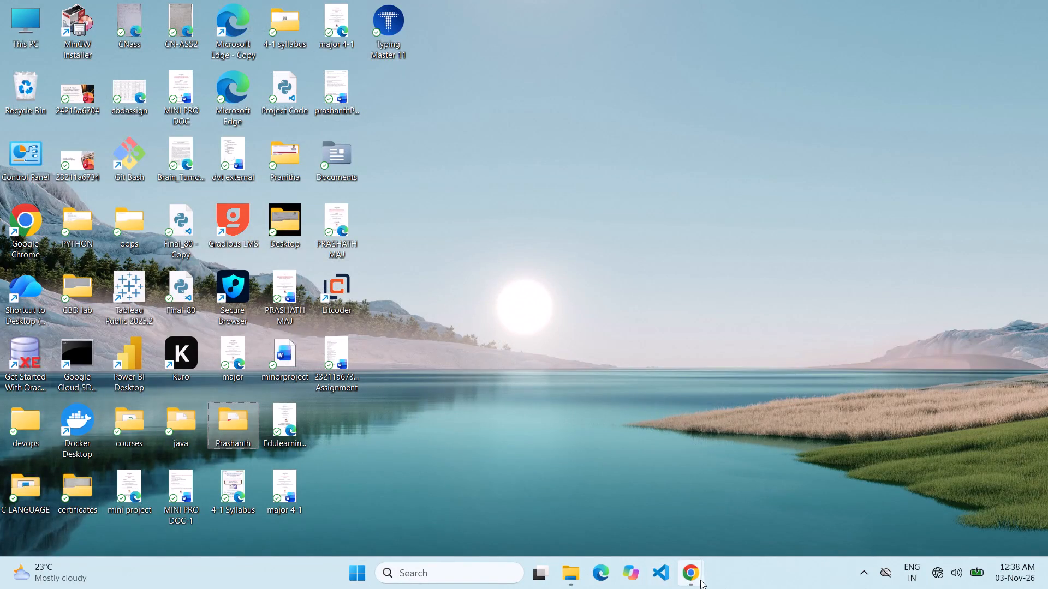
click(820, 454)
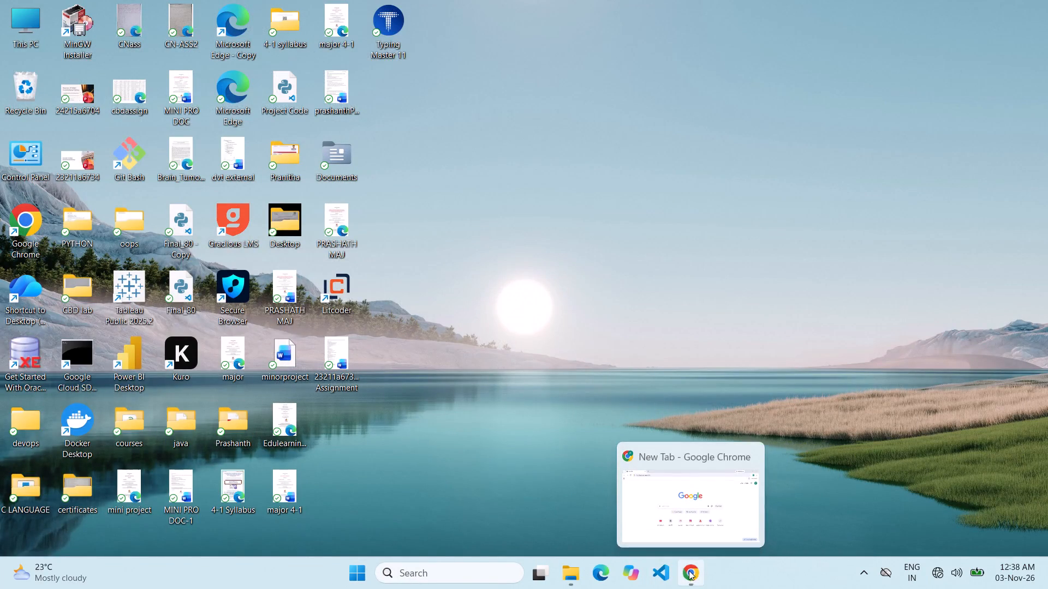
click(746, 461)
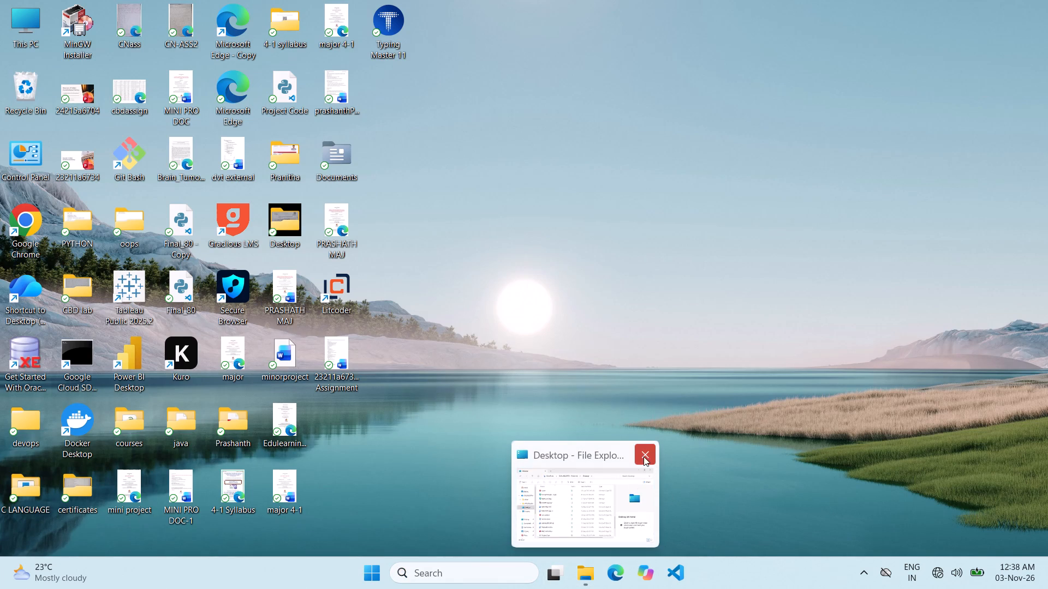
click(645, 456)
Bring up the Shut Down Windows dialog from the empty desktop.
click(566, 412)
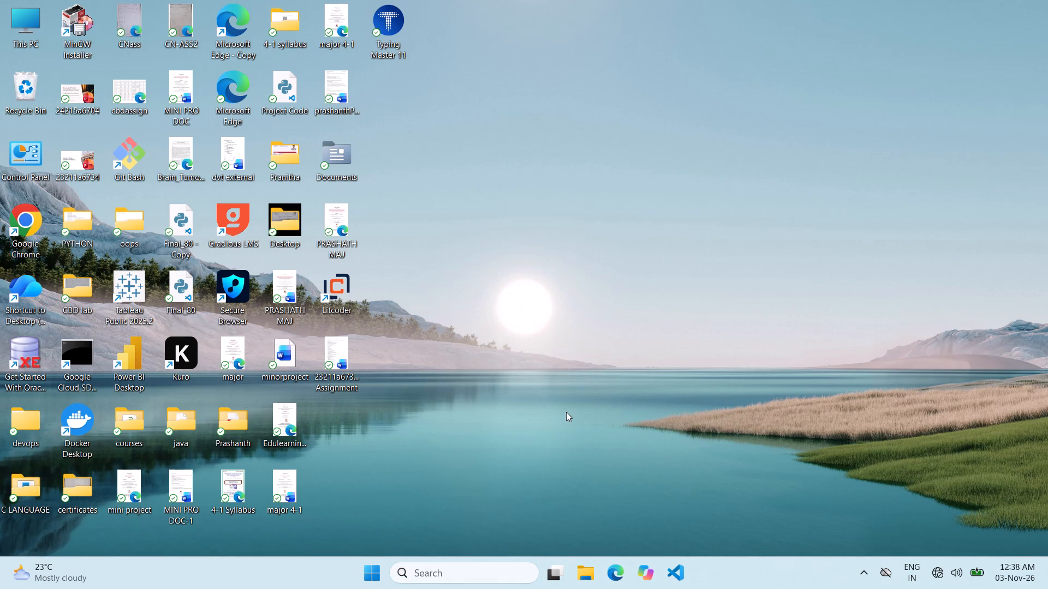
key(alt+F4)
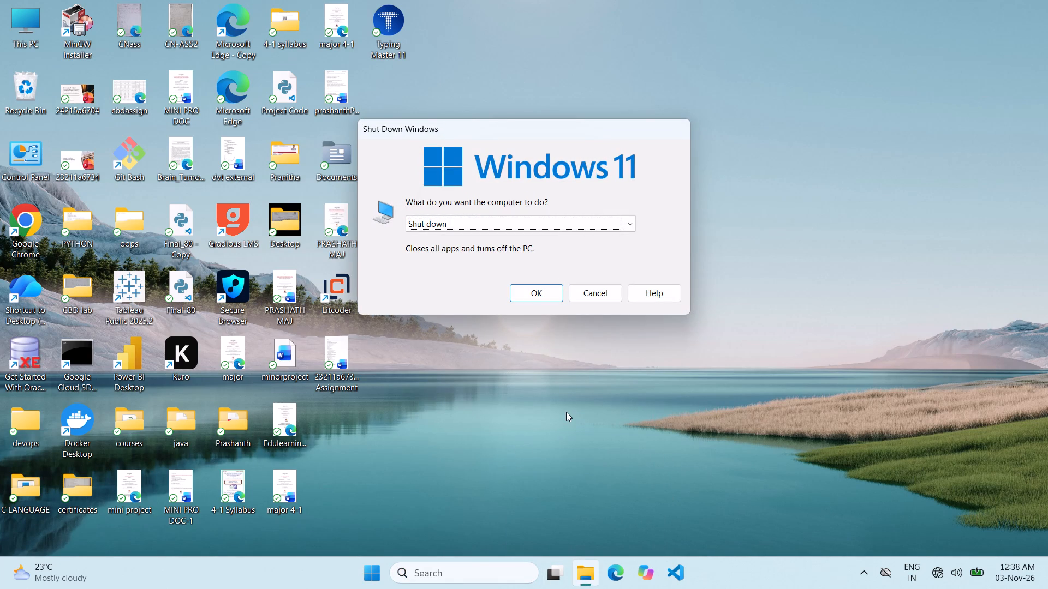